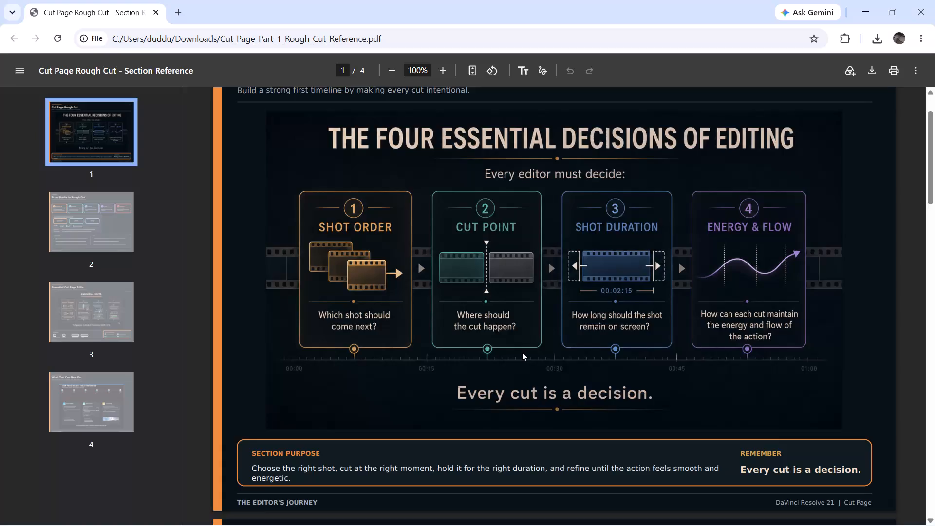
Read the Cut Page PDF's opening page and the From Media to Rough Cut page, including its good habits and avoid lists.
scroll(522, 352, "up", 1)
scroll(522, 352, "down", 7)
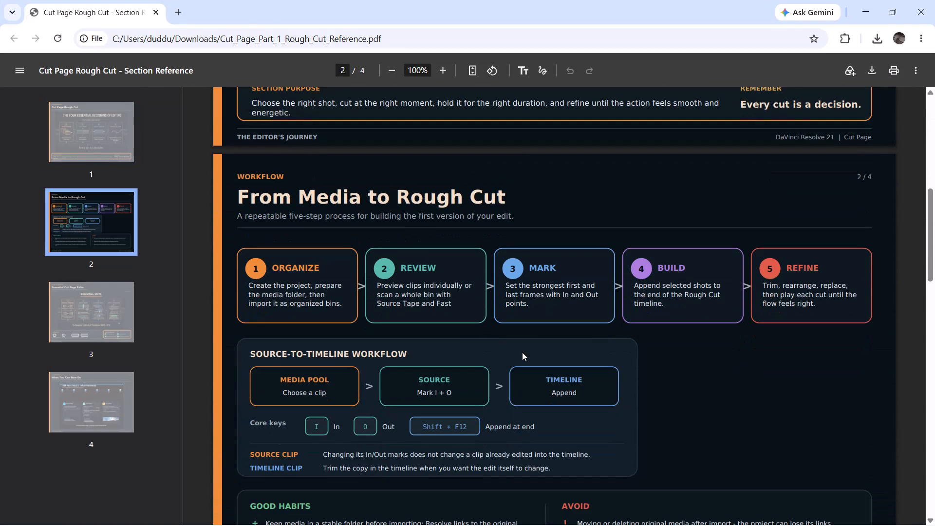
scroll(522, 352, "up", 1)
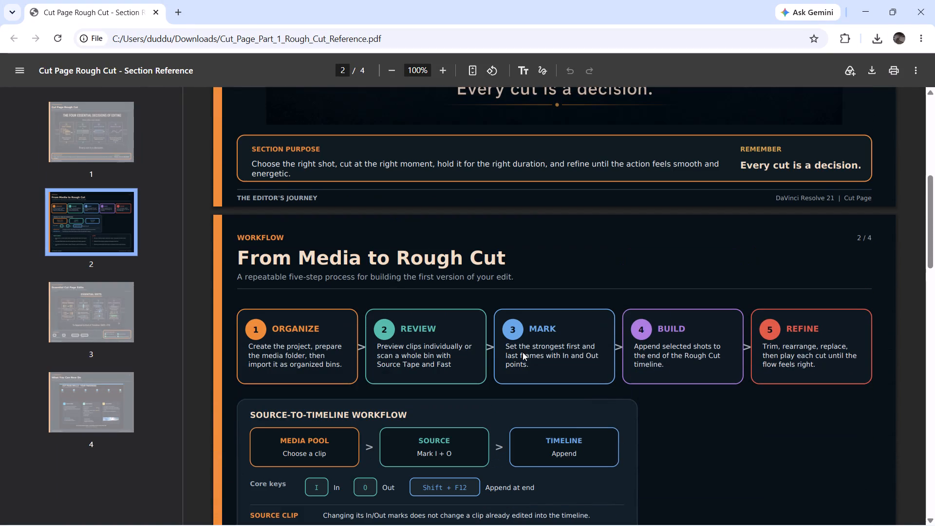
scroll(523, 352, "down", 2)
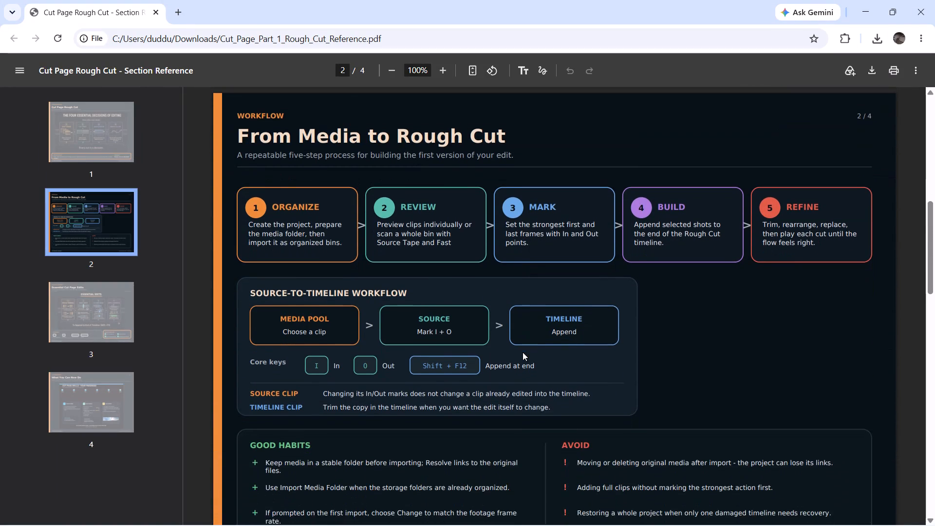
scroll(523, 352, "down", 3)
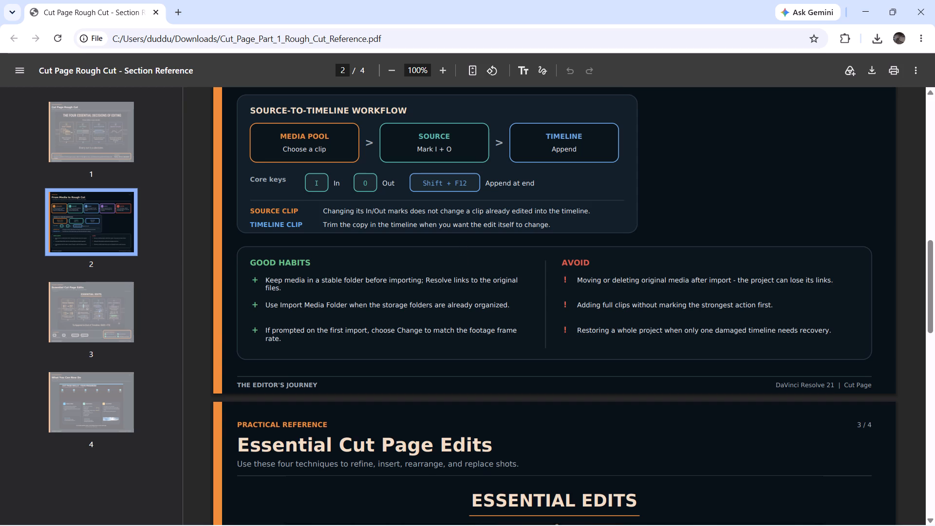
scroll(408, 221, "up", 2)
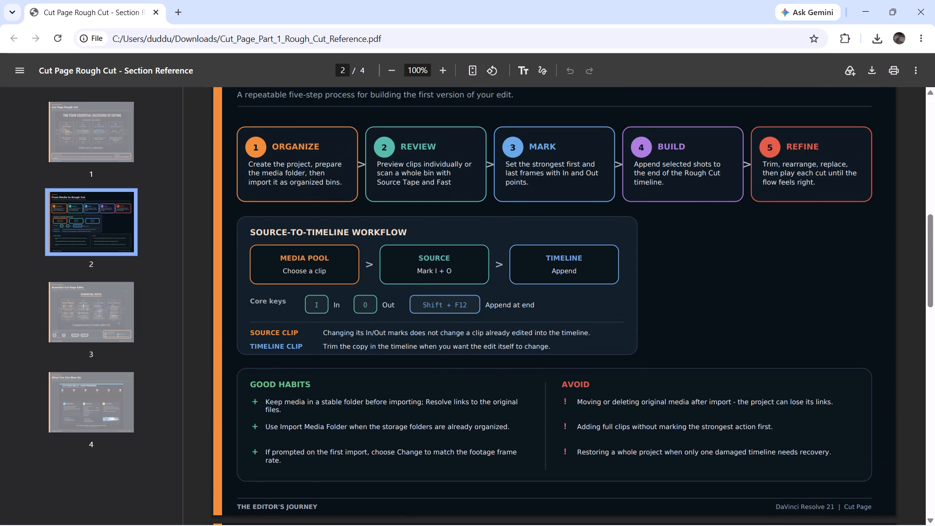
scroll(349, 342, "down", 1)
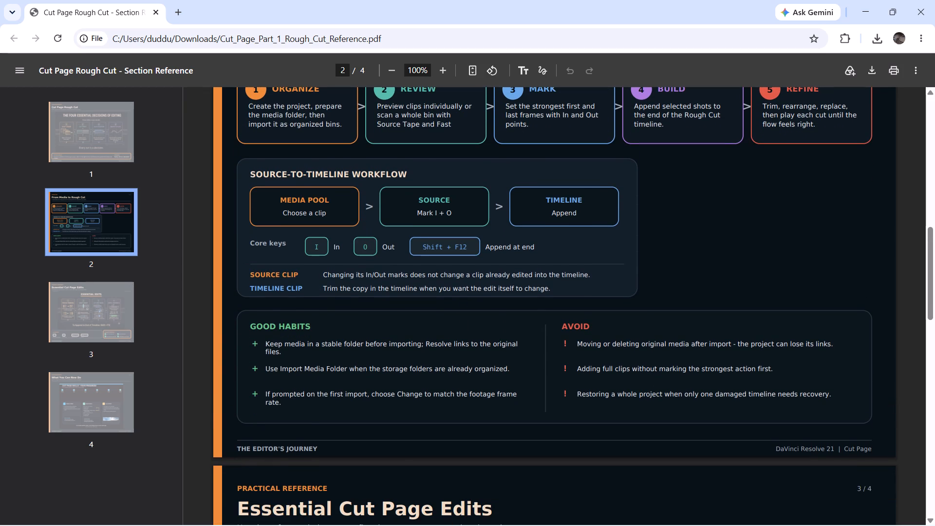
scroll(397, 306, "down", 1)
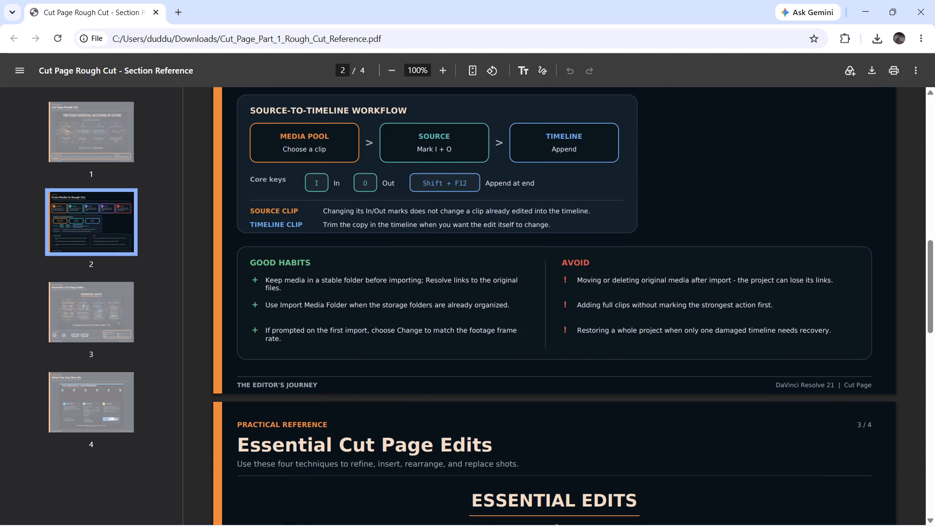
scroll(357, 307, "down", 1)
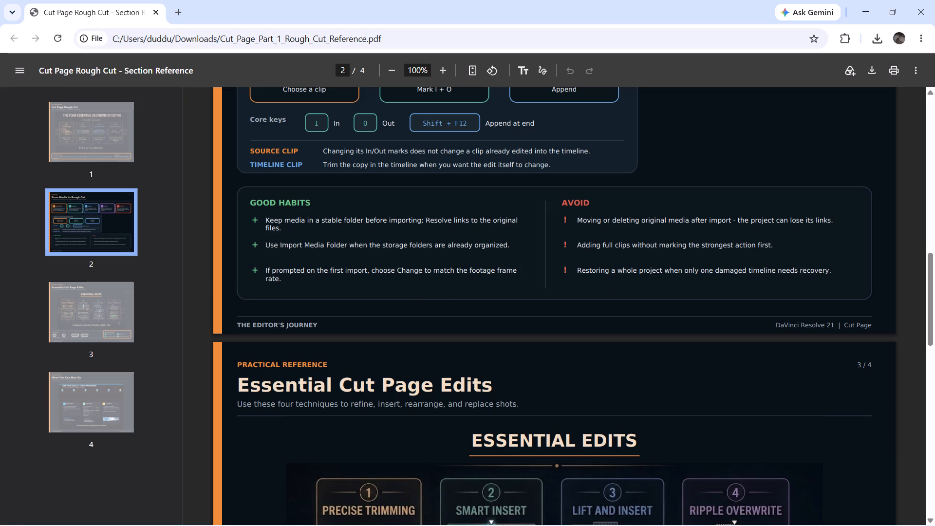
left_click_drag(575, 244, 669, 247)
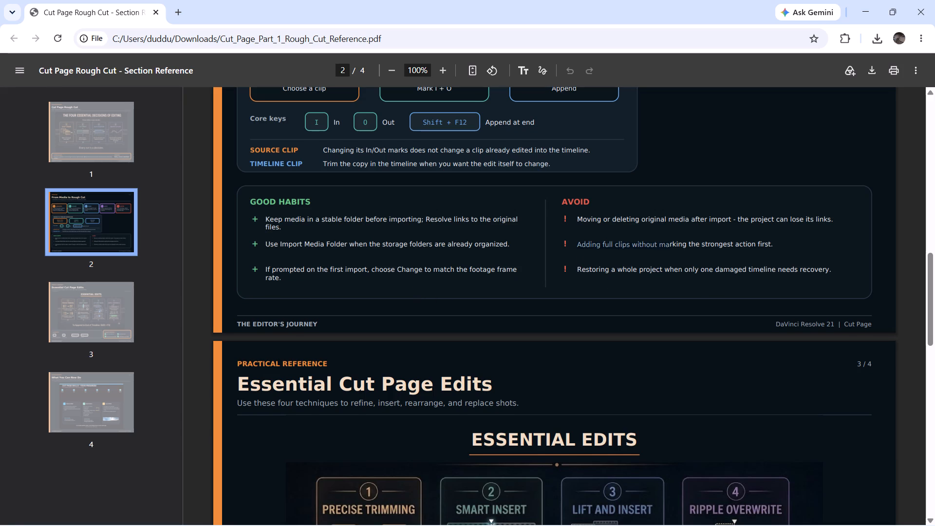
left_click_drag(669, 247, 725, 249)
left_click_drag(725, 249, 587, 241)
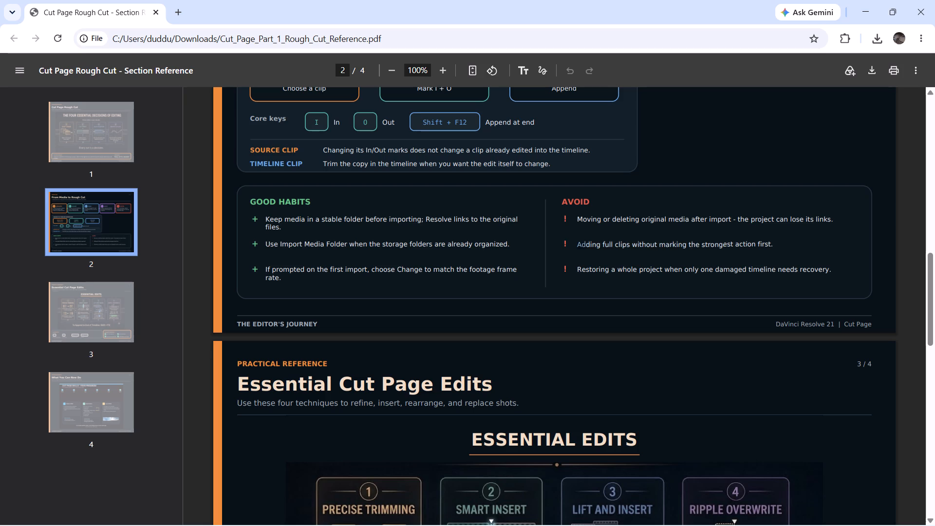
Read the Essential Cut Page Edits page with its shortcuts and project checklist, and the What You Can Now Do page.
scroll(563, 272, "down", 3)
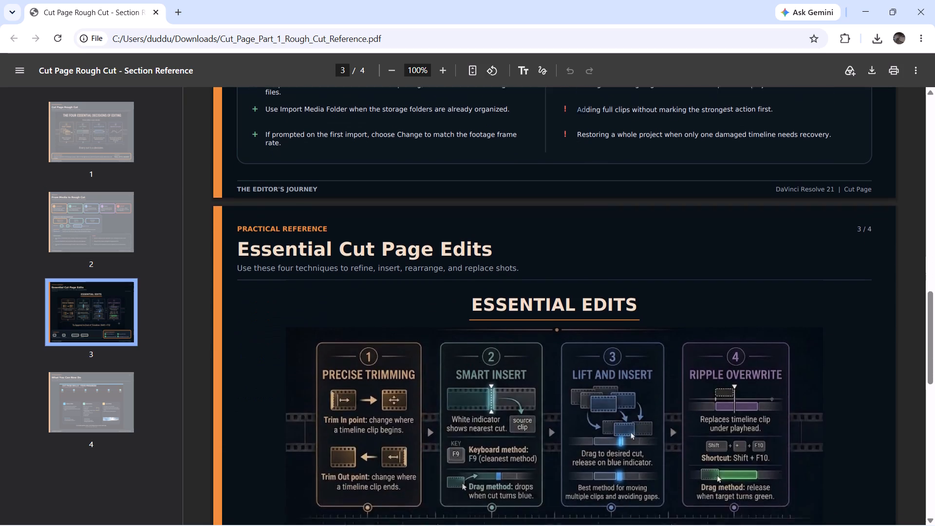
scroll(563, 272, "down", 2)
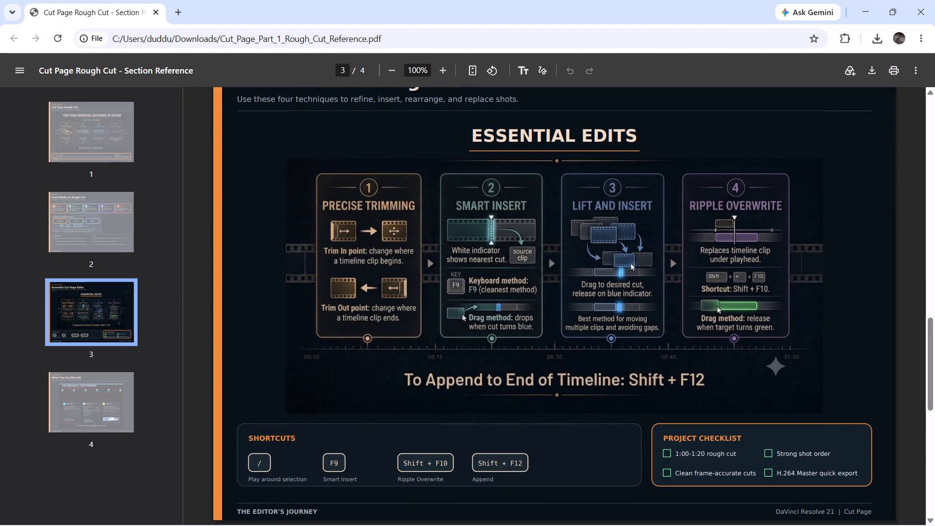
scroll(563, 272, "up", 1)
scroll(563, 272, "down", 3)
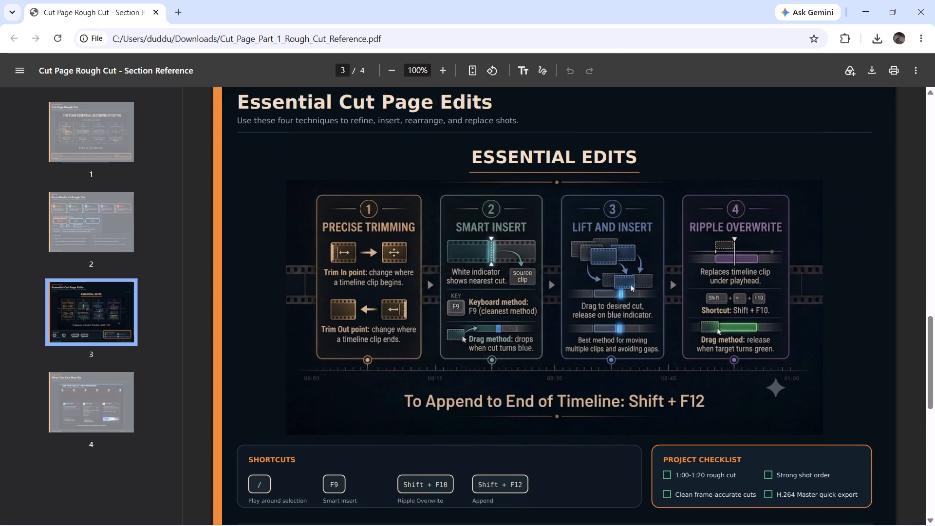
scroll(563, 272, "down", 2)
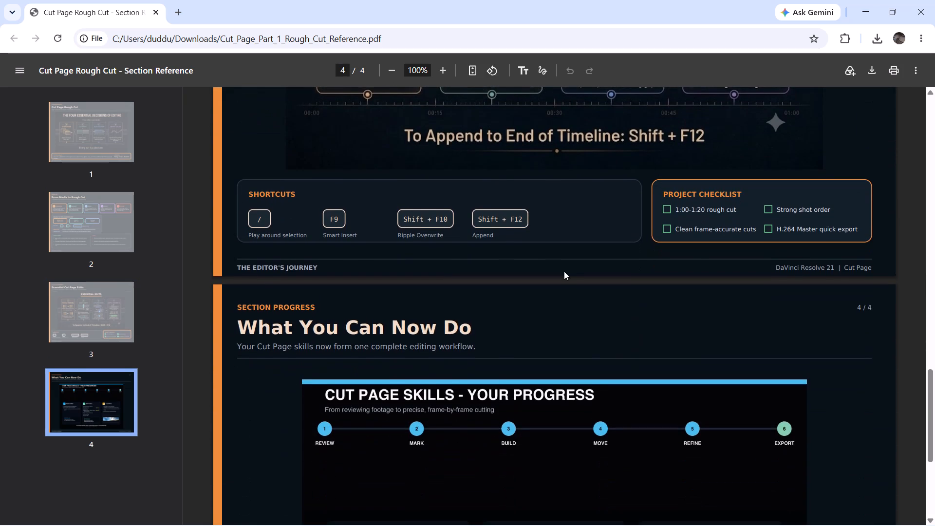
scroll(564, 271, "down", 9)
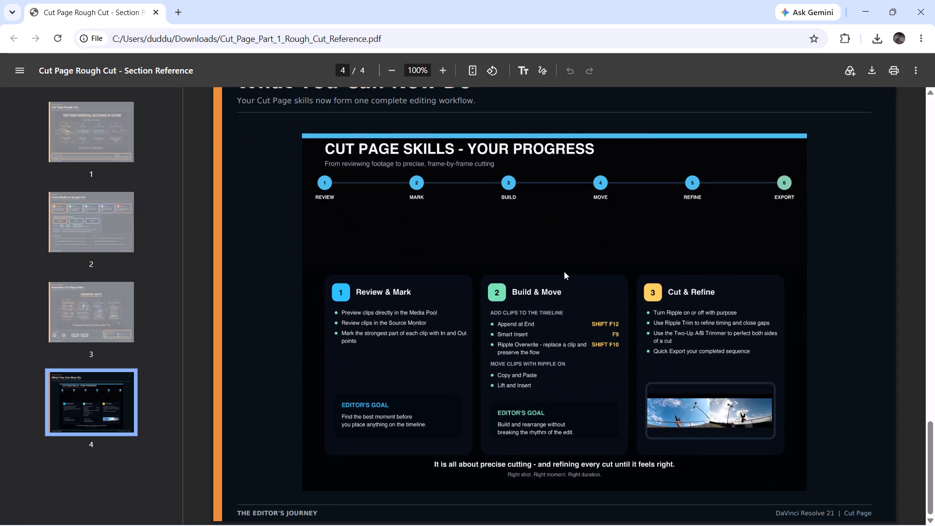
Shrink the PDF reference window out of its maximized state and move it aside to uncover the DaVinci Resolve project.
left_click_drag(515, 18, 462, 49)
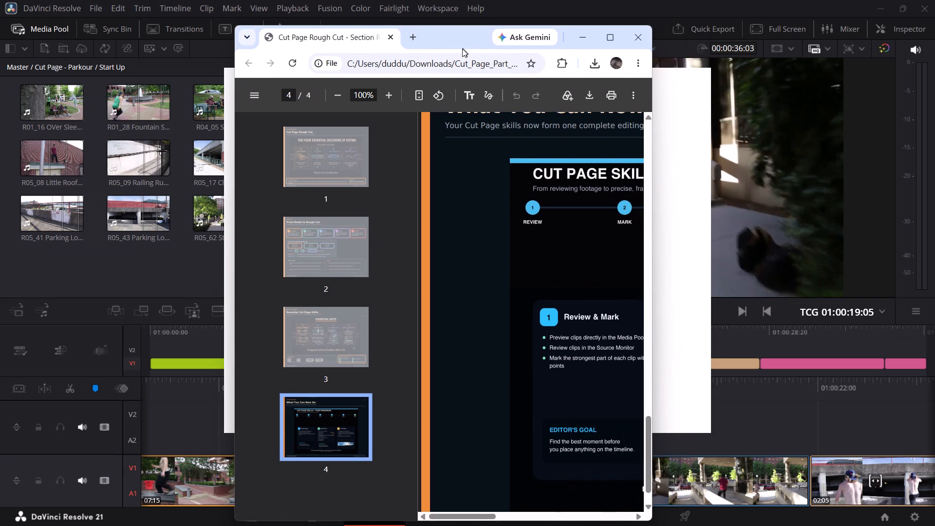
left_click_drag(462, 49, 342, 78)
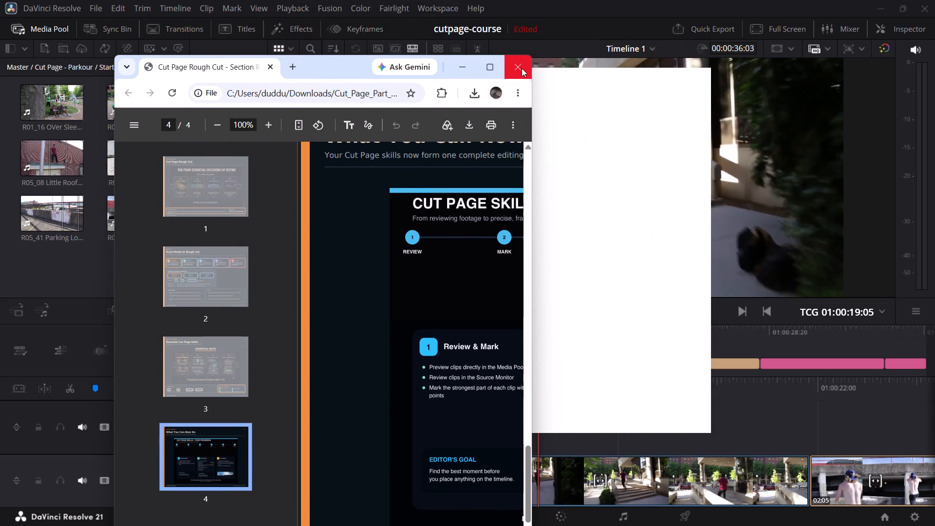
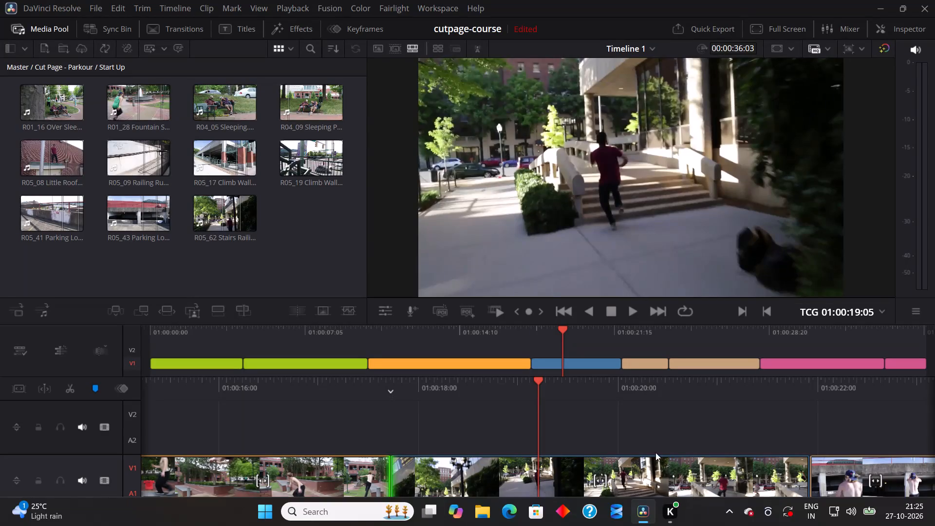
Scrub through the existing rough cut on Timeline 1 from its first clip to its last and back.
left_click_drag(517, 331, 192, 330)
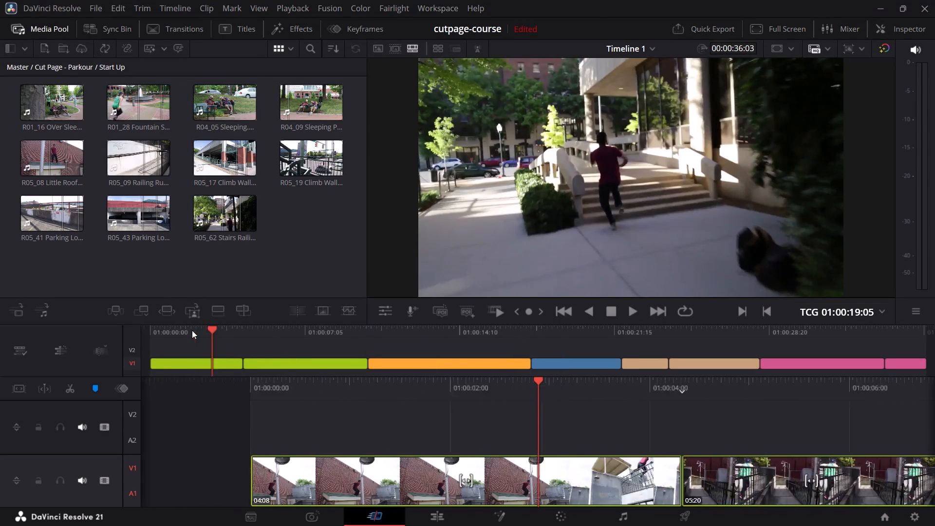
left_click_drag(192, 330, 157, 330)
left_click(274, 391)
key("ctrl+a")
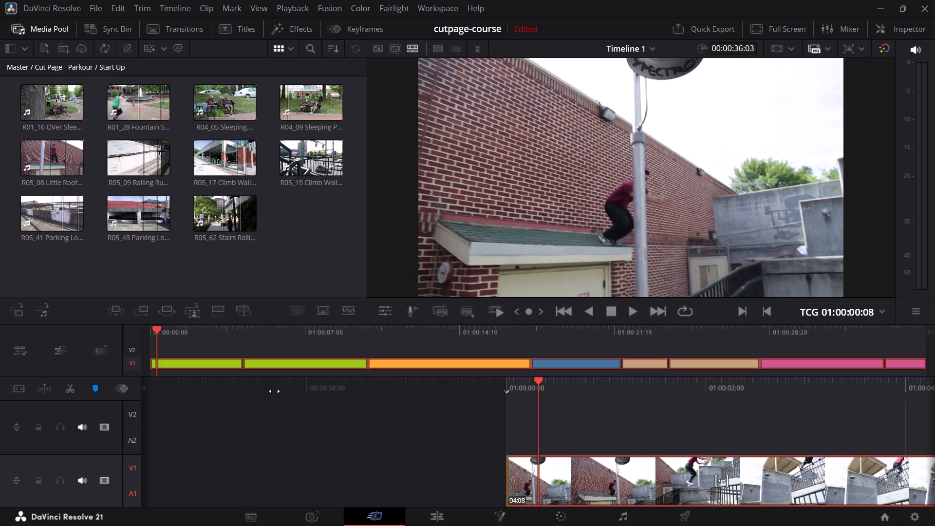
left_click(442, 338)
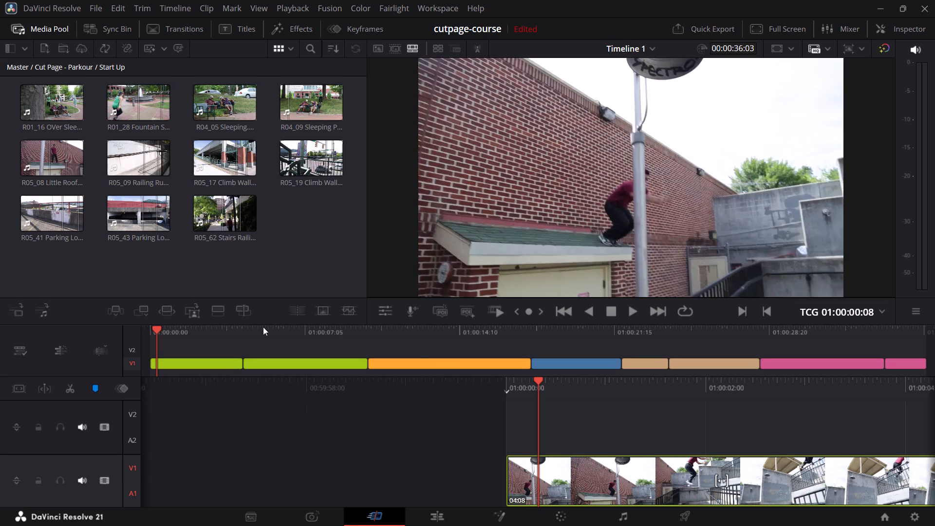
left_click_drag(252, 329, 405, 343)
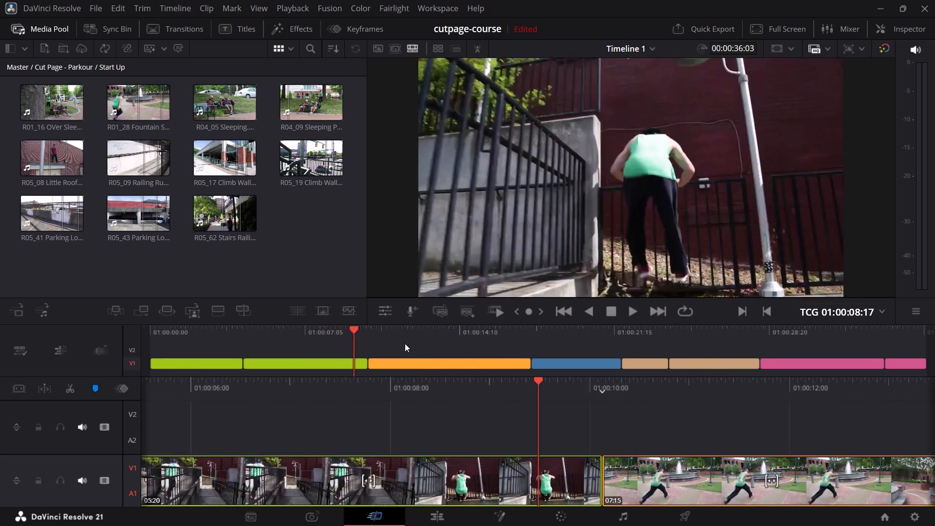
left_click_drag(405, 343, 153, 367)
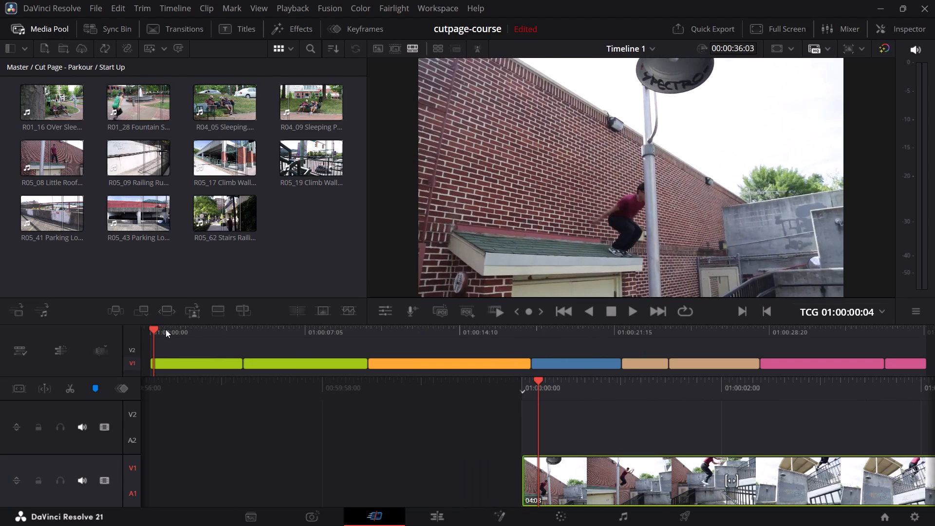
left_click_drag(166, 329, 900, 416)
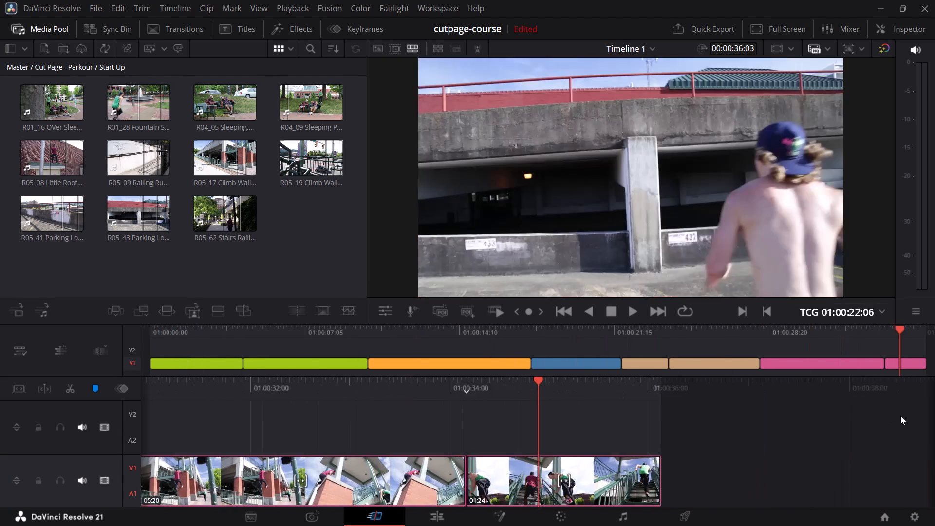
left_click_drag(900, 416, 106, 426)
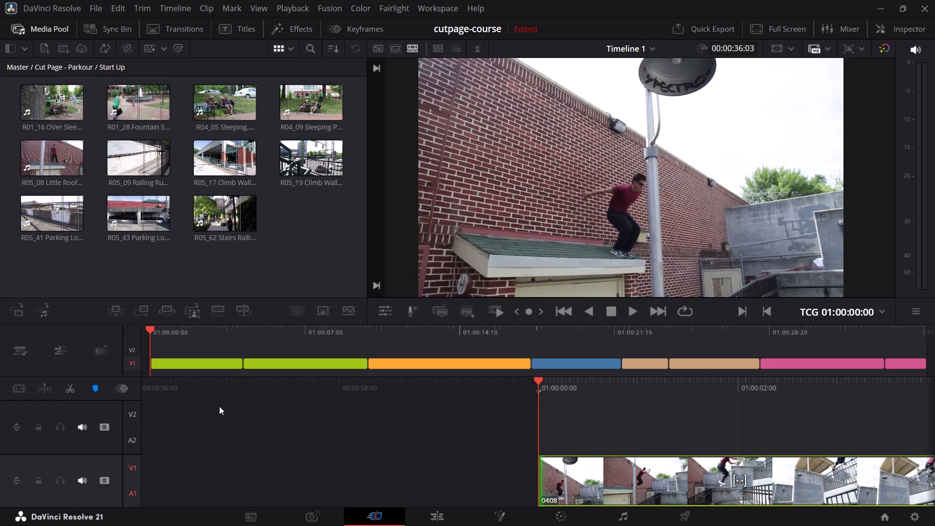
Delete all the clips from Timeline 1, leaving no gaps.
key("ctrl+a")
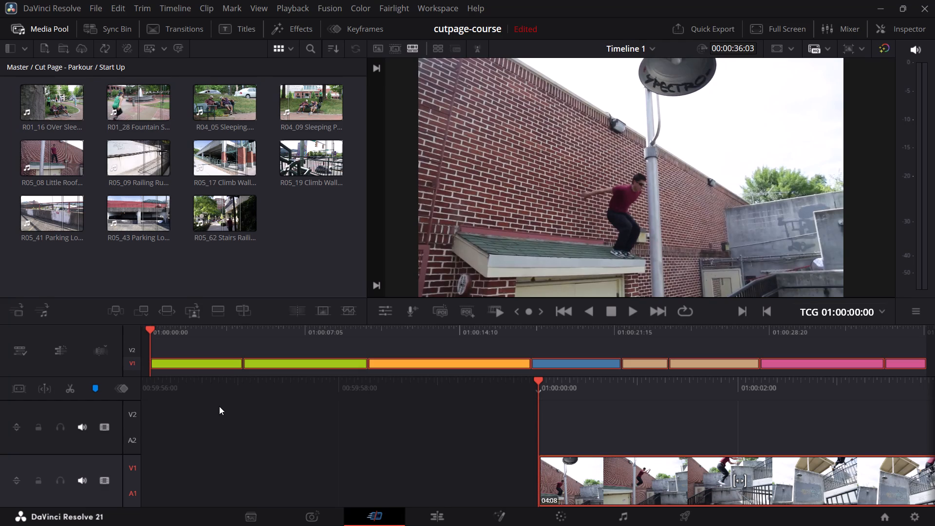
key("BackSpace")
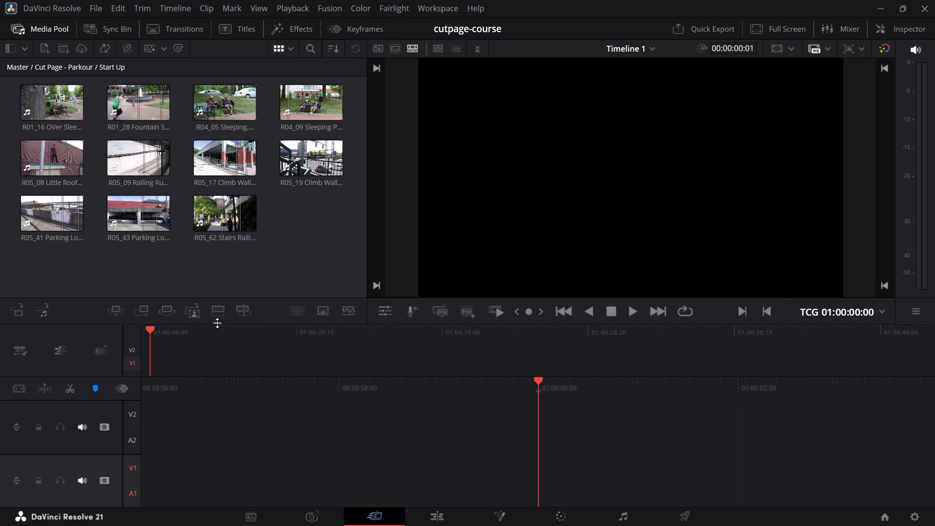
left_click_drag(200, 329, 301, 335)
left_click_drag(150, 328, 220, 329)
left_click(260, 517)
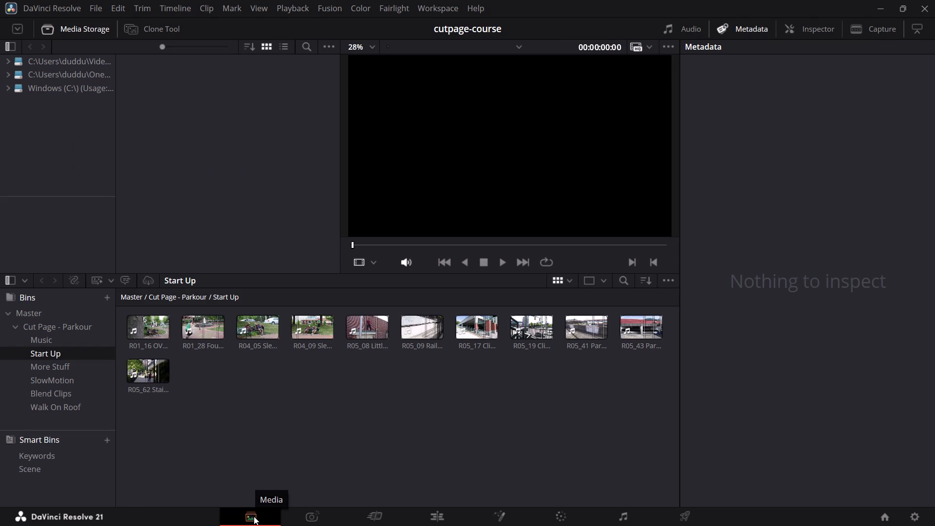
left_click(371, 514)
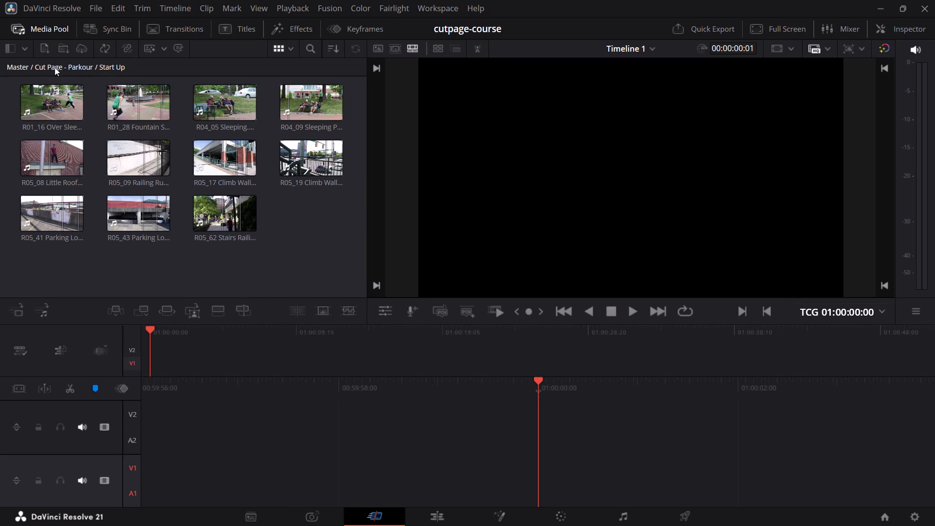
Go up to the Master bin and delete the Cut Page - Parkour bin from the media pool.
left_click(19, 63)
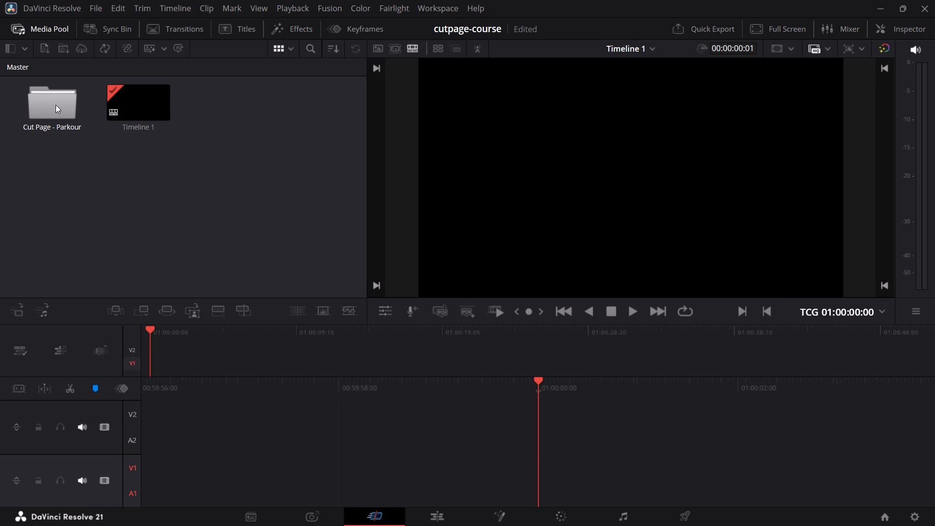
key("shift+parenright")
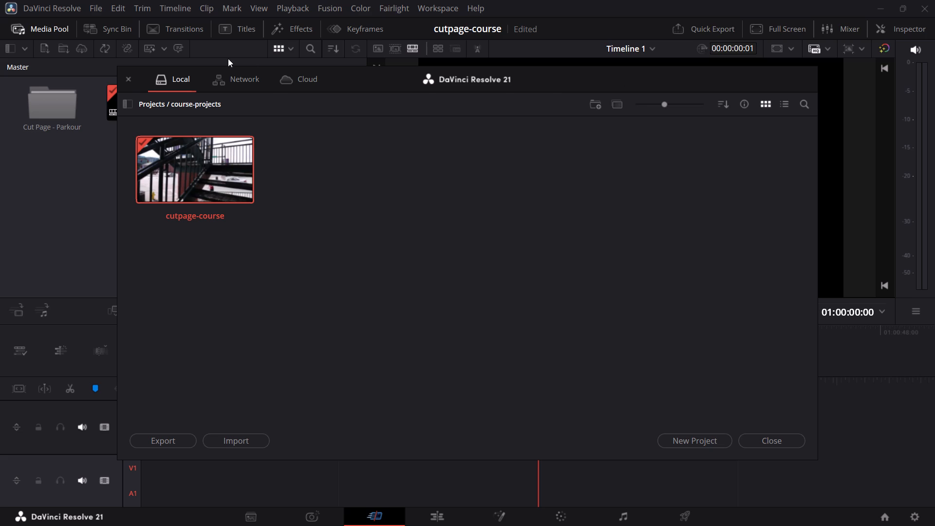
left_click(128, 77)
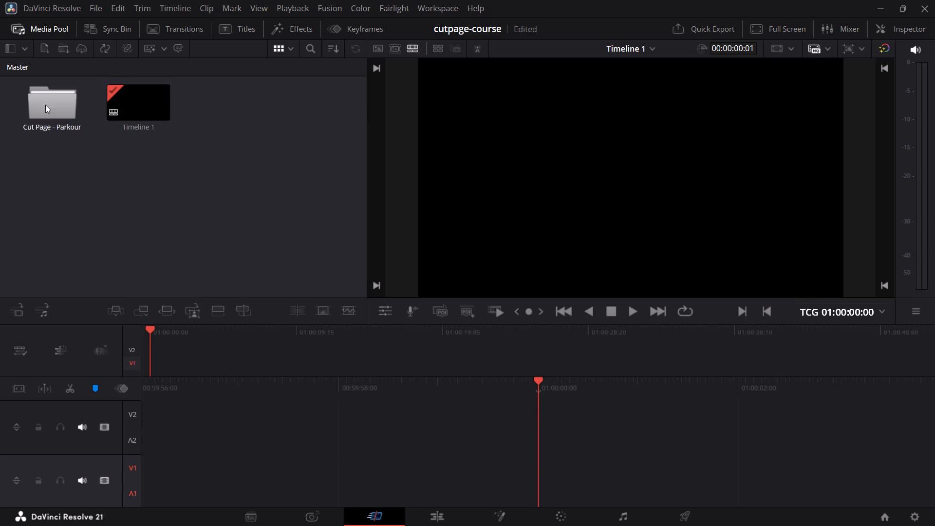
double_click(48, 104)
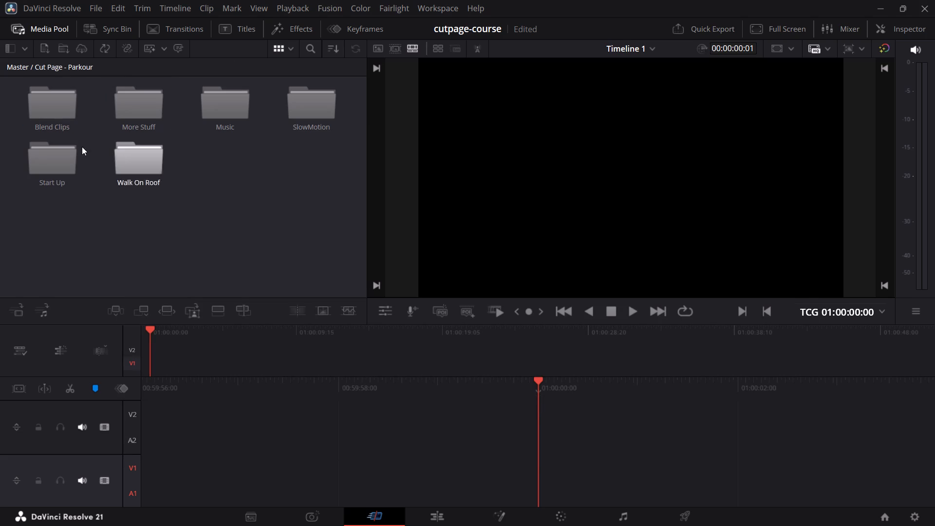
left_click(22, 68)
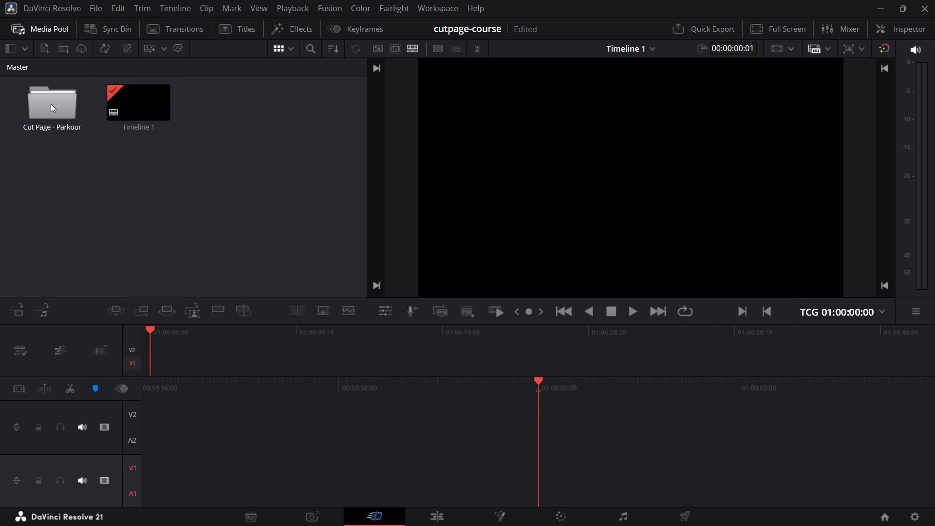
left_click(51, 104)
left_click(115, 106, "ctrl")
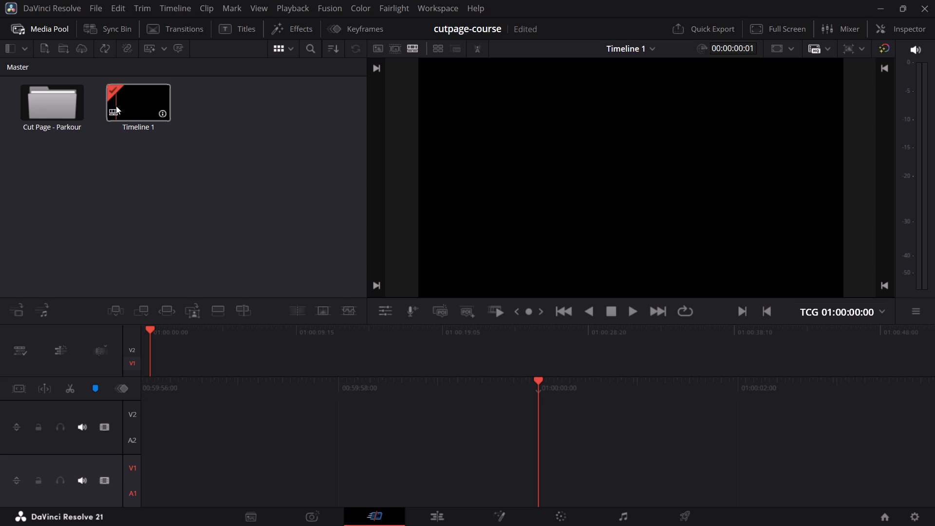
key("BackSpace")
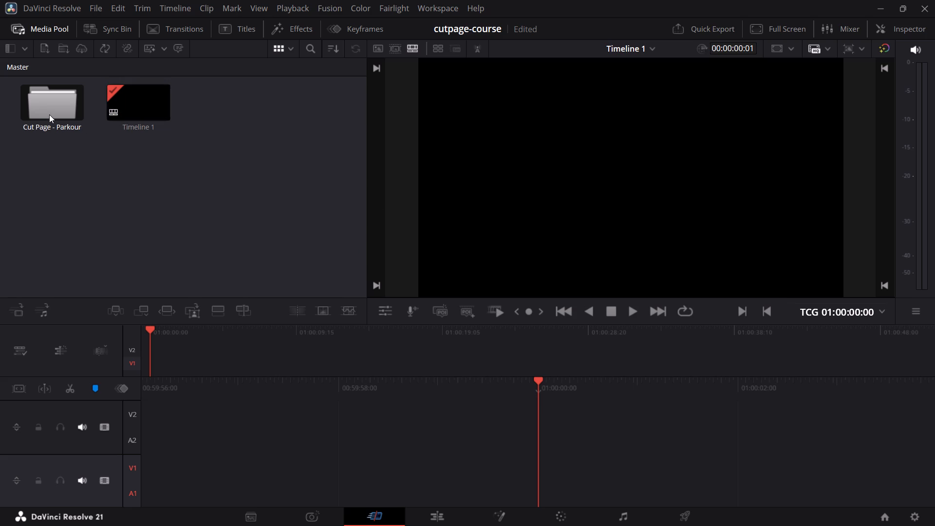
left_click(50, 112, "ctrl")
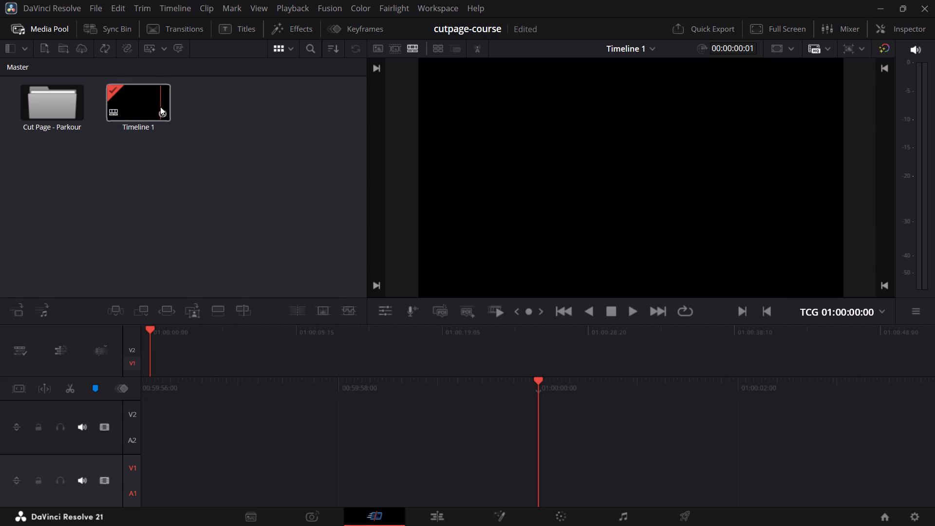
key("BackSpace")
Delete Timeline 1 from the Master bin.
left_click(62, 102)
key("BackSpace")
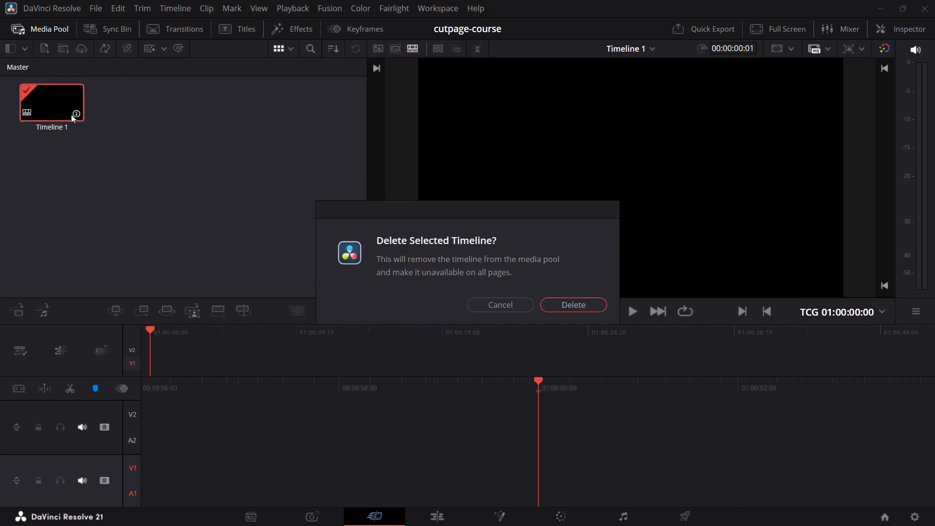
left_click(577, 301)
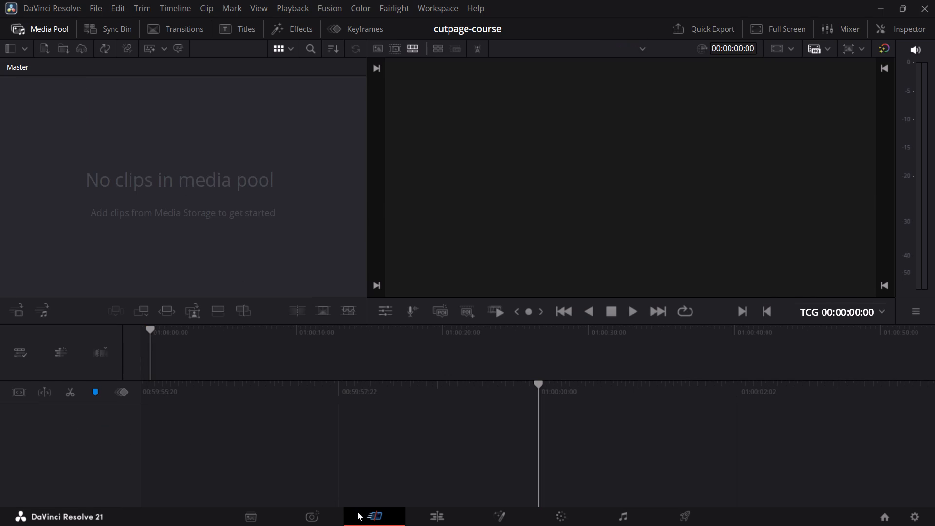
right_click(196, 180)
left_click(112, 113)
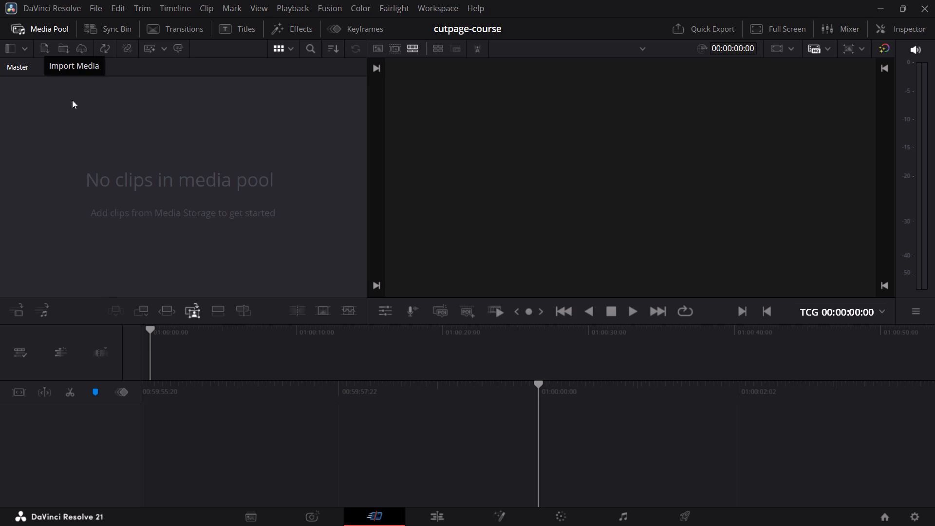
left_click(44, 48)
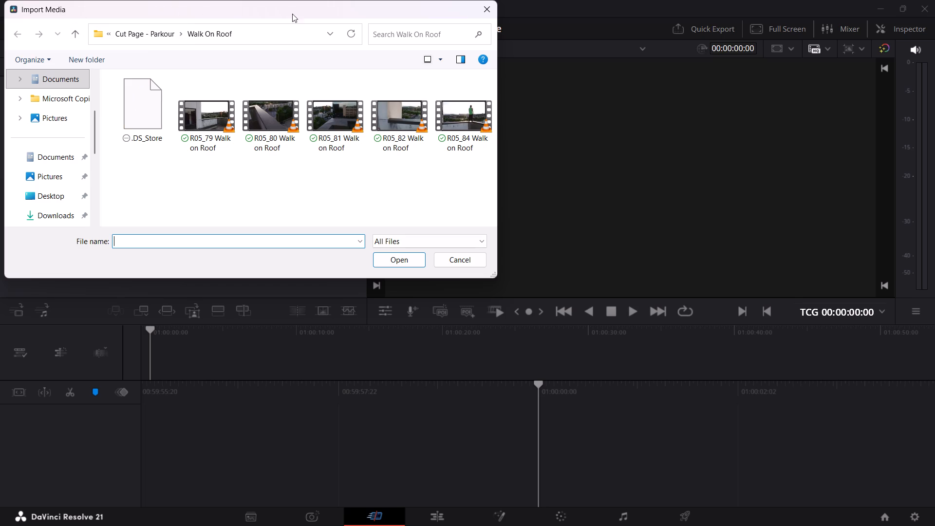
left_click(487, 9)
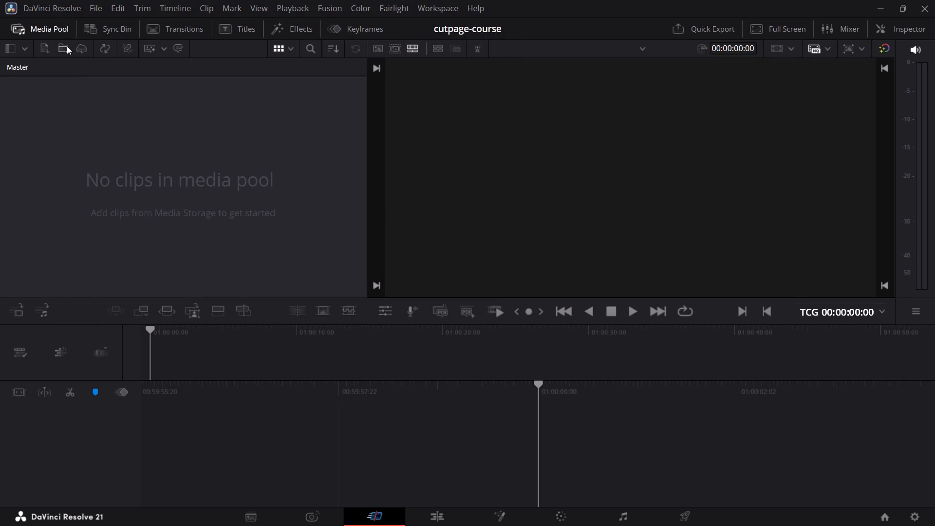
Import the Cut Page - Parkour media folder from Documents, resolve assets, Cut+Page+-+Parkour into the Master bin.
left_click(68, 46)
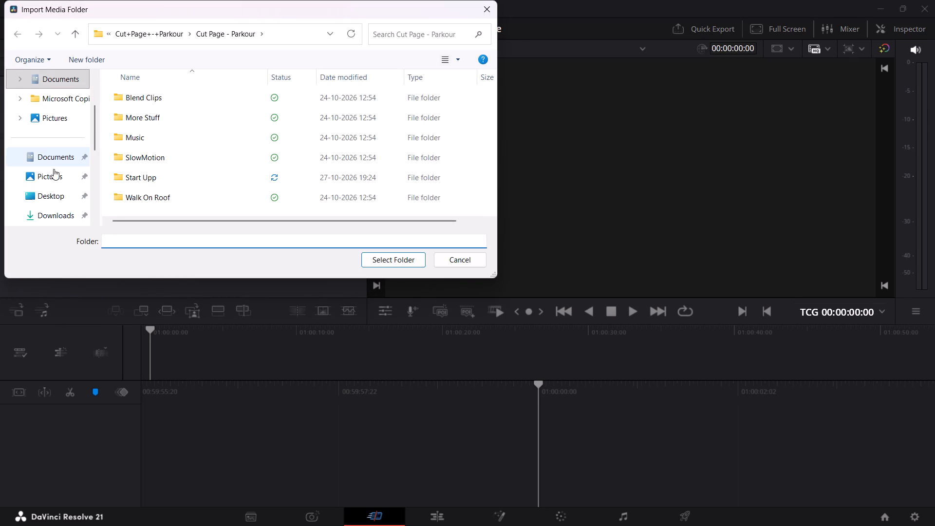
left_click(57, 158)
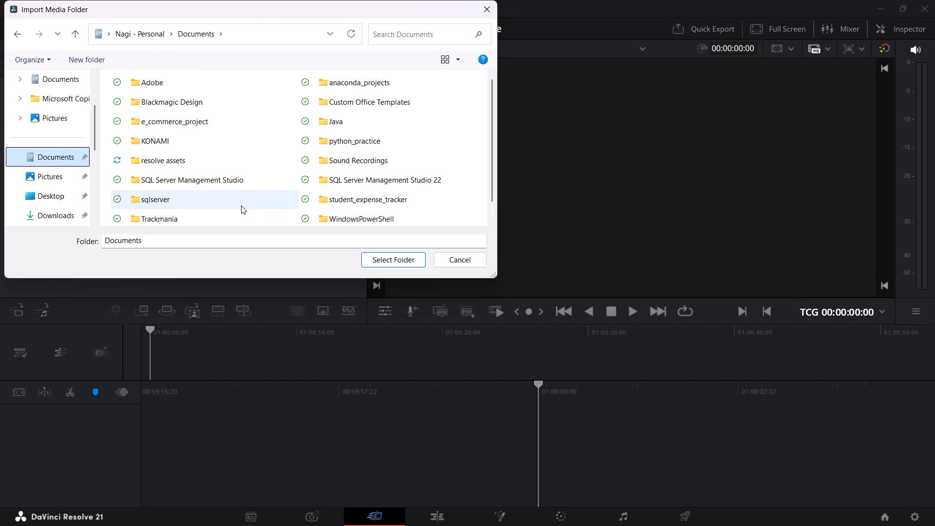
scroll(153, 143, "down", 1)
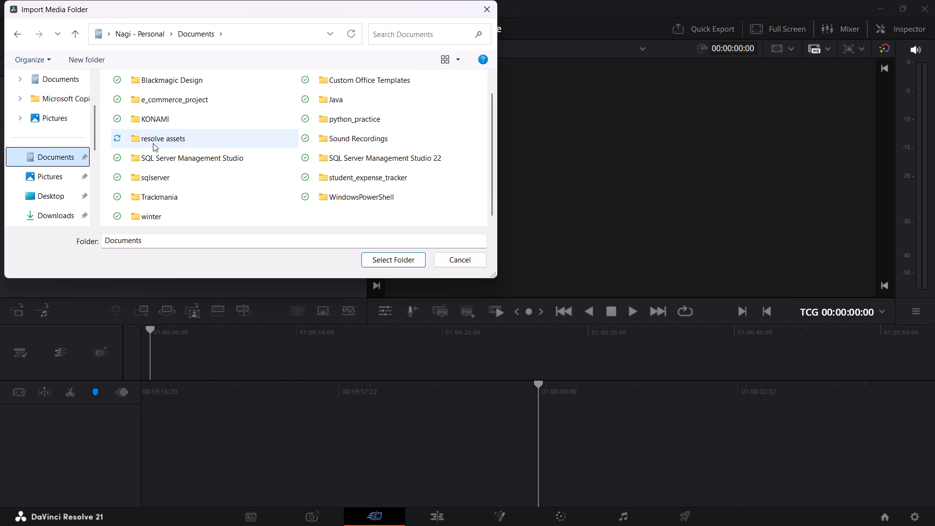
scroll(153, 144, "down", 1)
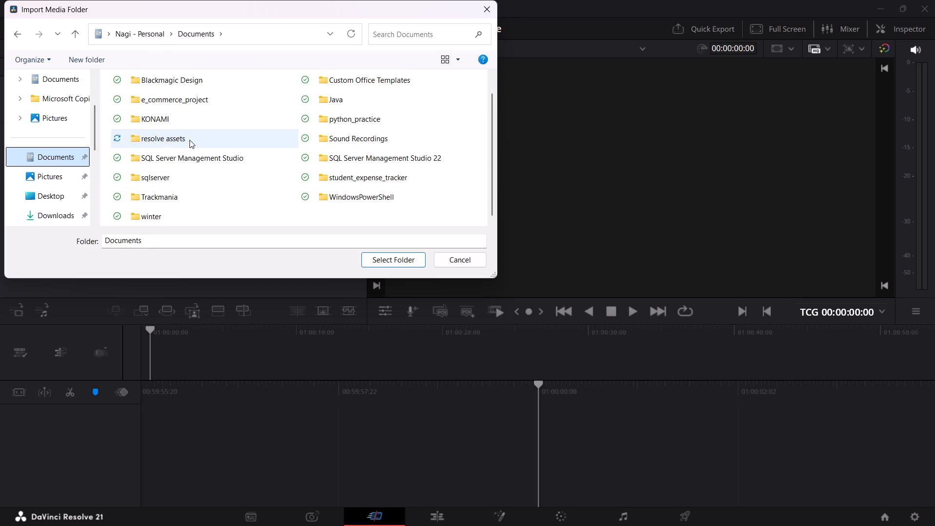
double_click(189, 140)
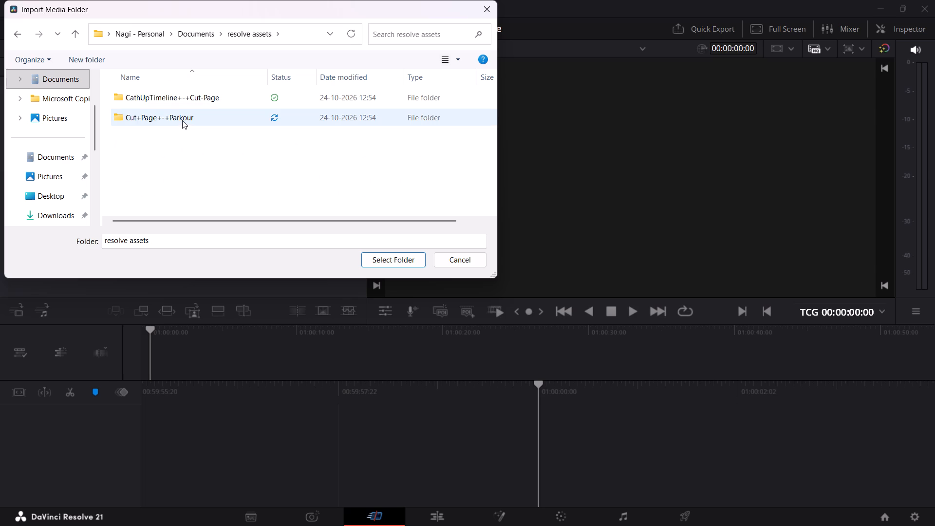
left_click(182, 120)
double_click(182, 120)
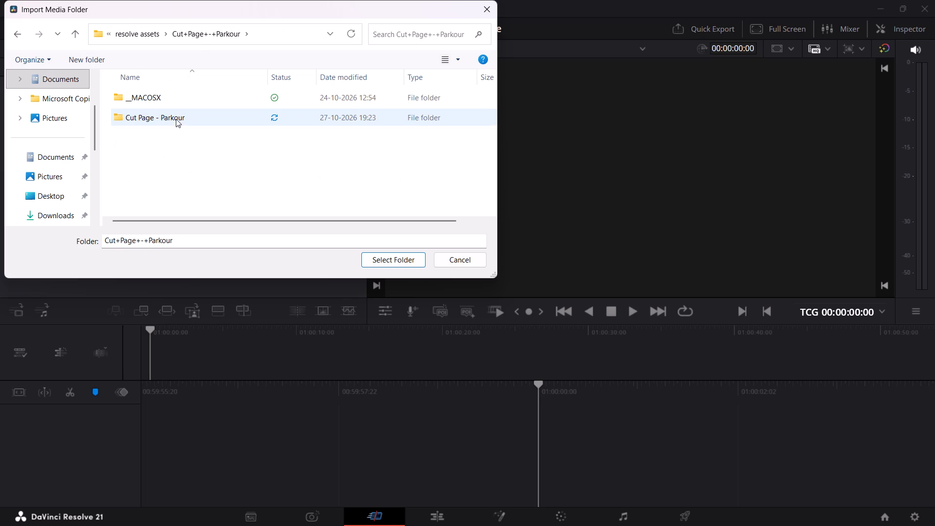
left_click(175, 118)
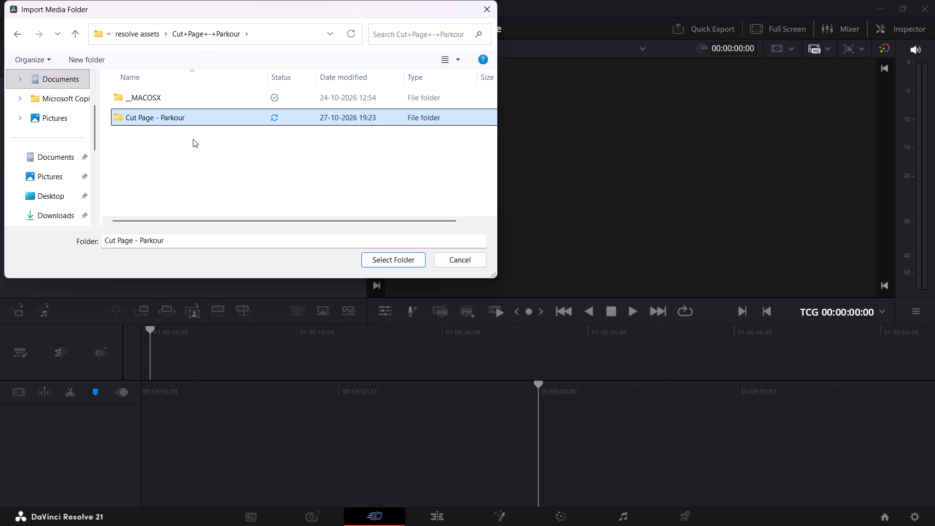
left_click(376, 262)
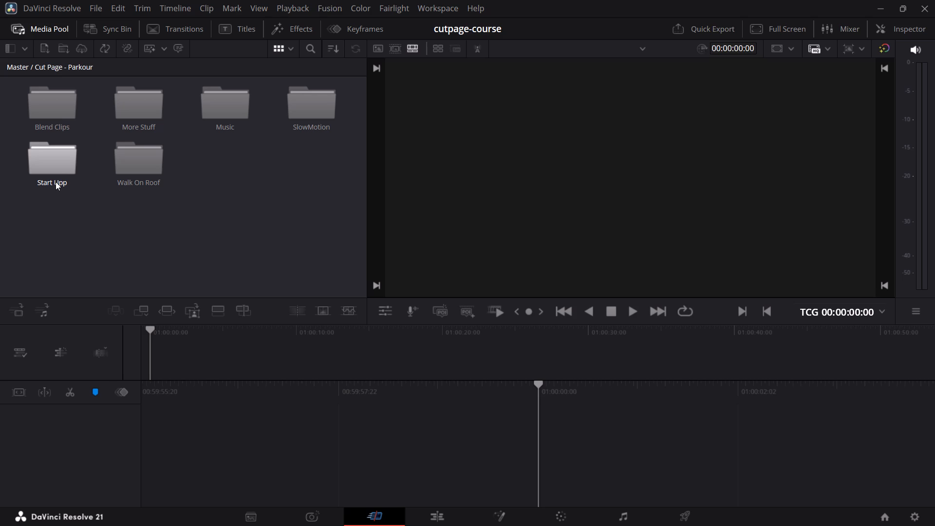
Open the Start Upp bin inside Cut Page - Parkour.
double_click(63, 175)
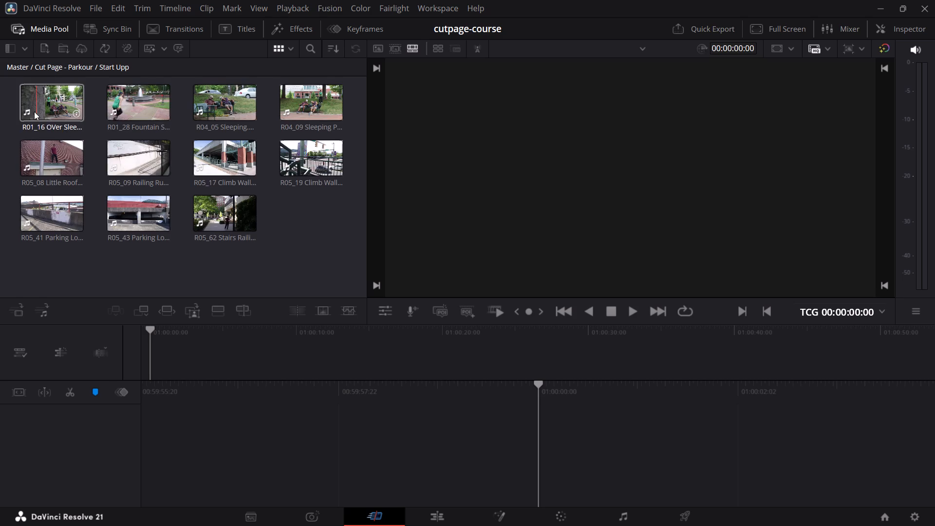
Show the R01_16 OVer Sleeping Bench clip in the viewer, toggling between source clip and timeline modes and ending on source clip.
left_click(48, 111)
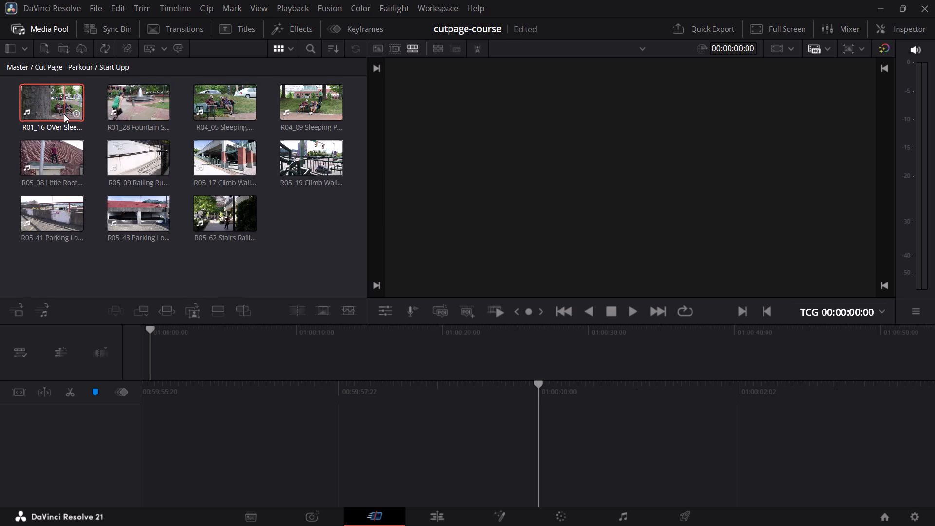
key("q")
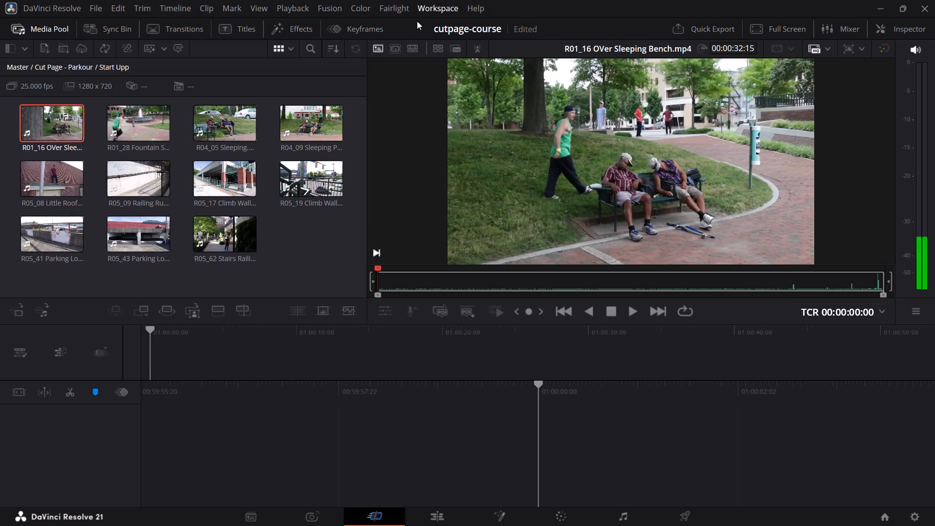
left_click(411, 48)
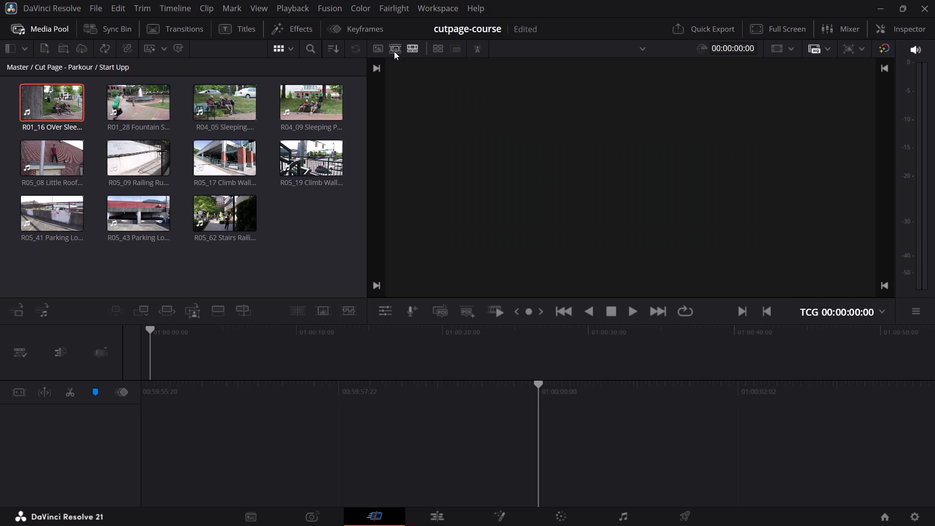
left_click(376, 49)
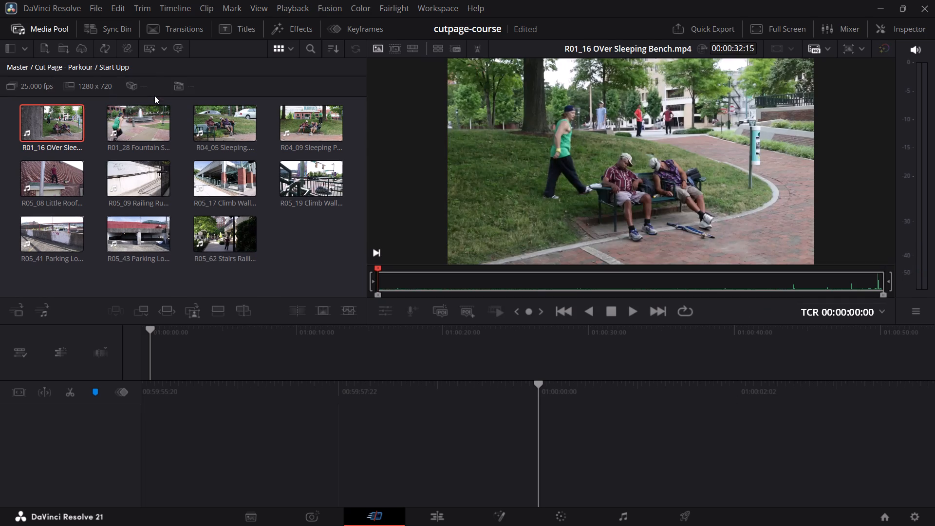
Preview the Fountain Skip, Sleeping, Climb Wall, Climb Wall Top, Stairs Railing and Parking Lot Cris Cross Flip clips in Start Upp.
left_click(146, 128)
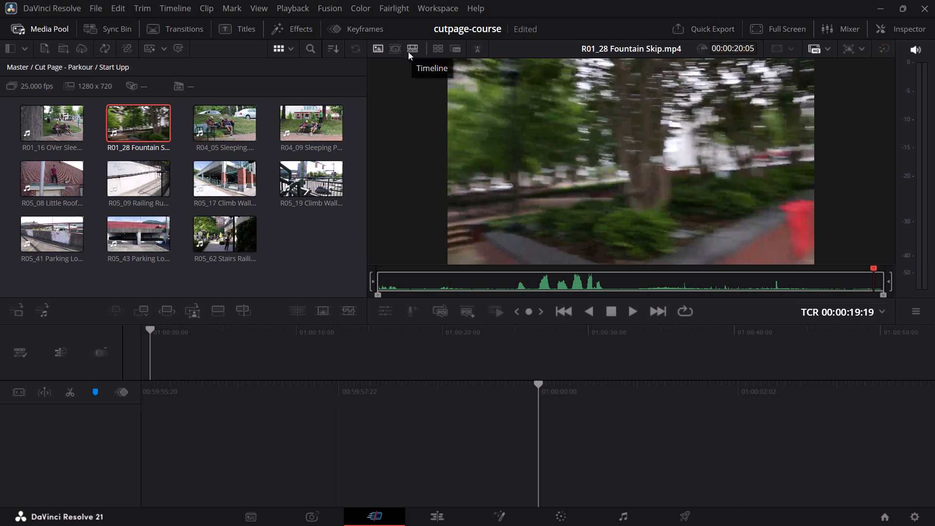
left_click(234, 132)
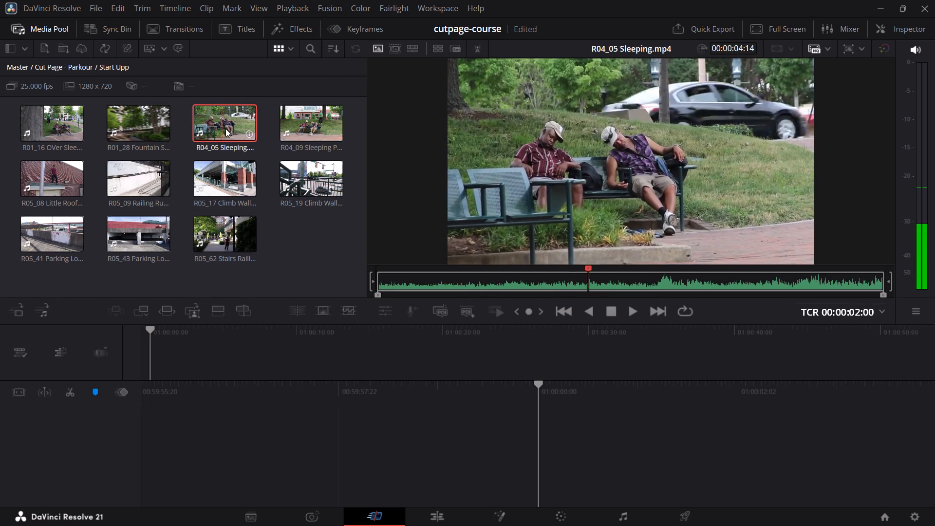
left_click(212, 175)
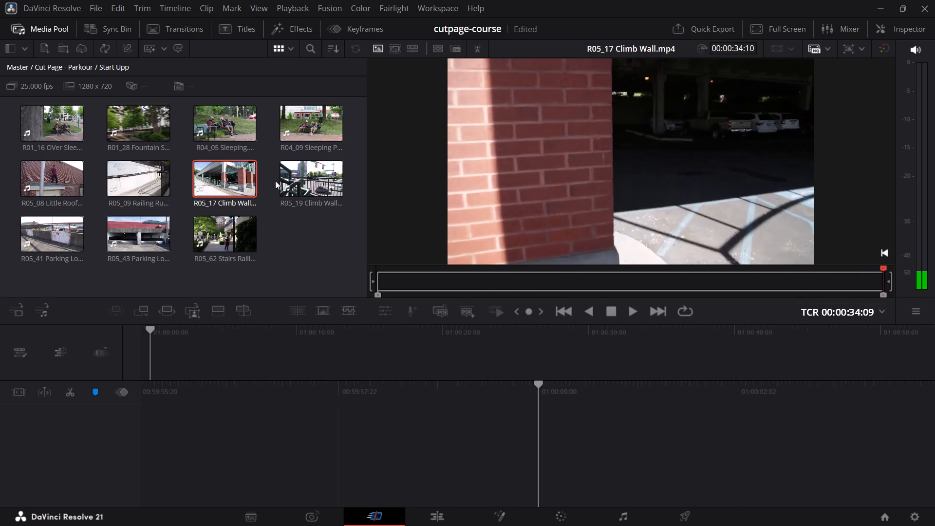
left_click(315, 182)
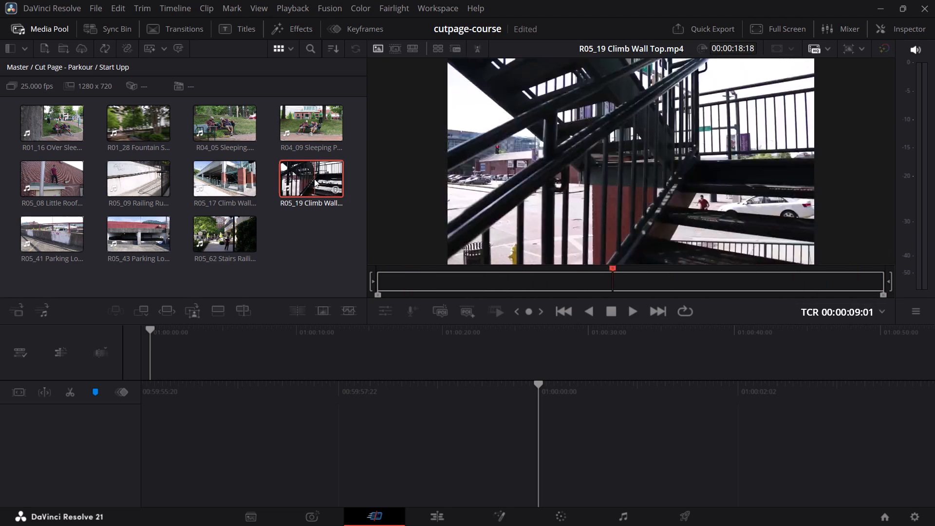
left_click(203, 230)
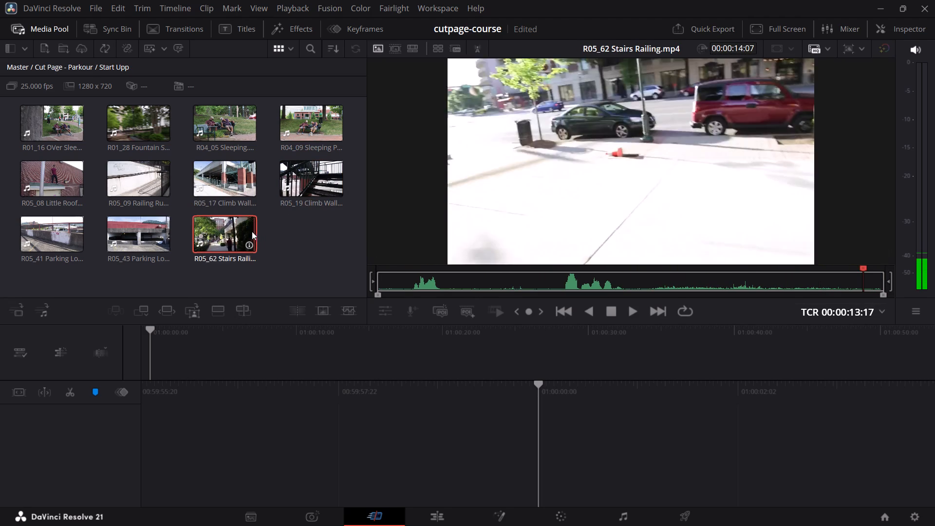
left_click(104, 243)
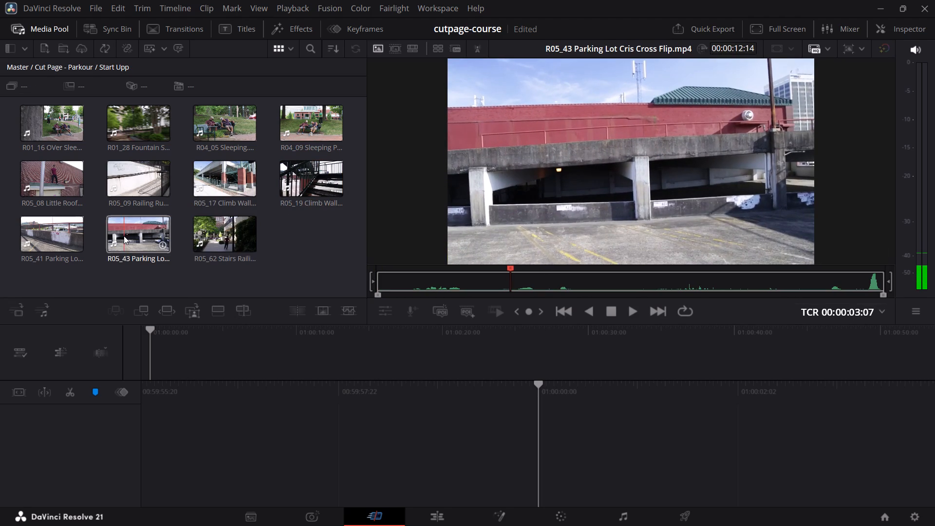
left_click(123, 235)
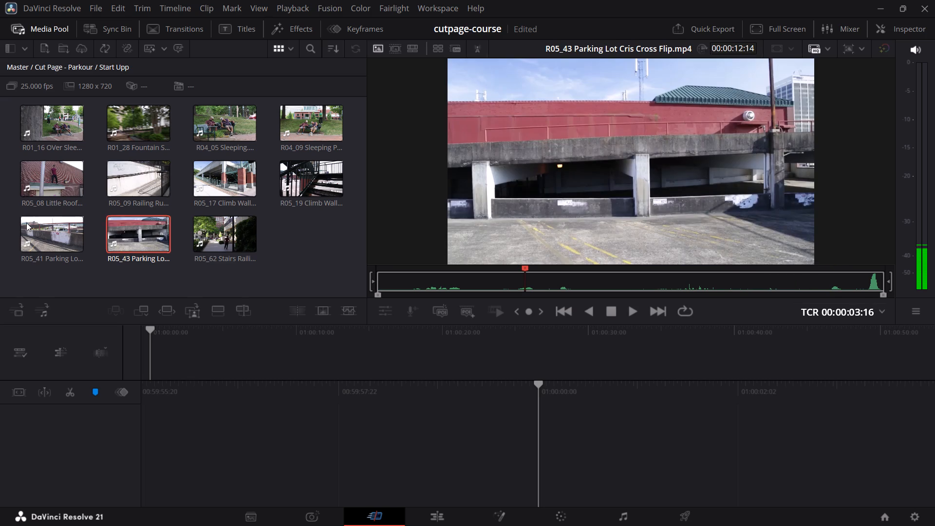
left_click(30, 238)
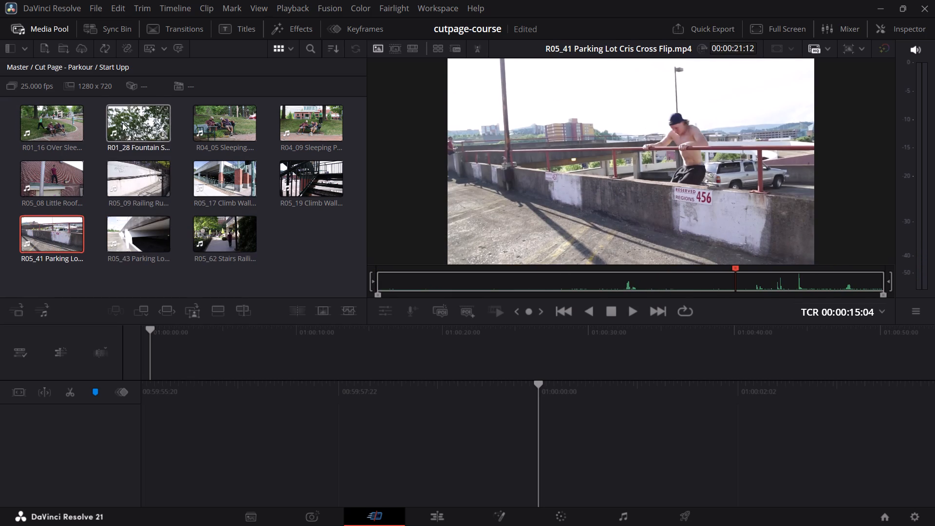
Look through the clips in the Blend Clips, More Stuff, Walk On Roof and Start Upp bins of Cut Page - Parkour.
left_click(66, 67)
double_click(45, 134)
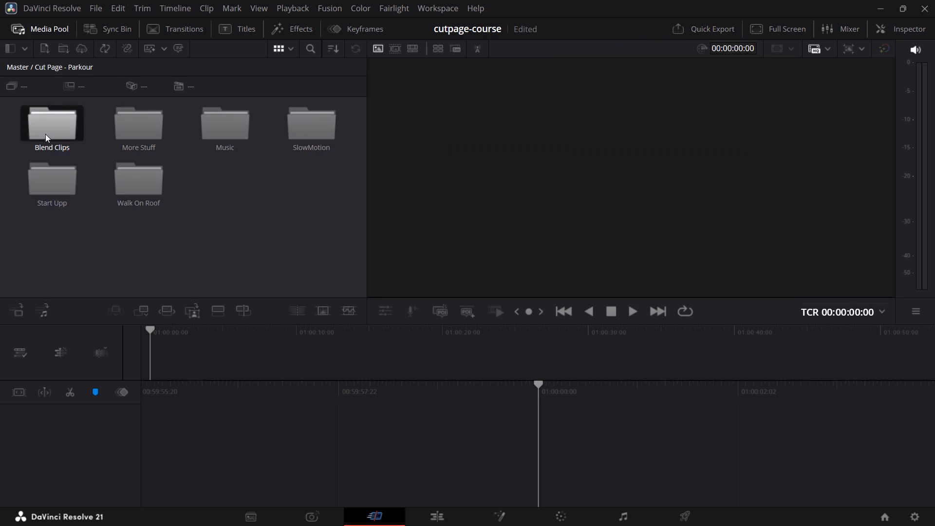
left_click(78, 64)
double_click(139, 125)
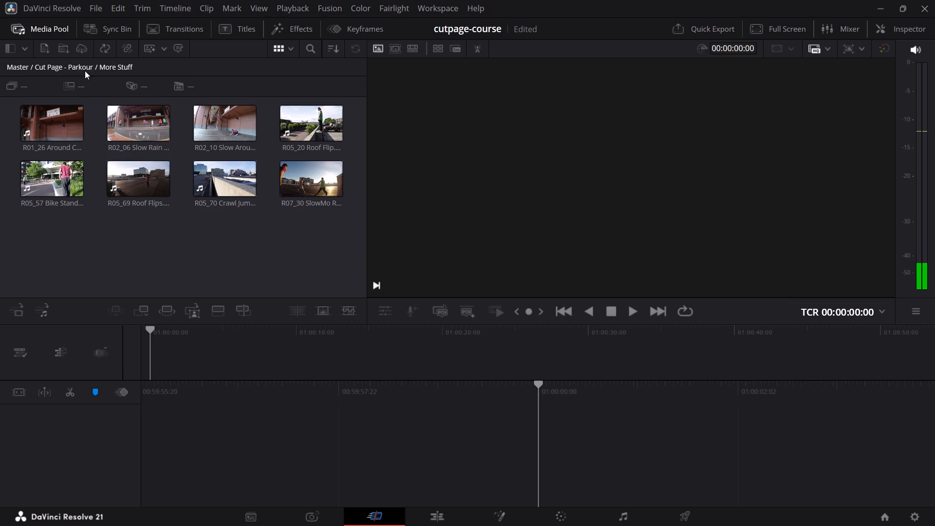
left_click(78, 64)
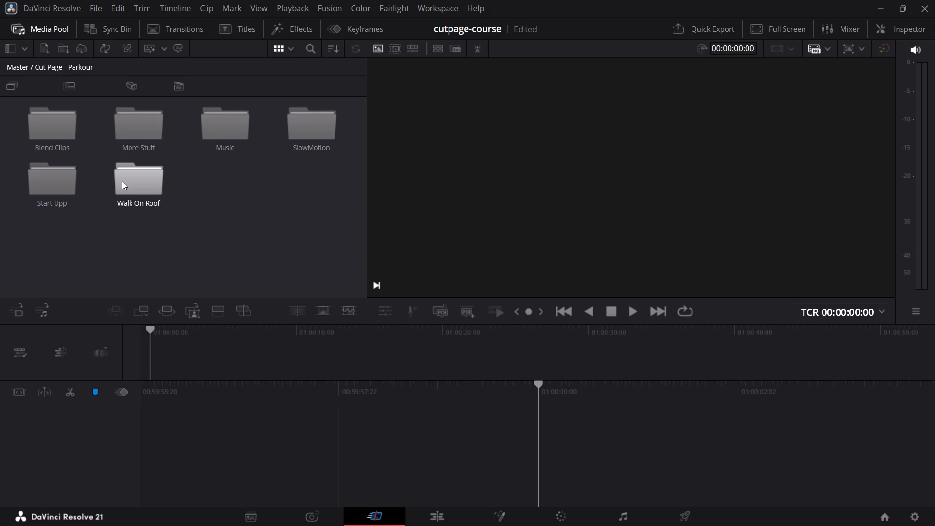
double_click(123, 180)
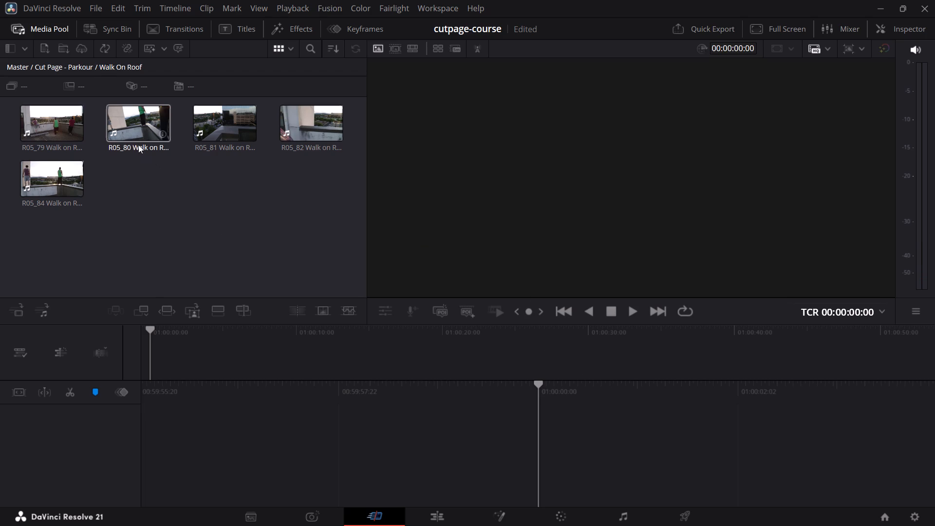
left_click(85, 67)
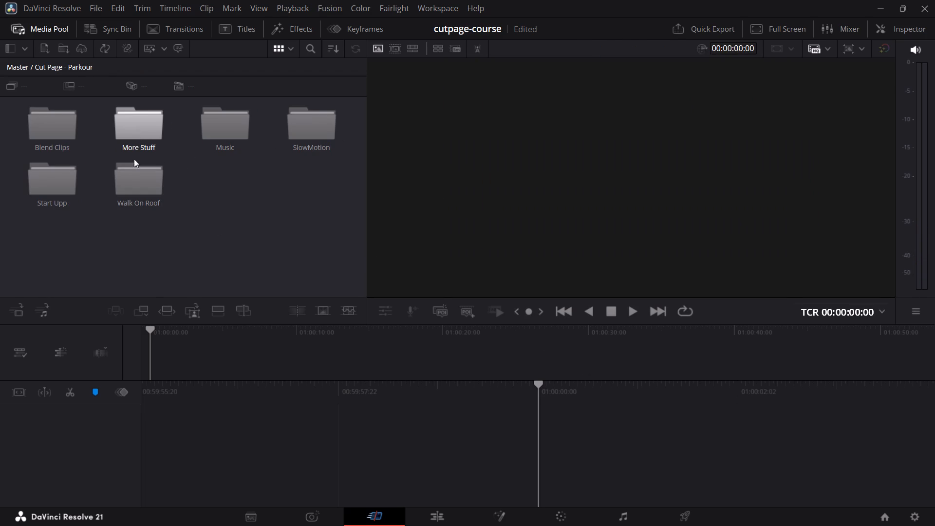
double_click(134, 139)
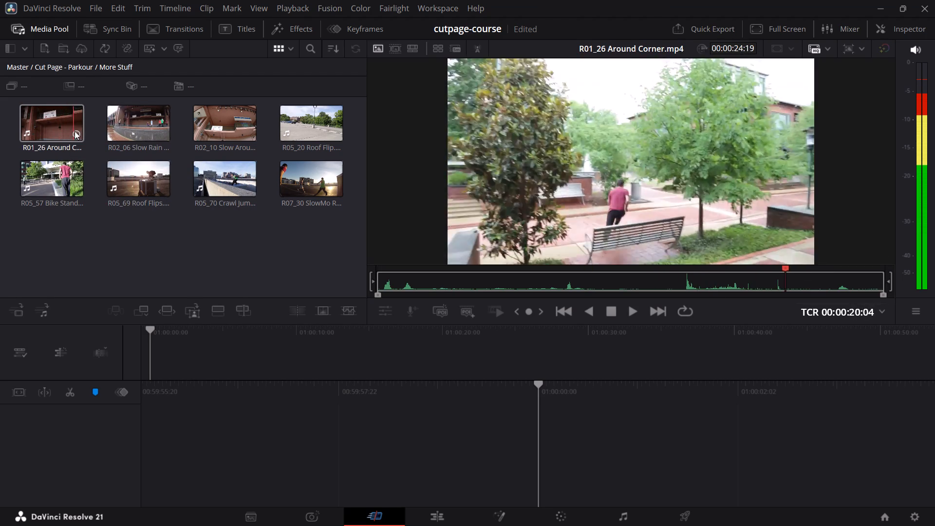
left_click(80, 66)
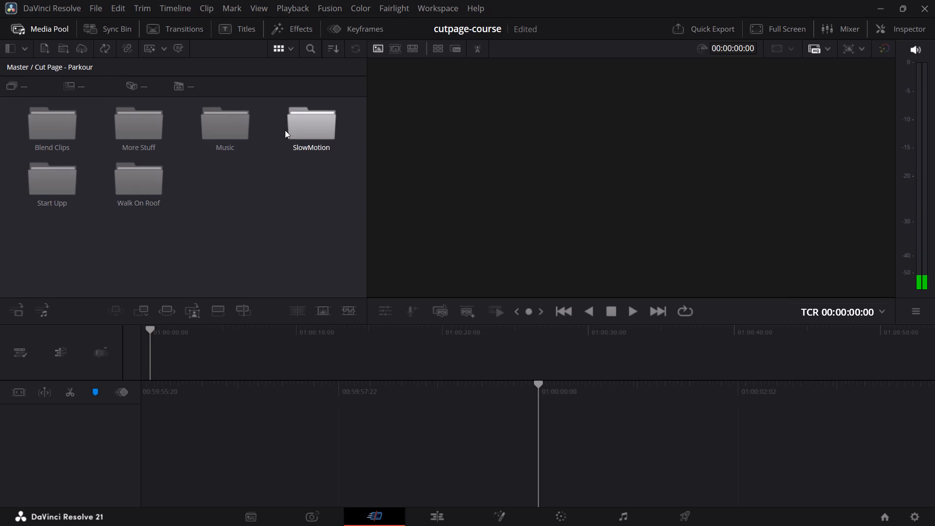
double_click(39, 196)
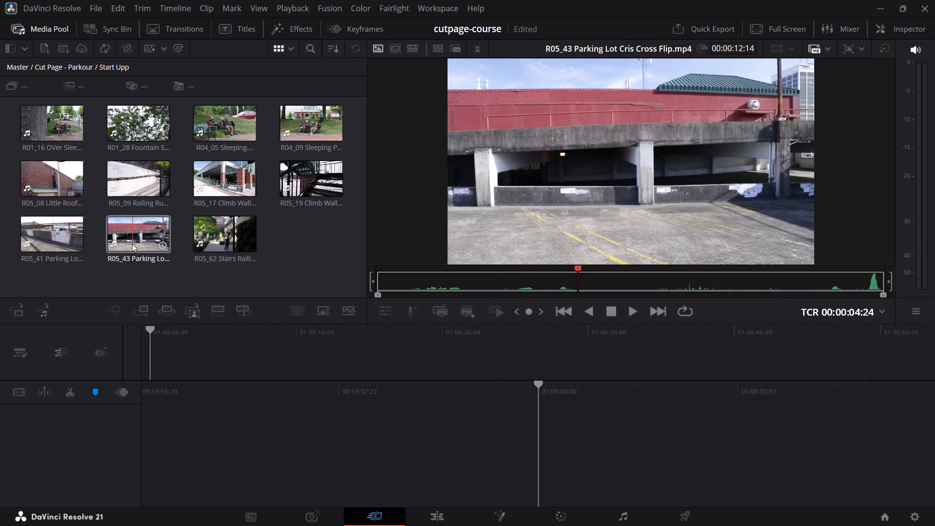
left_click(70, 65)
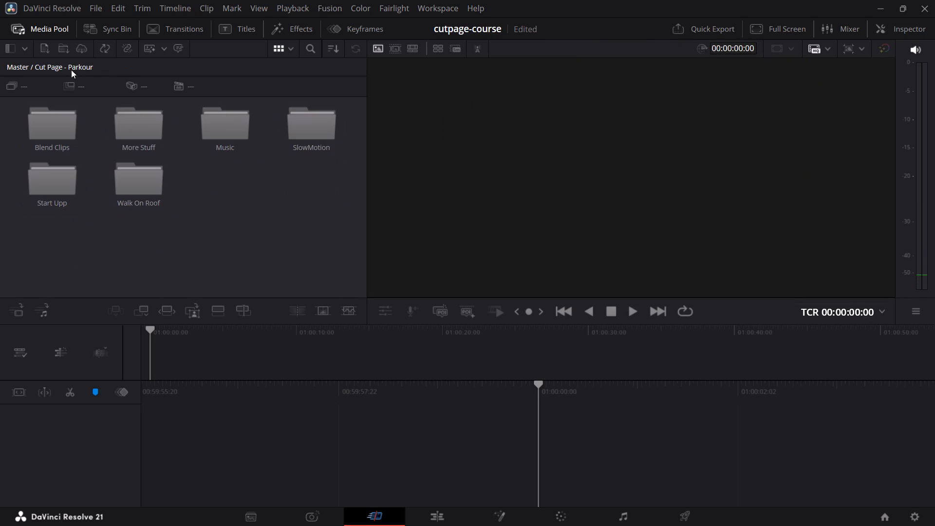
Load the R05_79 Walk on Roof clip from the Walk On Roof bin into the source viewer and scrub through its first half.
double_click(120, 193)
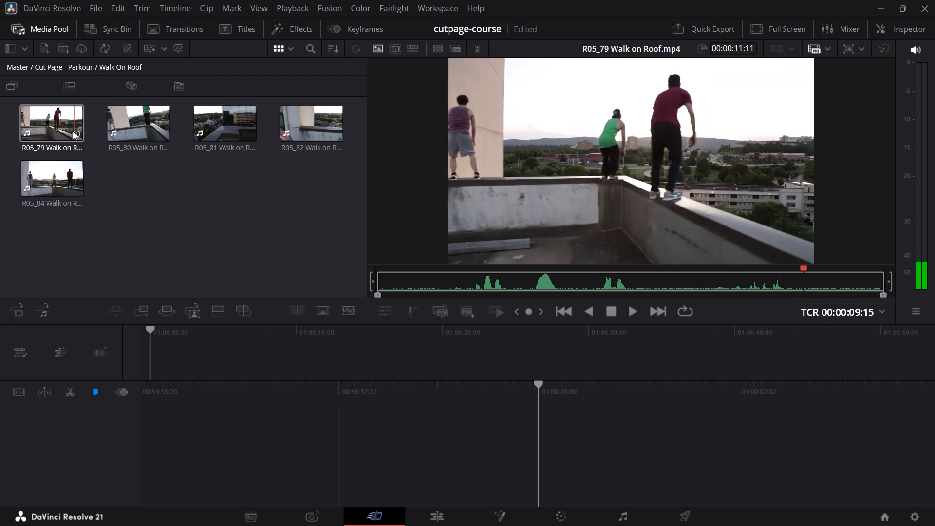
double_click(48, 129)
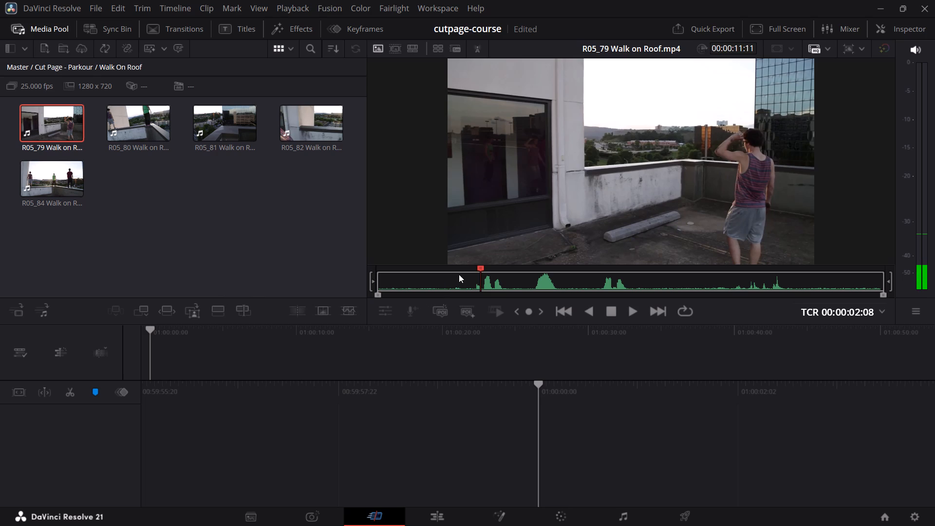
left_click_drag(481, 267, 367, 264)
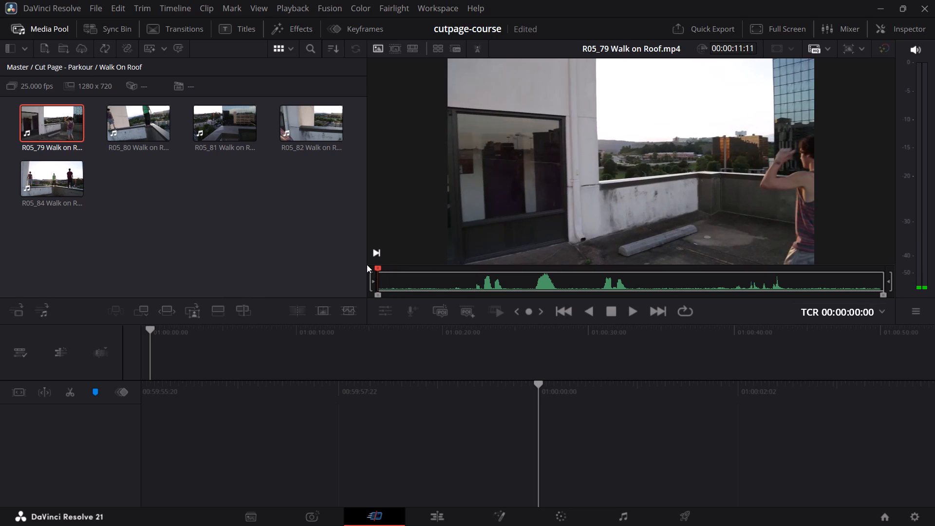
left_click_drag(367, 264, 621, 289)
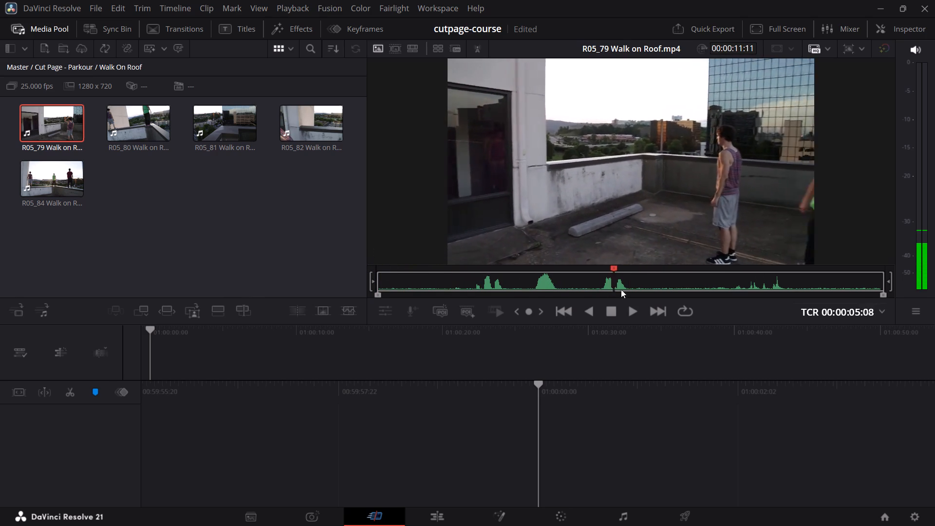
left_click_drag(621, 289, 630, 304)
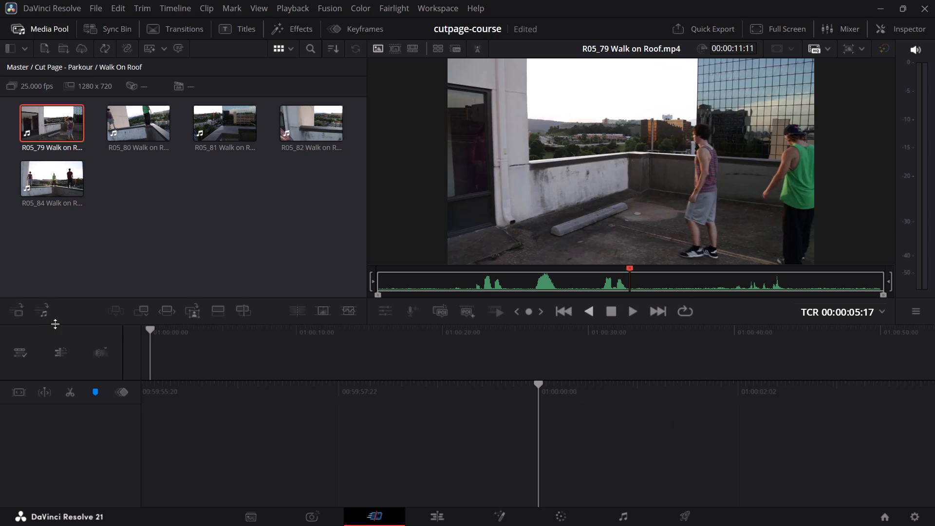
Turn on video-only insertion for clips added to the timeline.
left_click(17, 317)
Scrub and play through the R05_79 Walk on Roof source clip to examine where the usable roof walk begins.
left_click_drag(631, 267, 500, 277)
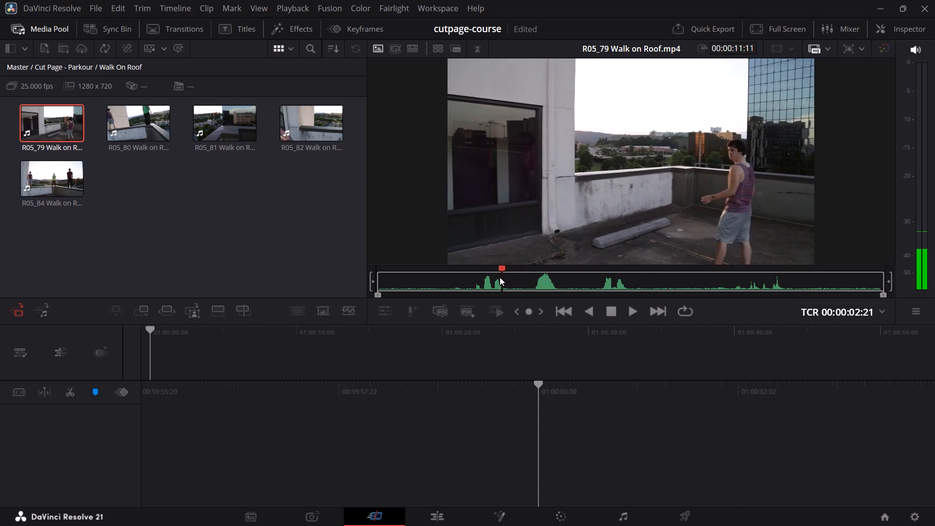
left_click_drag(500, 277, 478, 278)
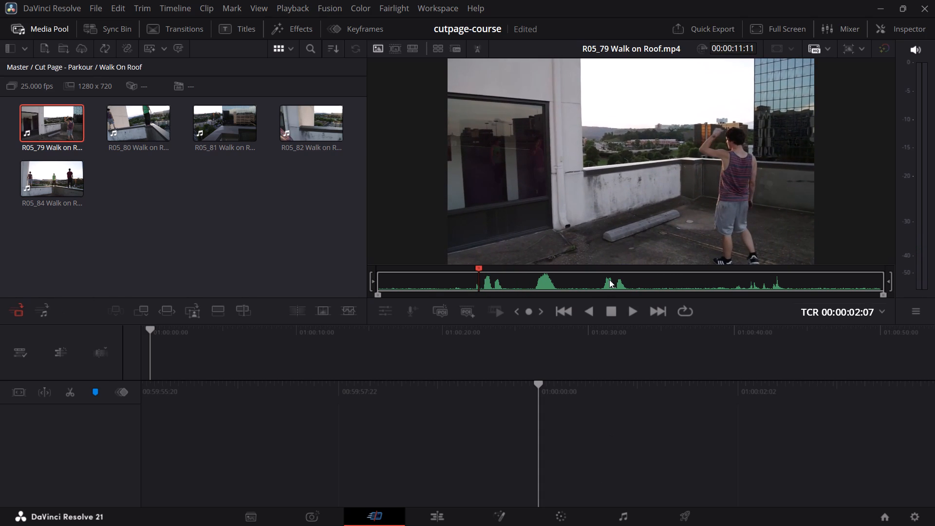
left_click_drag(477, 267, 364, 281)
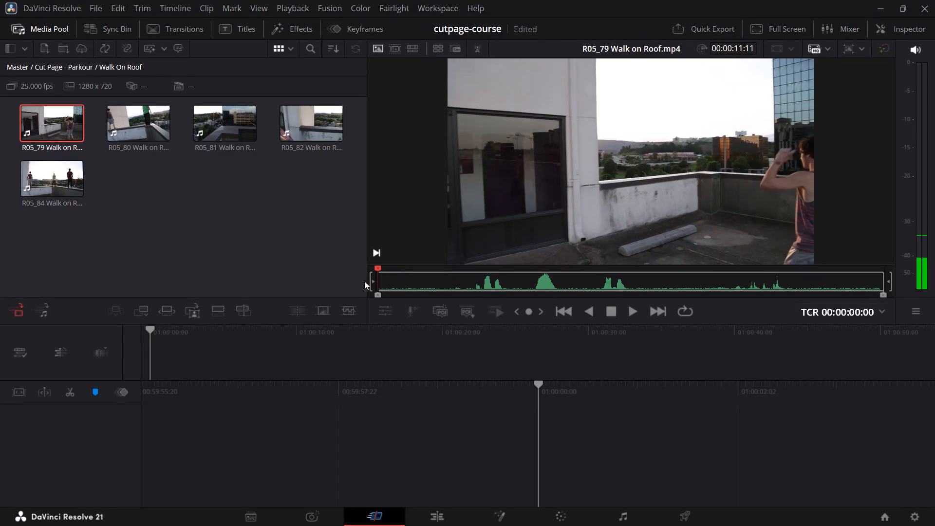
left_click_drag(364, 281, 543, 305)
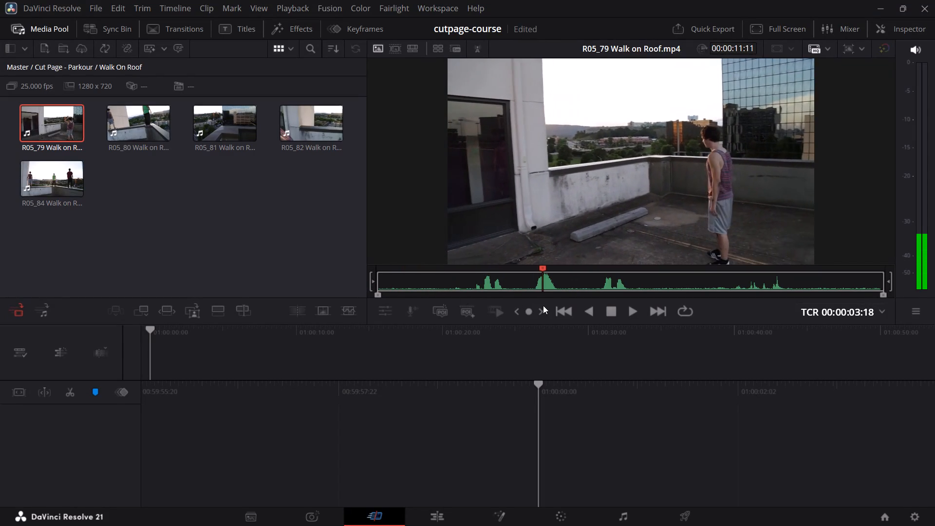
left_click_drag(543, 305, 570, 314)
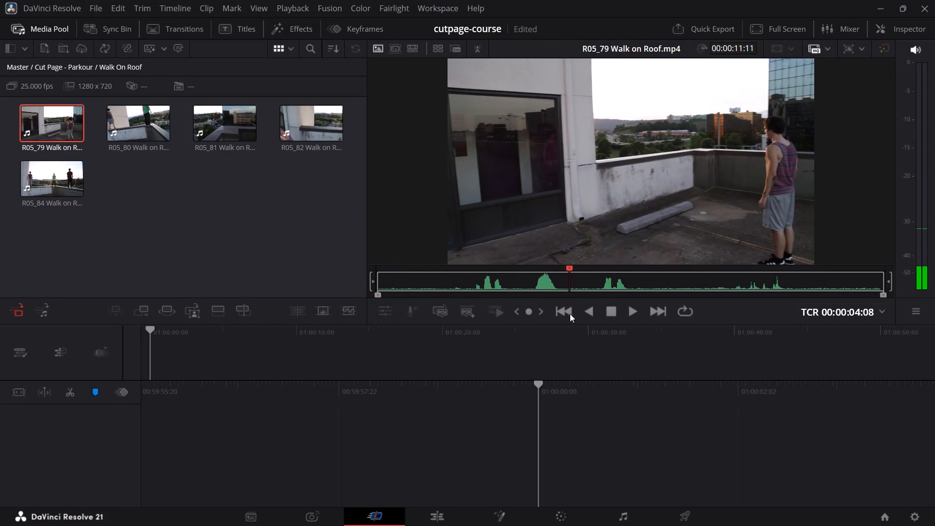
left_click_drag(570, 314, 598, 323)
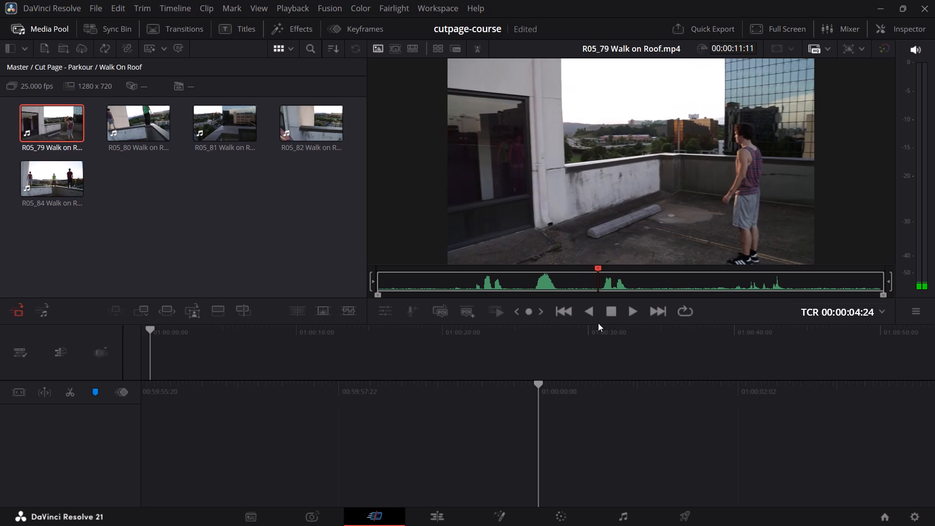
left_click_drag(598, 323, 643, 315)
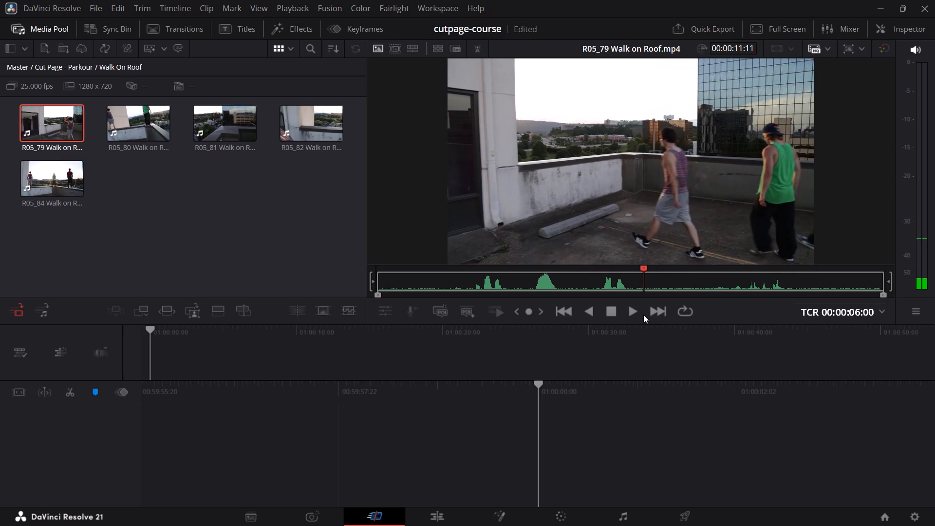
left_click_drag(643, 315, 643, 314)
left_click_drag(641, 266, 628, 268)
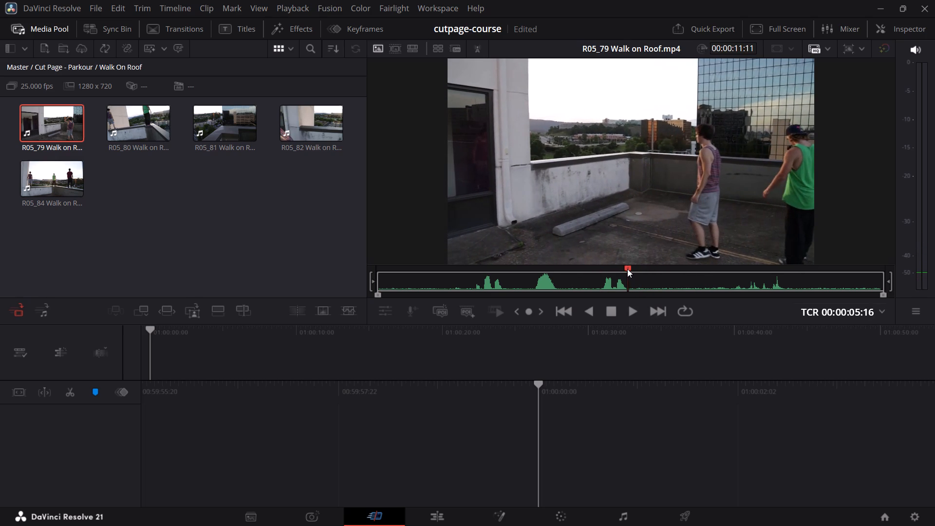
key("space")
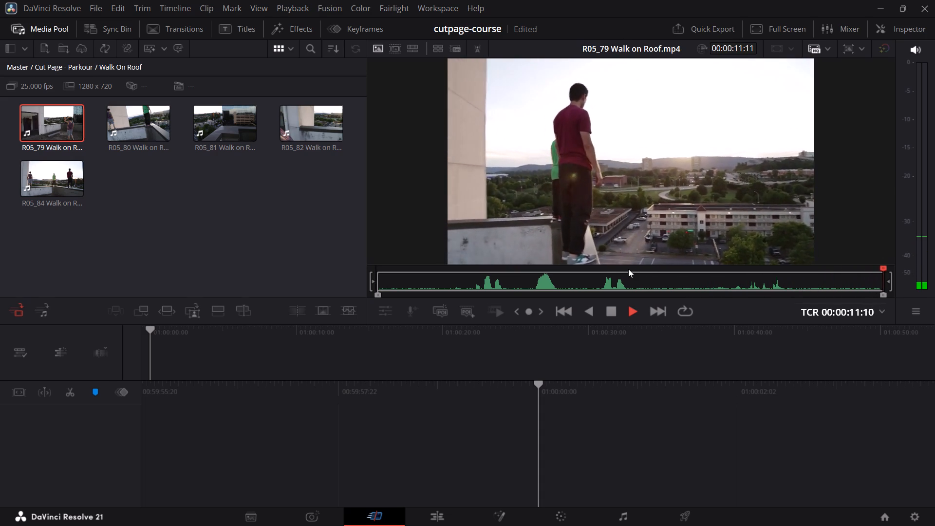
key("space")
Mark the in point of R05_79 Walk on Roof at 00:00:05:17, as the man in the green shirt enters.
left_click(628, 273)
key("space")
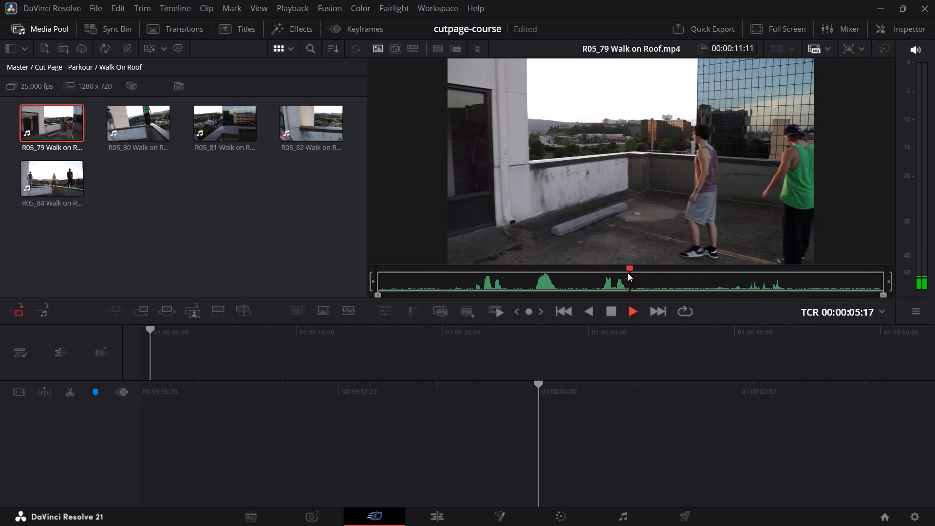
key("space")
key("Left")
key("Left")
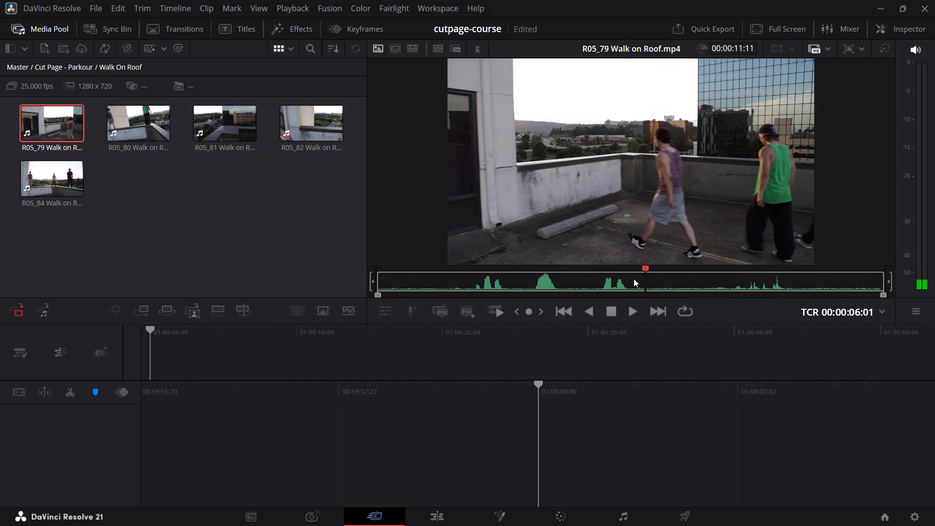
key("Left")
key("Left")
key("Left")
key("Left")
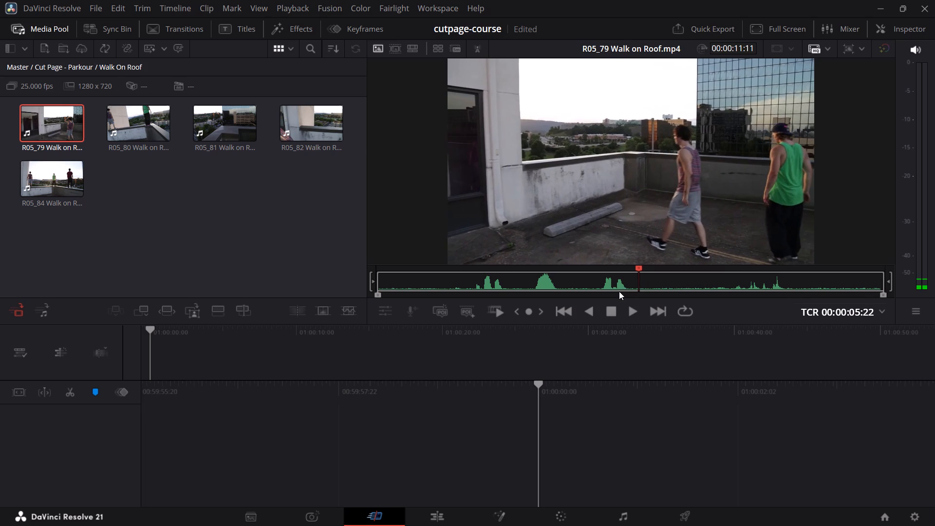
key("Left")
key("Left")
key("Left")
key("Left")
key("Left")
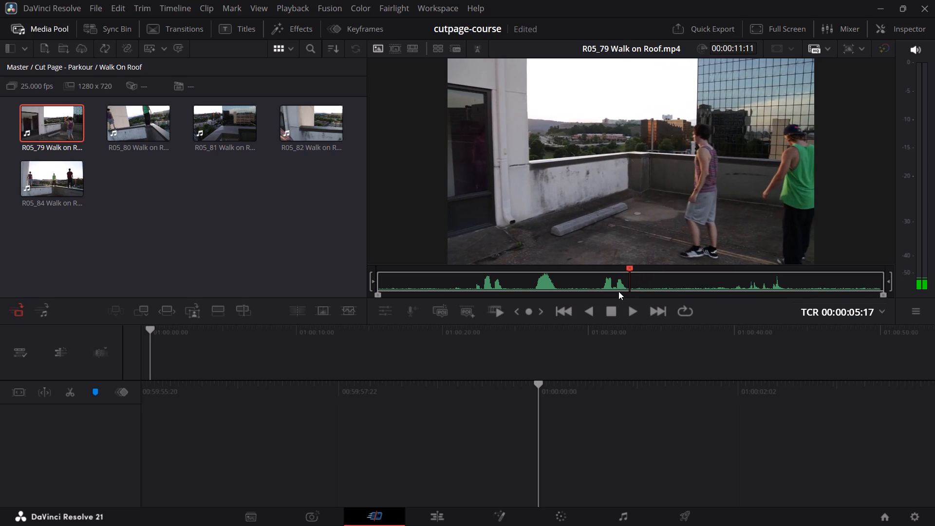
key("i")
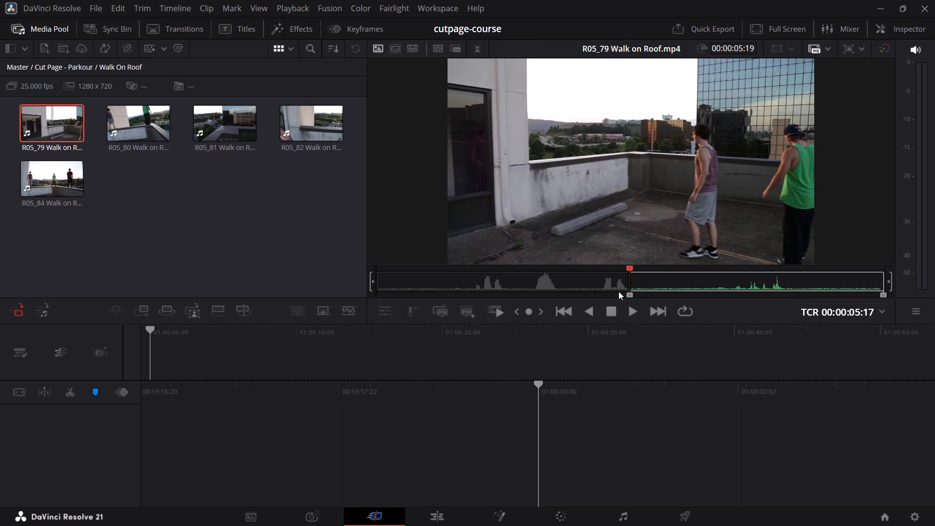
Play on from the in point and mark the out point to make a 00:00:04:05 selection, once the men stand on the wall.
key("space")
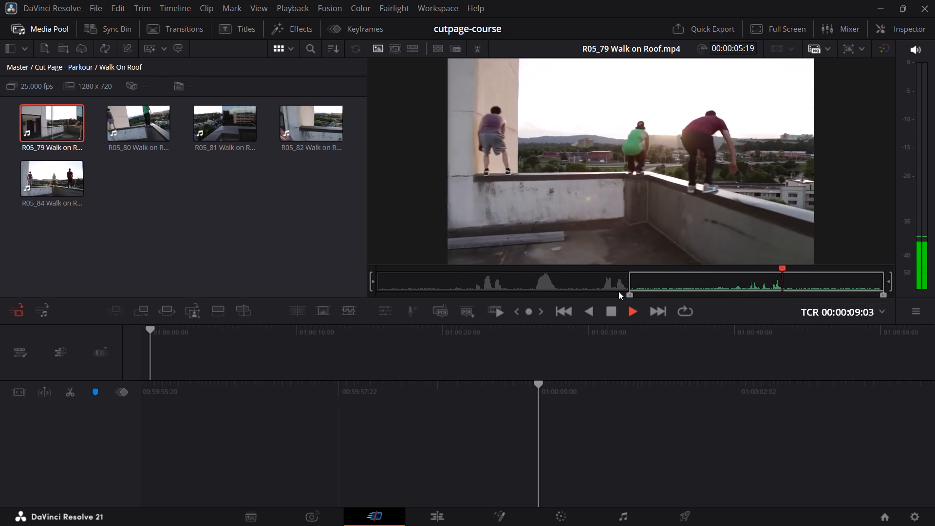
key("o")
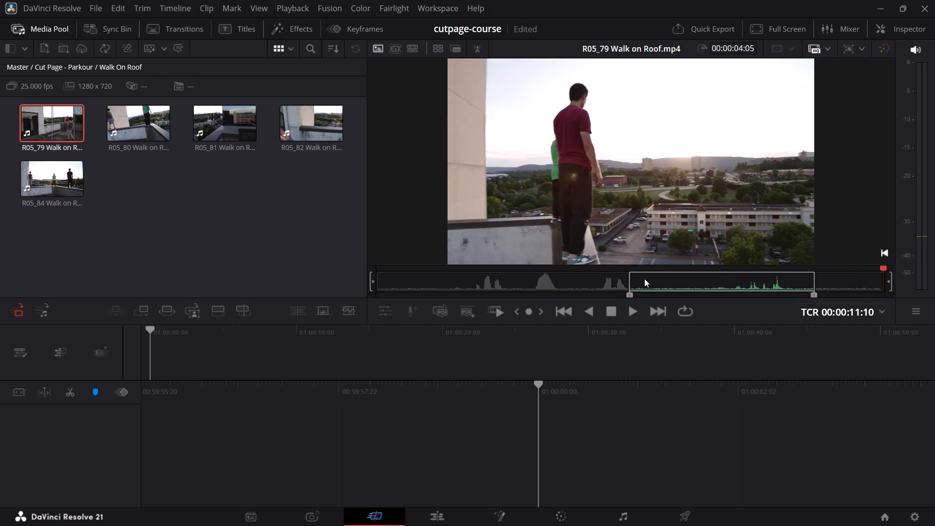
Scrub inside and outside the marked range, return to the in point at 00:00:05:17, and play from in to out.
left_click_drag(882, 268, 690, 297)
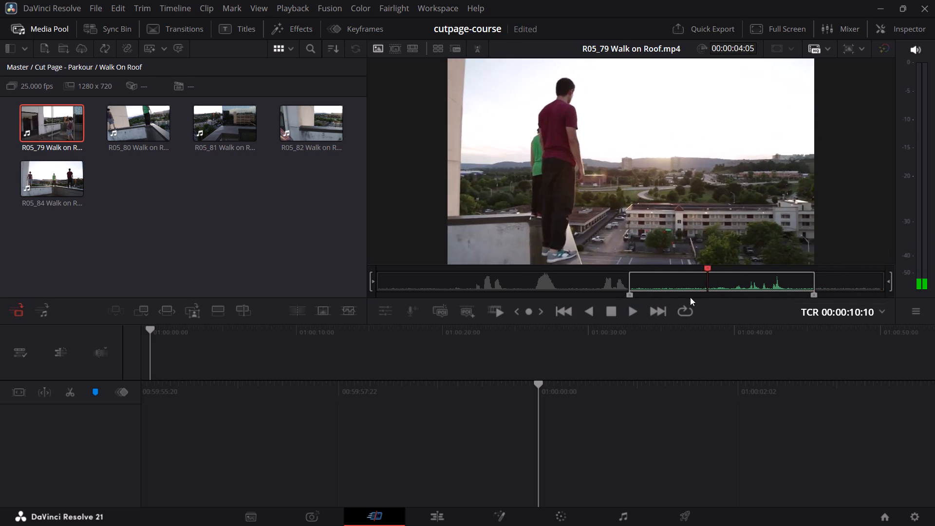
left_click_drag(690, 297, 812, 290)
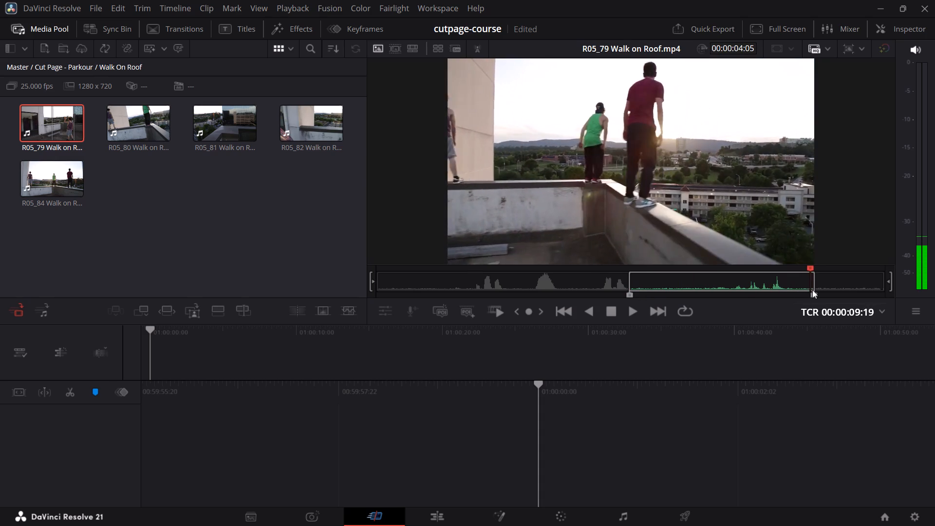
left_click_drag(812, 290, 458, 269)
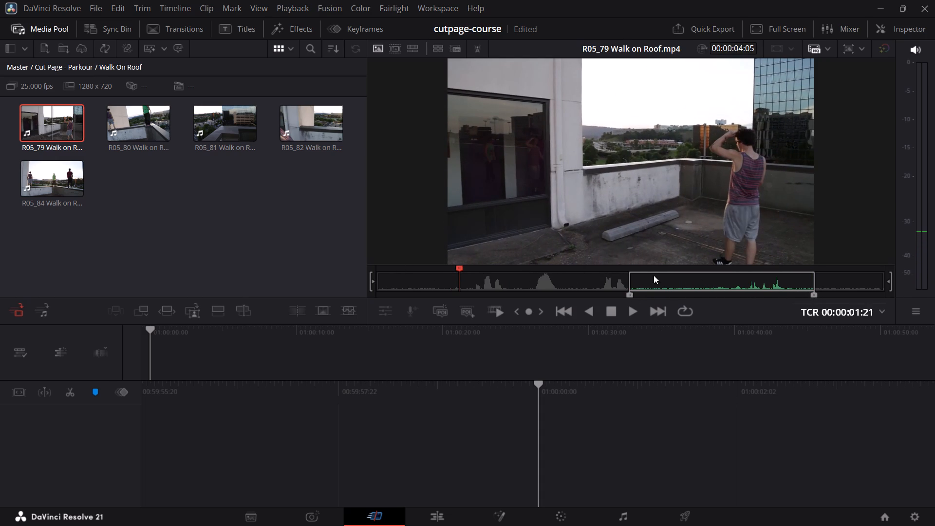
left_click(629, 272)
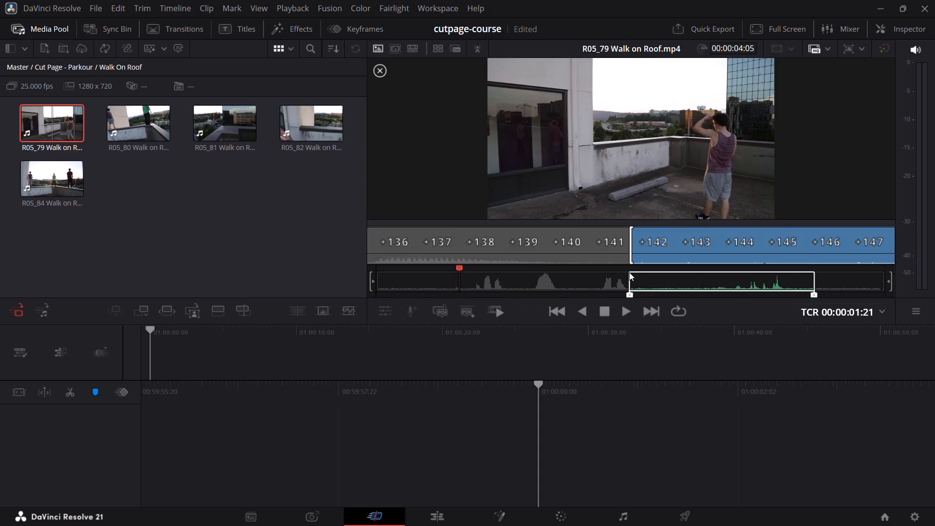
left_click_drag(457, 268, 630, 285)
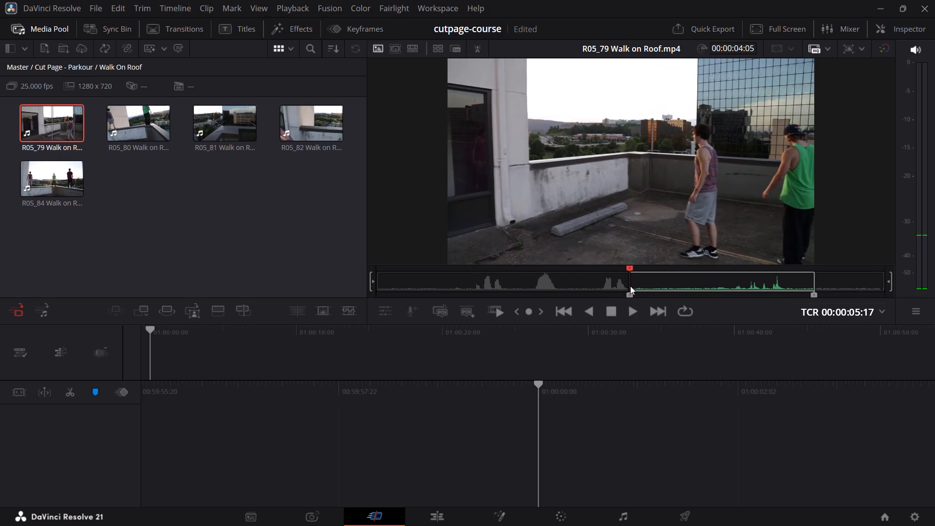
key("alt+slash")
Turn on loop playback and play the marked in-to-out range of the source clip repeatedly.
left_click(688, 314)
key("space")
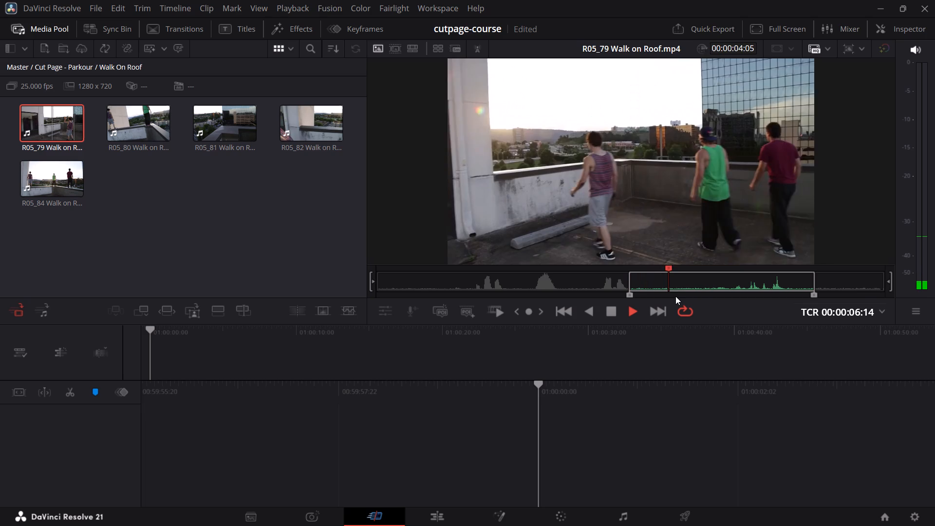
key("alt+slash")
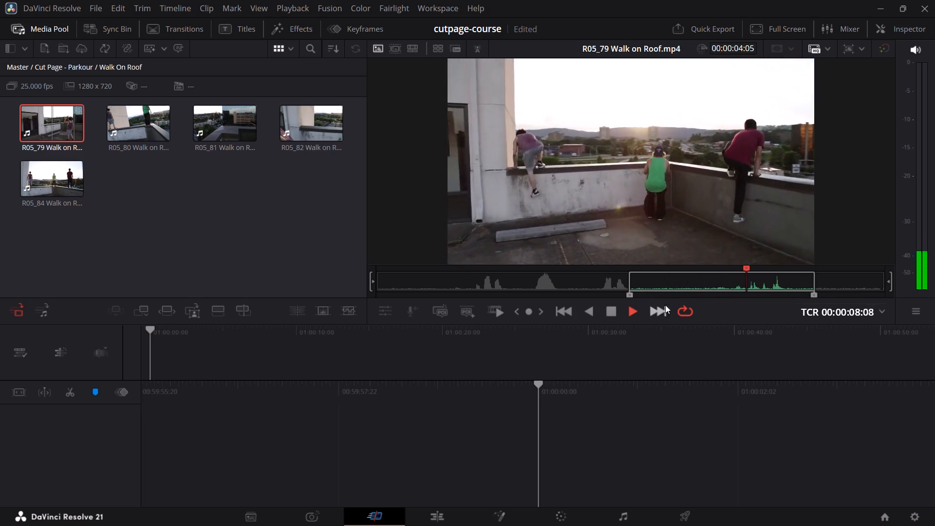
key("space")
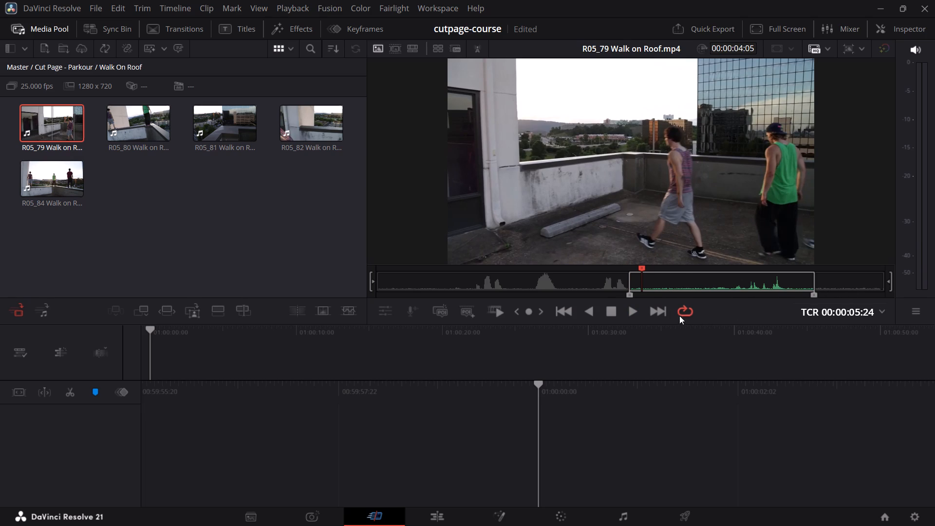
Move the source playhead to the clip's very start and test playback from there with looping on.
left_click_drag(643, 268, 346, 279)
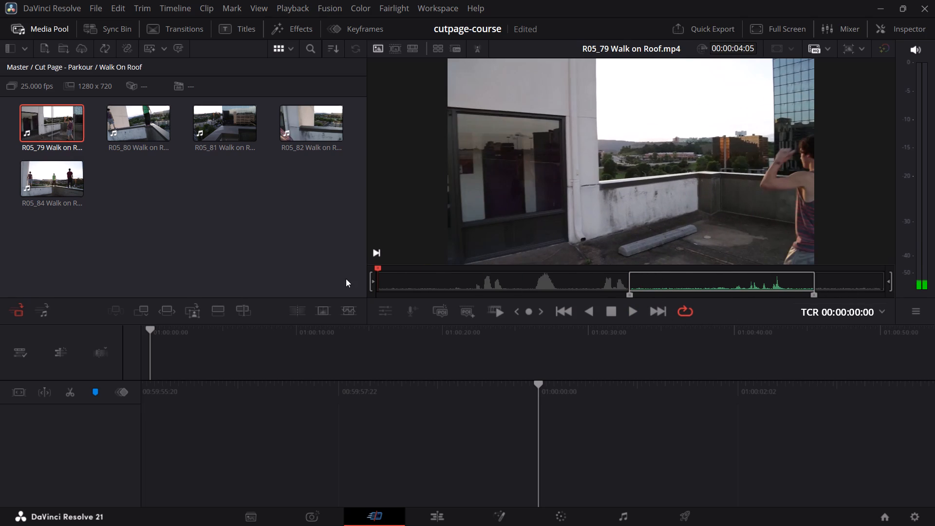
key("space")
key("space")
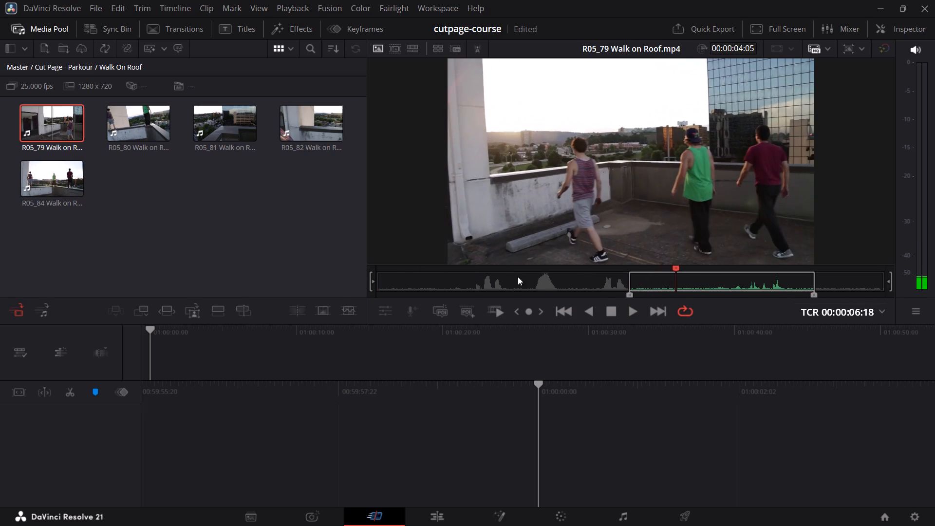
Play the source clip from near its start with looping off, turn looping back on, and return close to the in point.
left_click_drag(678, 264, 407, 285)
left_click_drag(674, 266, 629, 272)
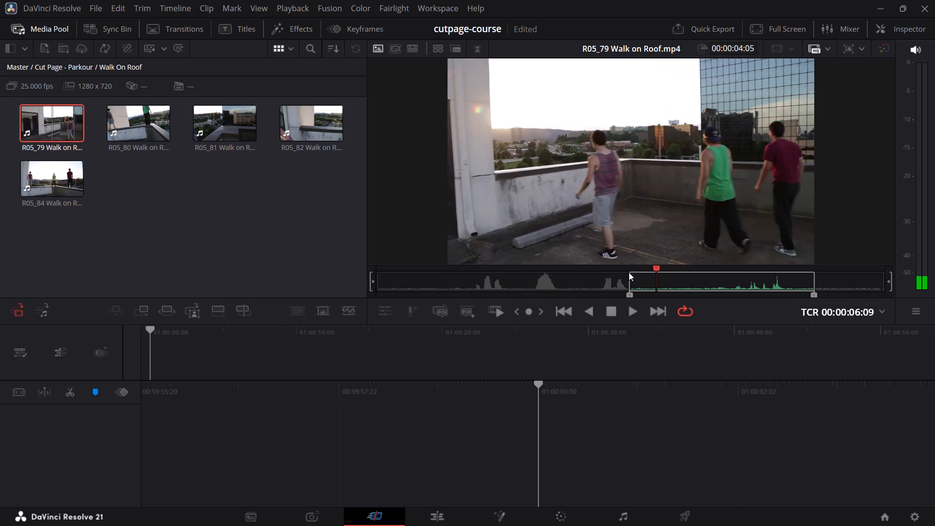
left_click_drag(629, 272, 382, 277)
left_click(690, 317)
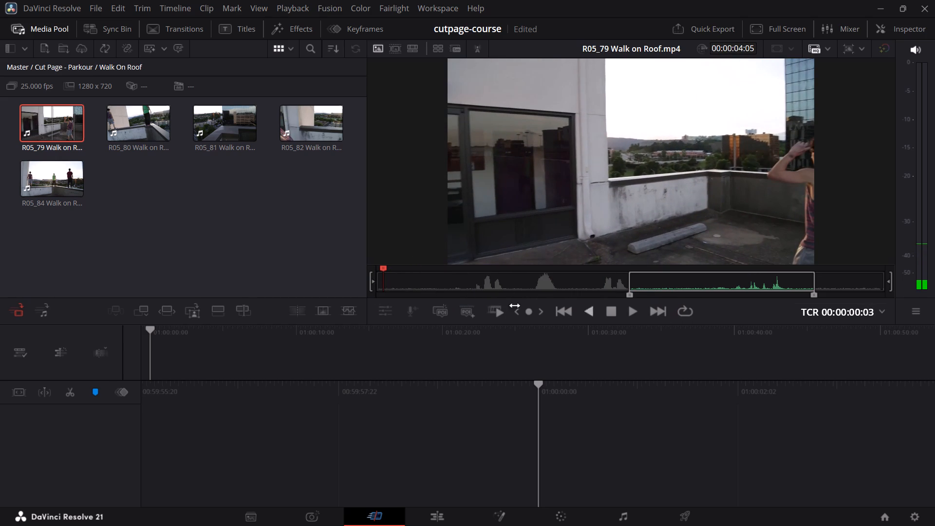
key("space")
left_click(687, 313)
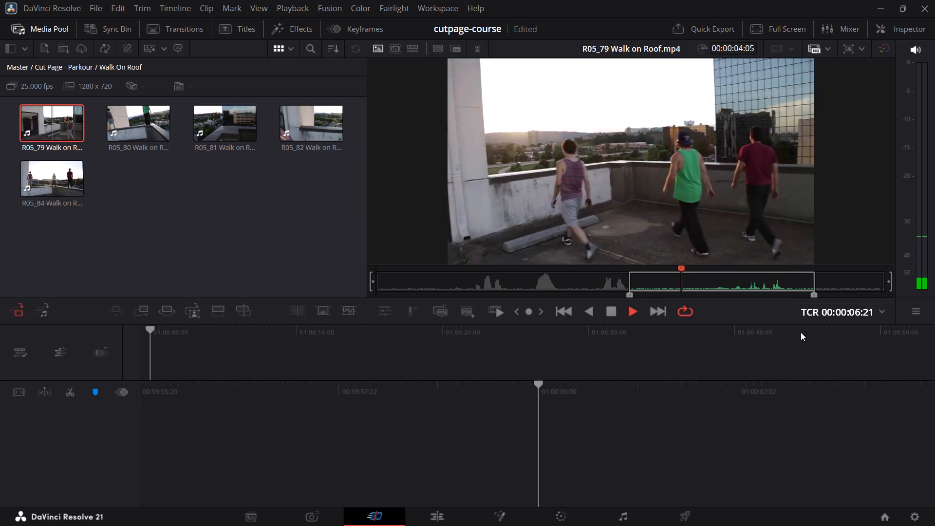
key("space")
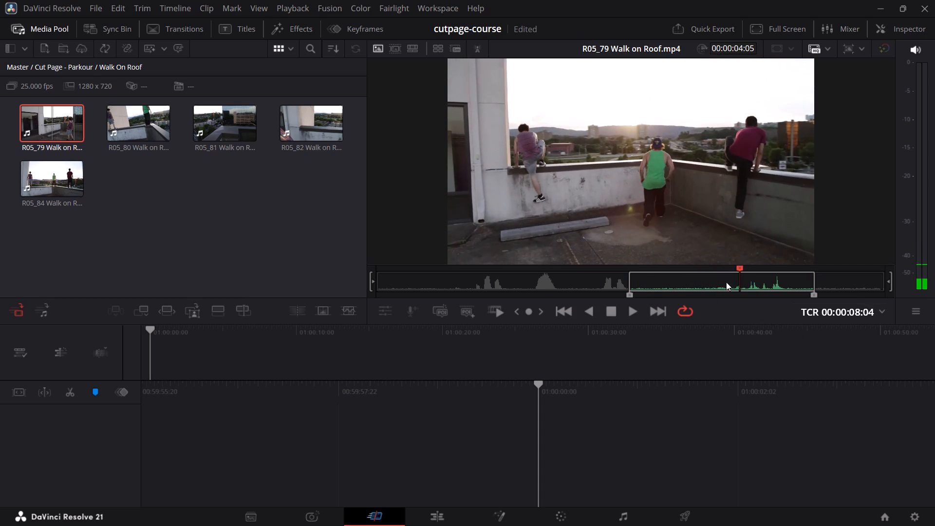
left_click_drag(737, 269, 623, 285)
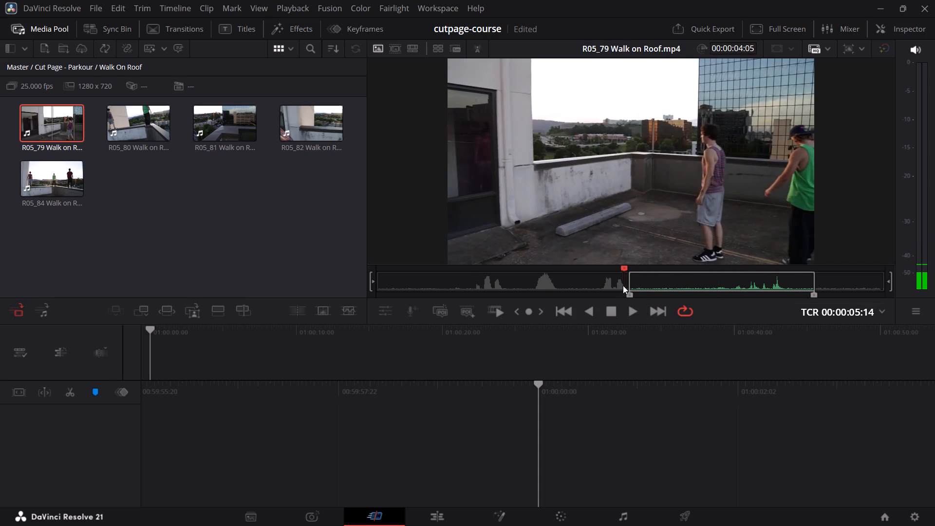
Place the marked video-only range of R05_79 Walk on Roof at the start of the empty timeline, creating a new timeline.
left_click_drag(623, 285, 792, 273)
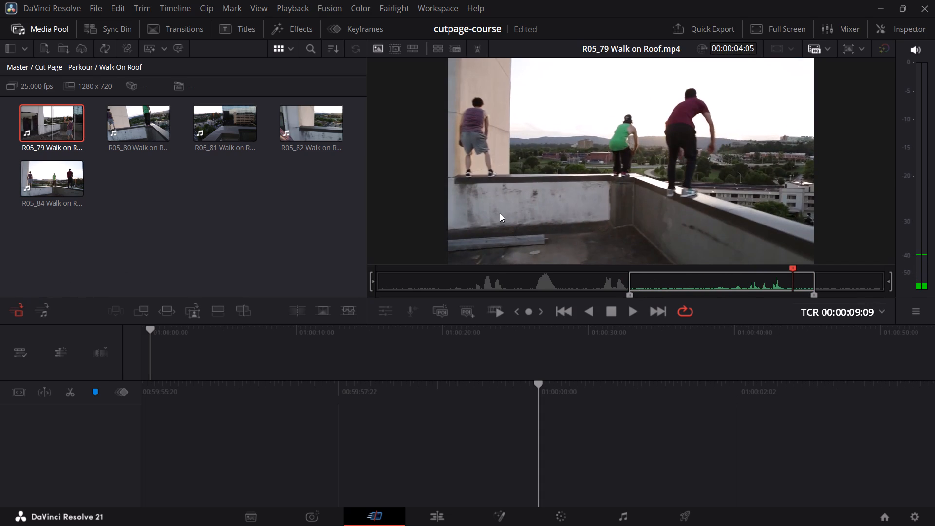
left_click_drag(527, 186, 565, 425)
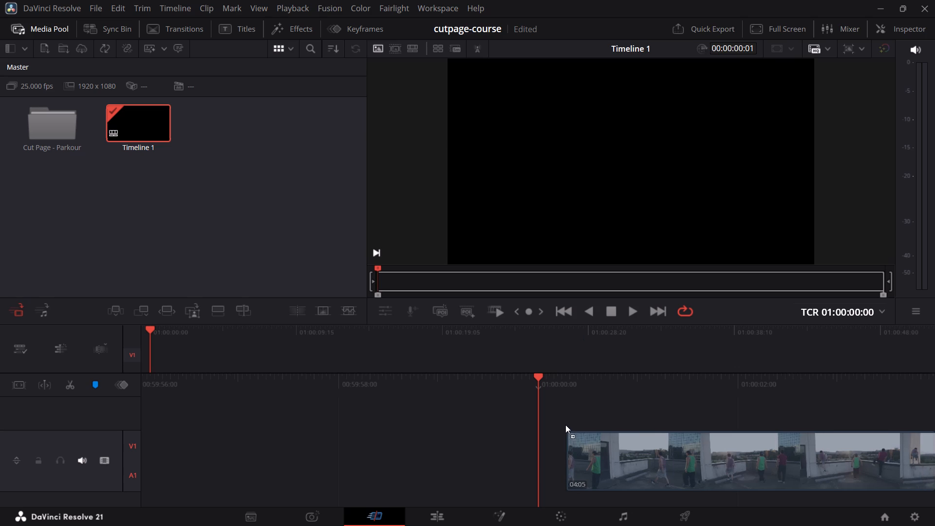
left_click_drag(565, 425, 540, 420)
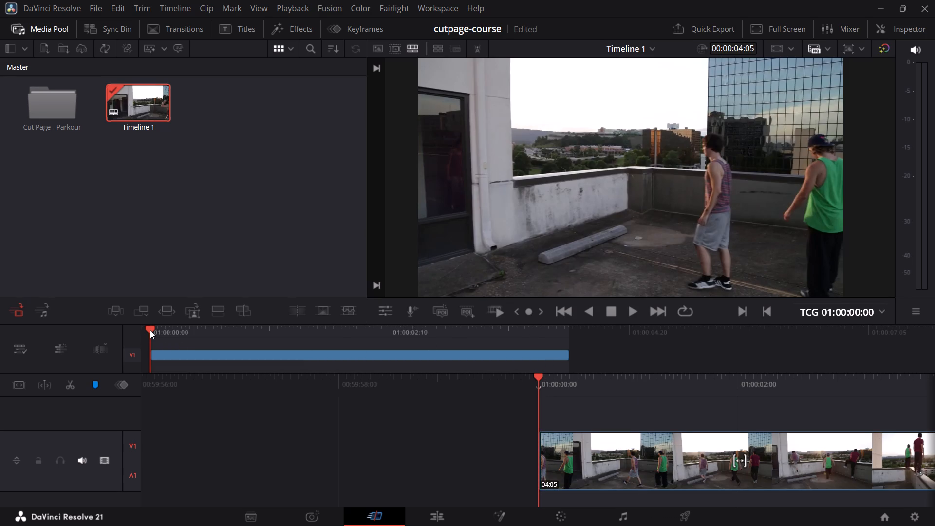
Scrub back and forth through the new timeline to review the placed rooftop clip from start to end.
left_click_drag(151, 328, 521, 344)
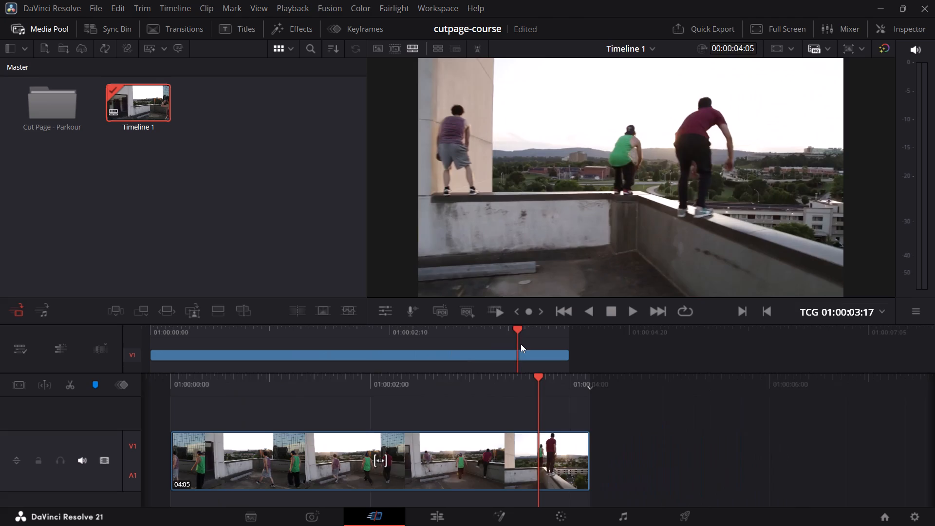
left_click_drag(521, 344, 143, 380)
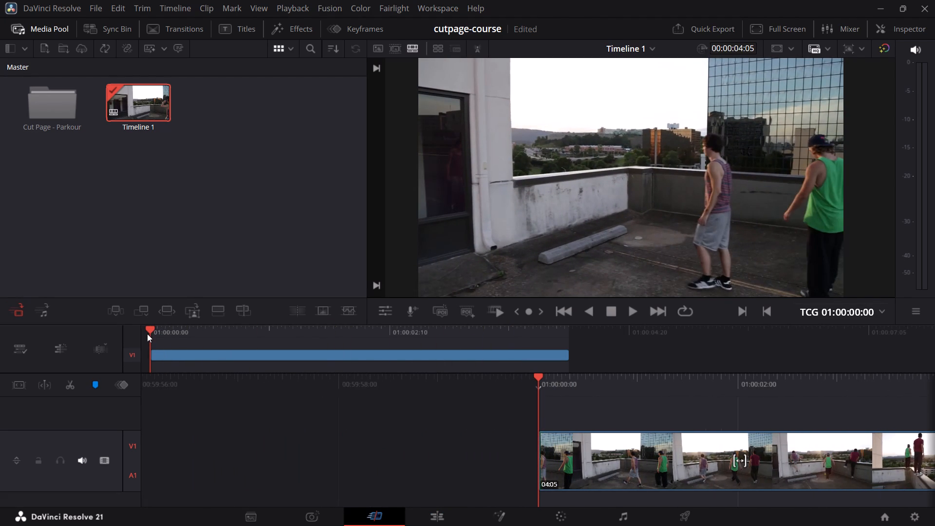
left_click_drag(149, 329, 418, 330)
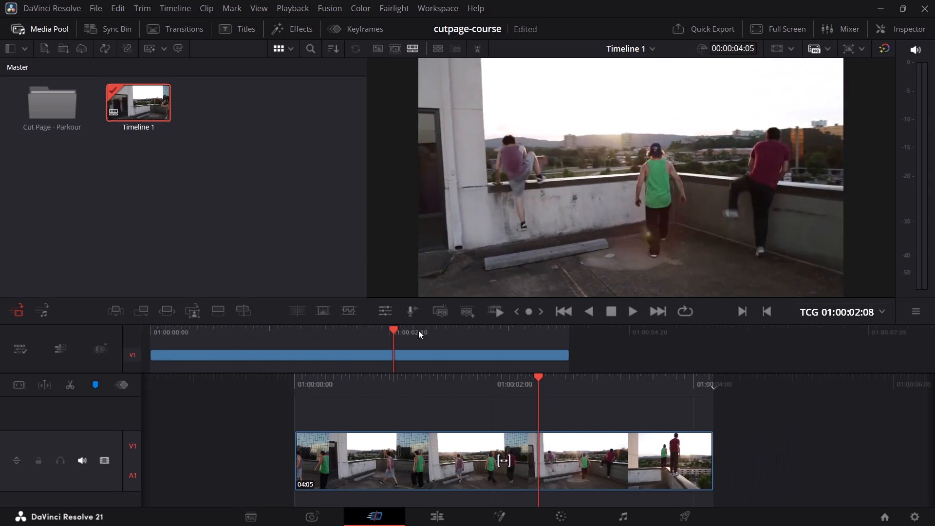
left_click_drag(418, 330, 131, 371)
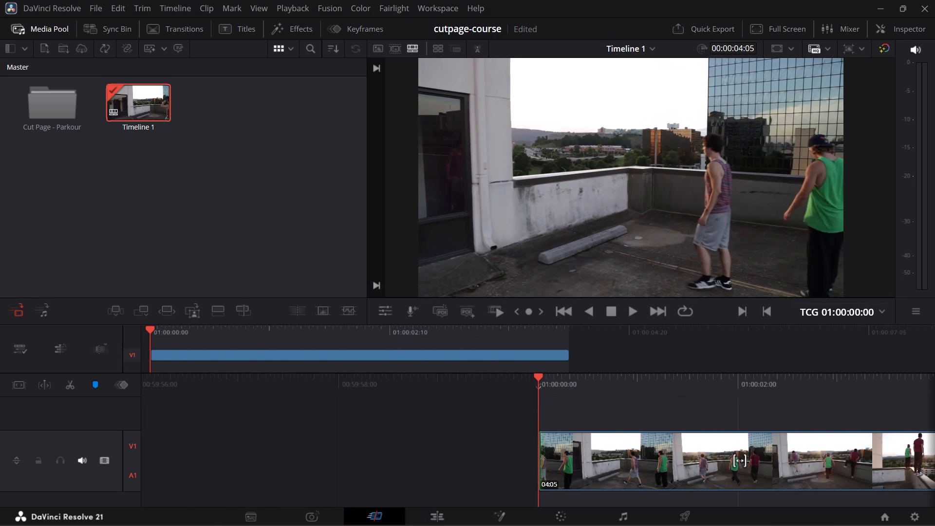
left_click_drag(151, 329, 155, 329)
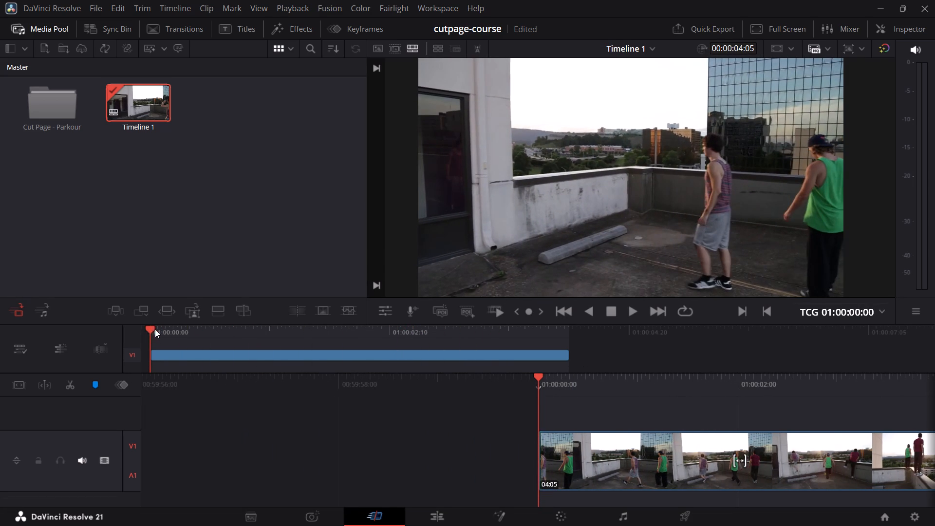
left_click_drag(155, 329, 561, 348)
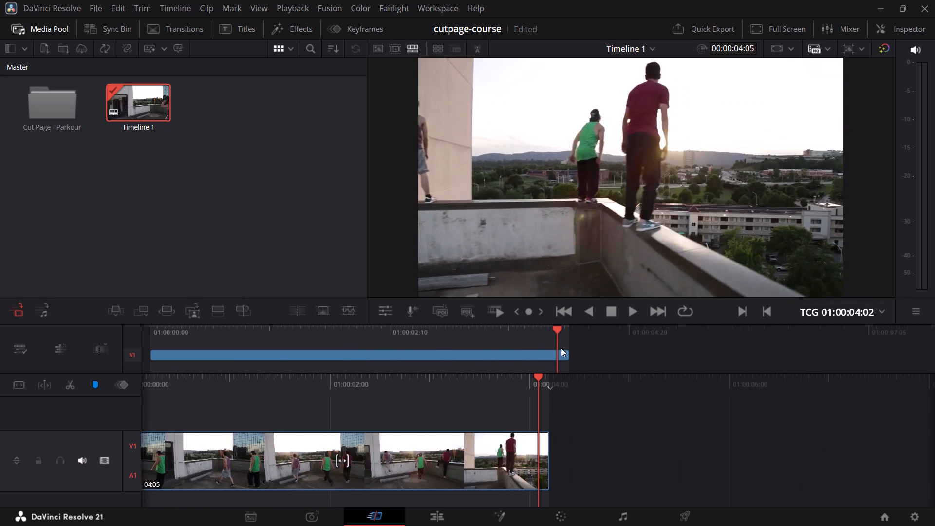
left_click_drag(561, 348, 175, 368)
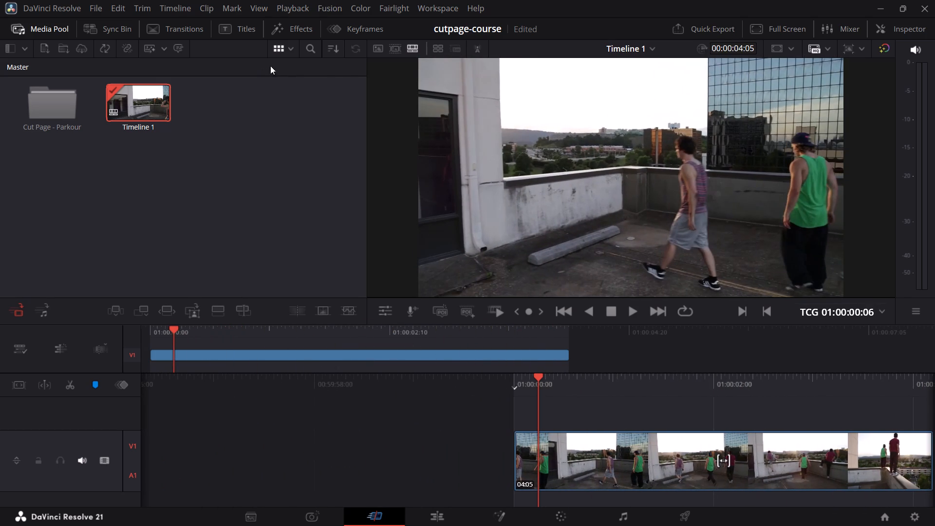
Switch the viewer to the source clip and open the Walk On Roof bin inside Cut Page - Parkour.
key("q")
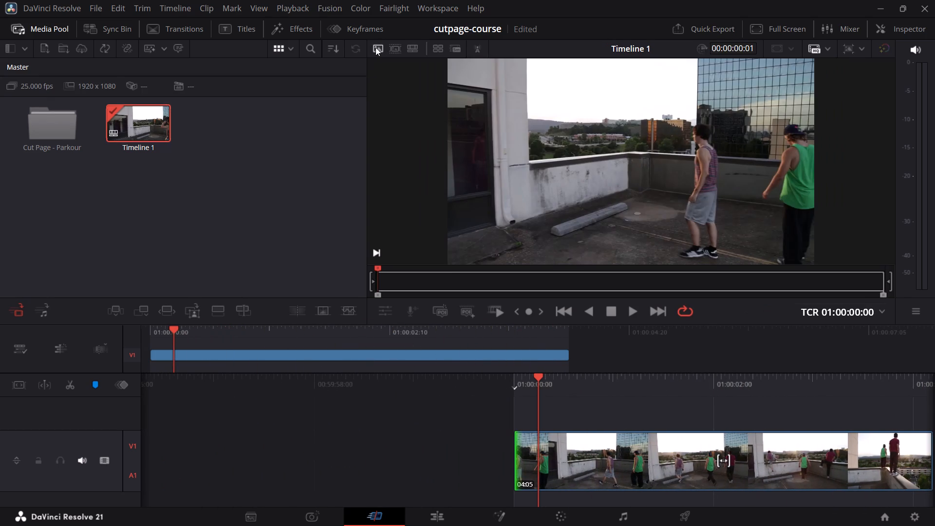
double_click(58, 139)
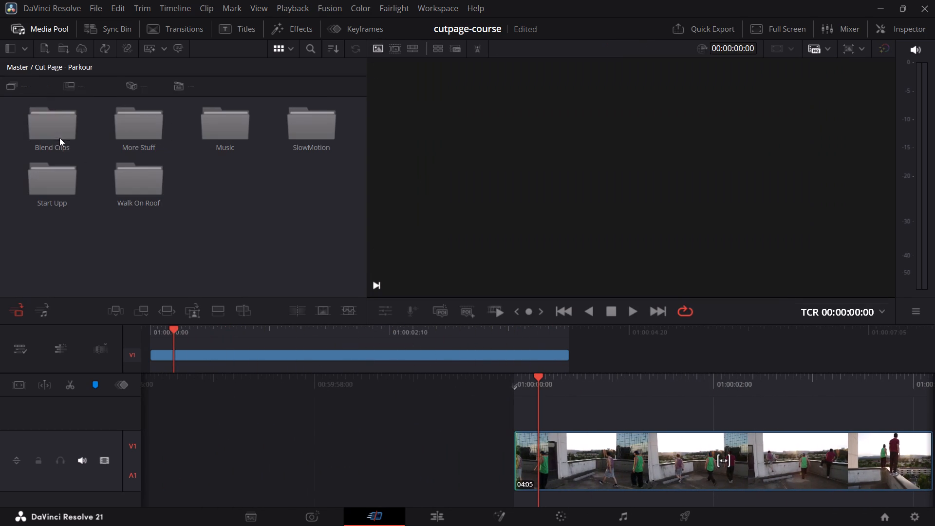
left_click(142, 183)
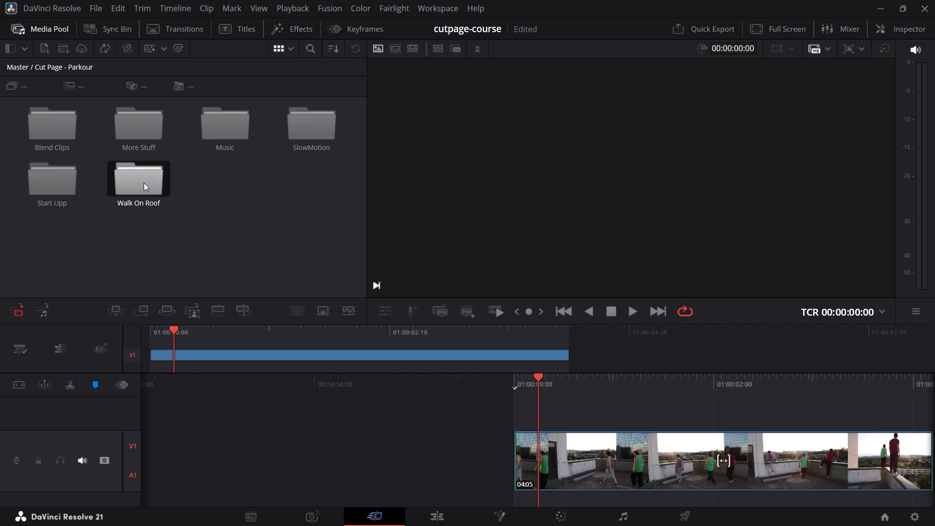
left_click(144, 183)
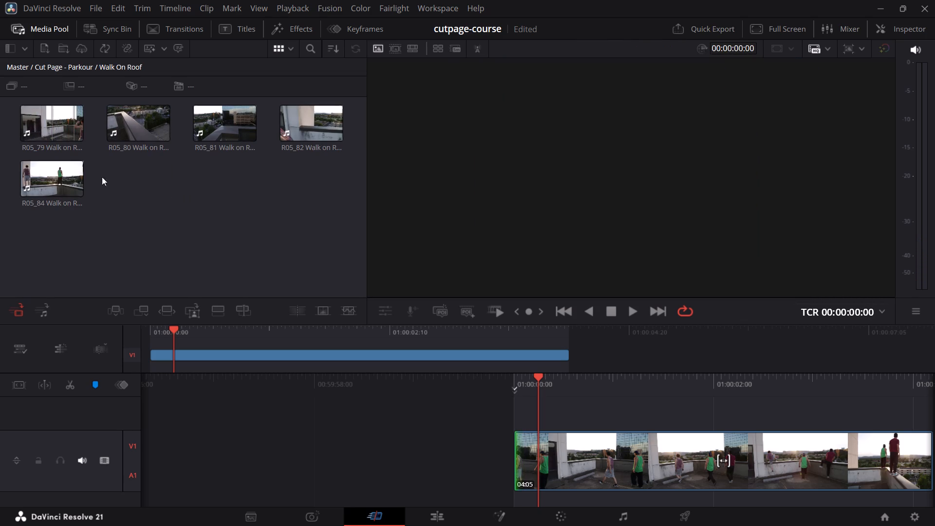
Skim through the R05_80, R05_81, R05_82 and R05_84 Walk on Roof clips to compare the available shots.
left_click(115, 125)
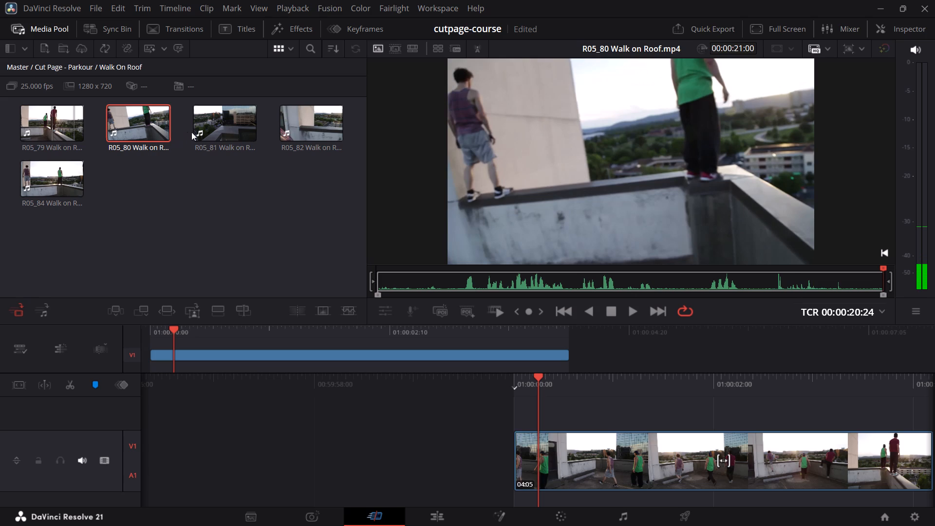
left_click(200, 130)
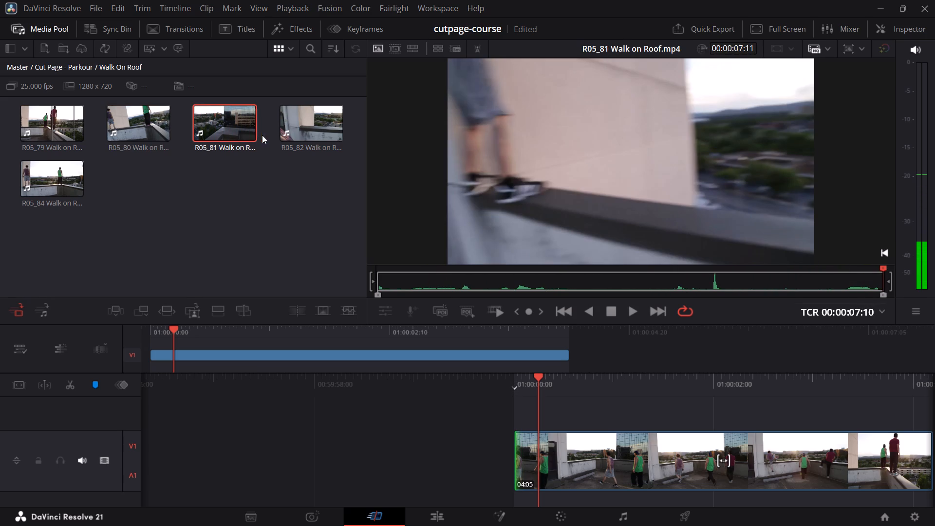
left_click(291, 135)
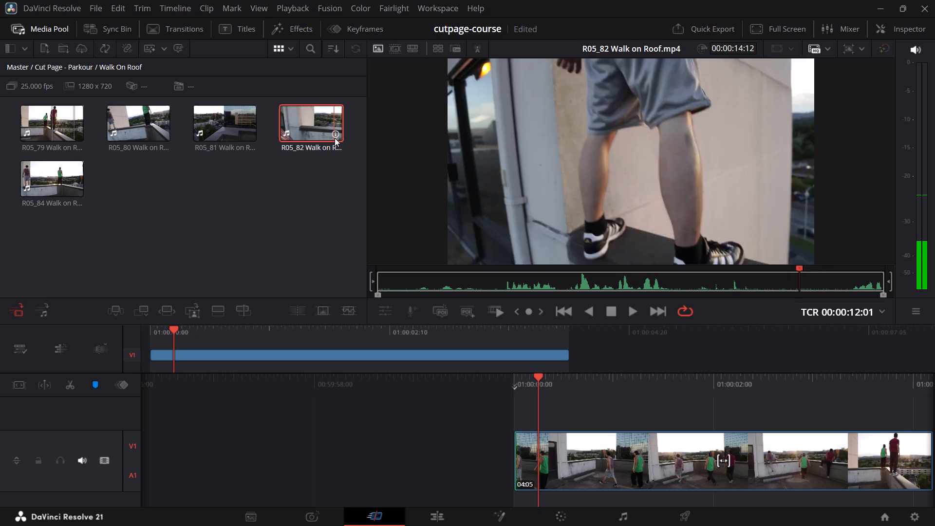
left_click(40, 186)
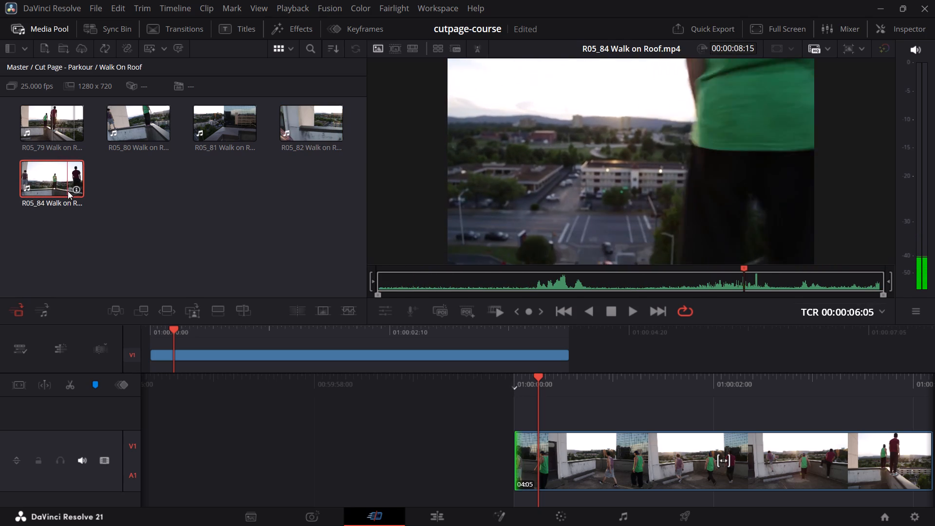
Open R05_84 Walk on Roof as the source and scrub through it to examine the usable action.
double_click(44, 181)
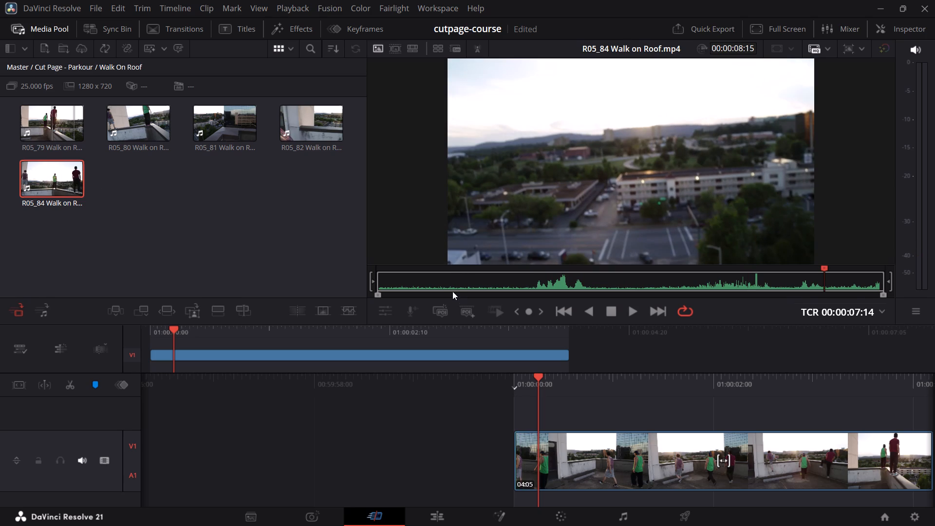
left_click_drag(452, 291, 424, 298)
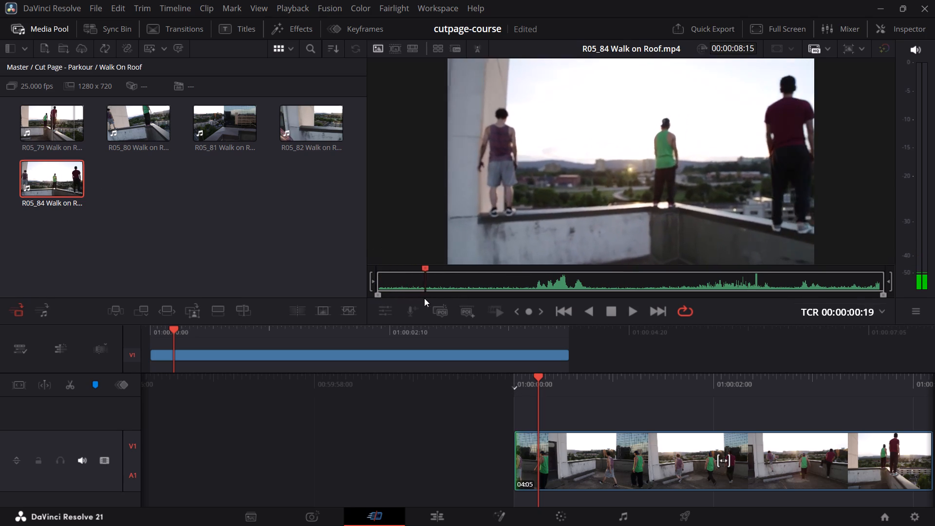
left_click_drag(424, 298, 723, 299)
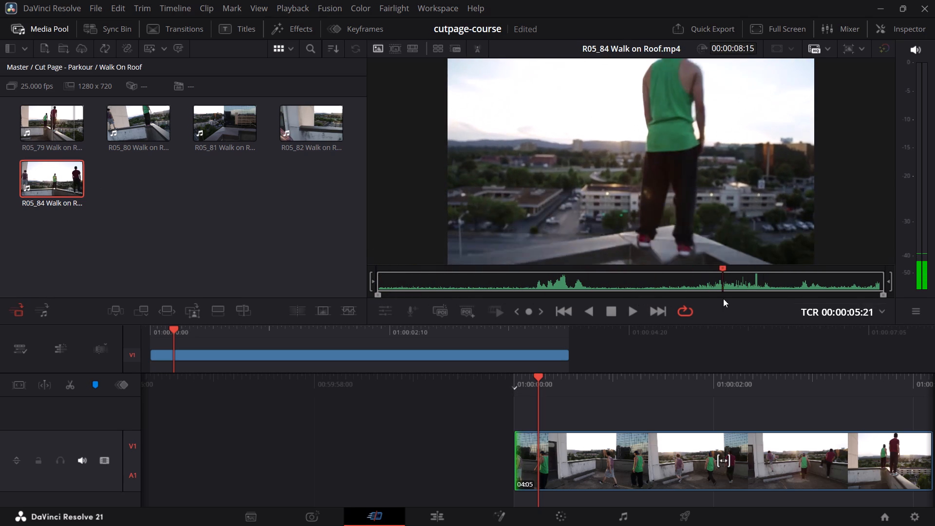
left_click_drag(723, 299, 363, 307)
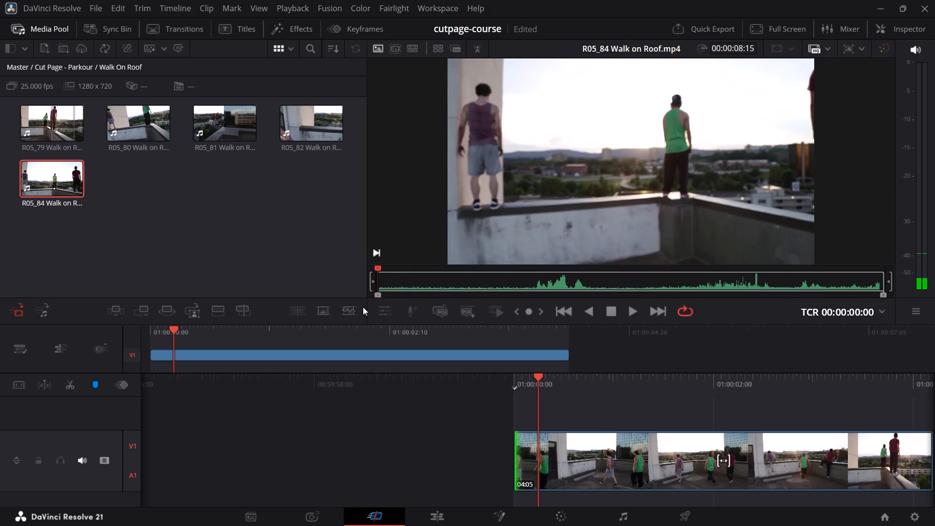
left_click_drag(363, 307, 411, 301)
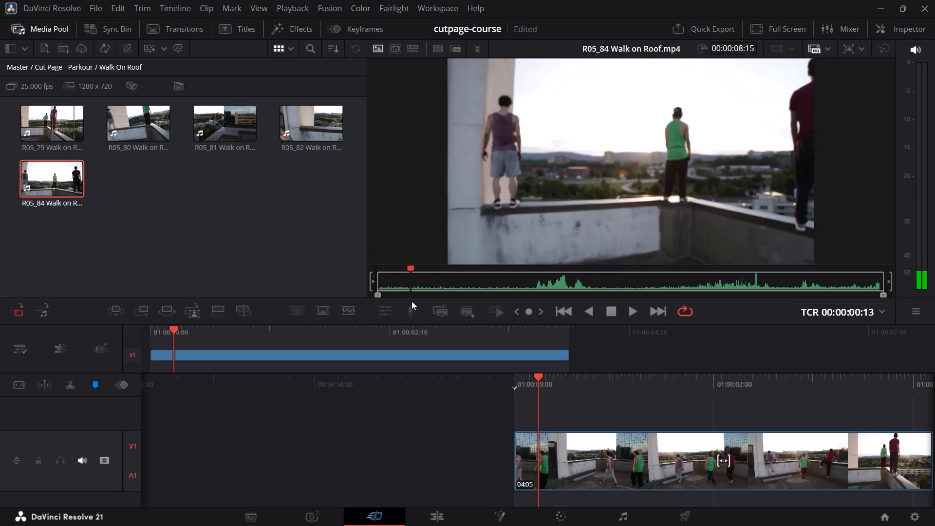
left_click_drag(411, 301, 607, 305)
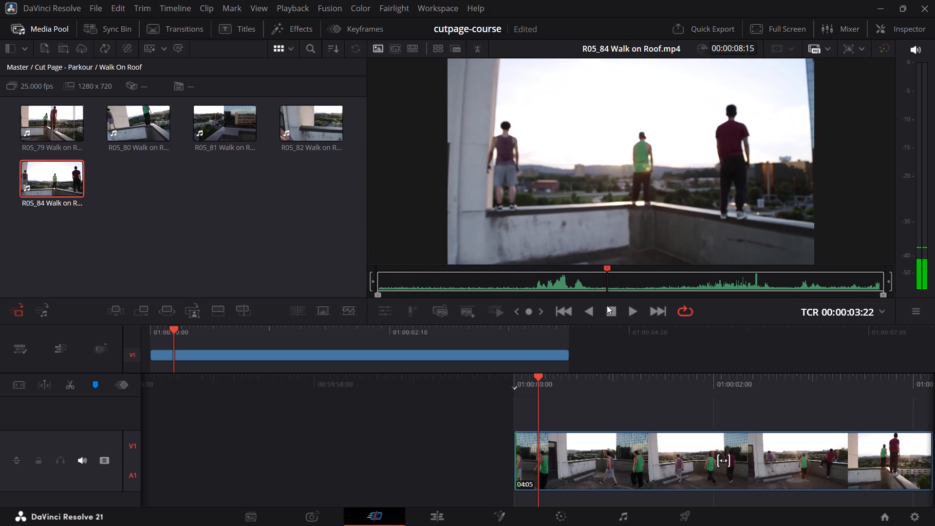
left_click_drag(607, 305, 711, 308)
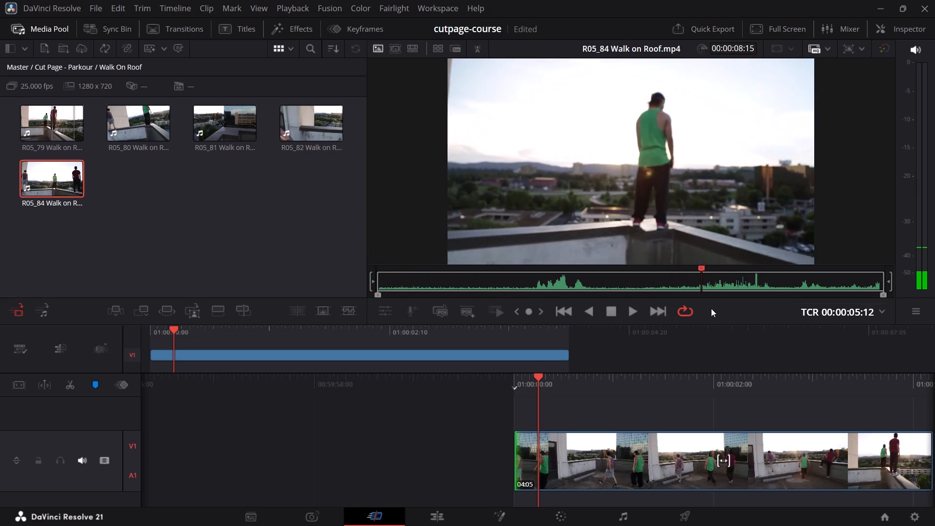
left_click_drag(711, 308, 763, 310)
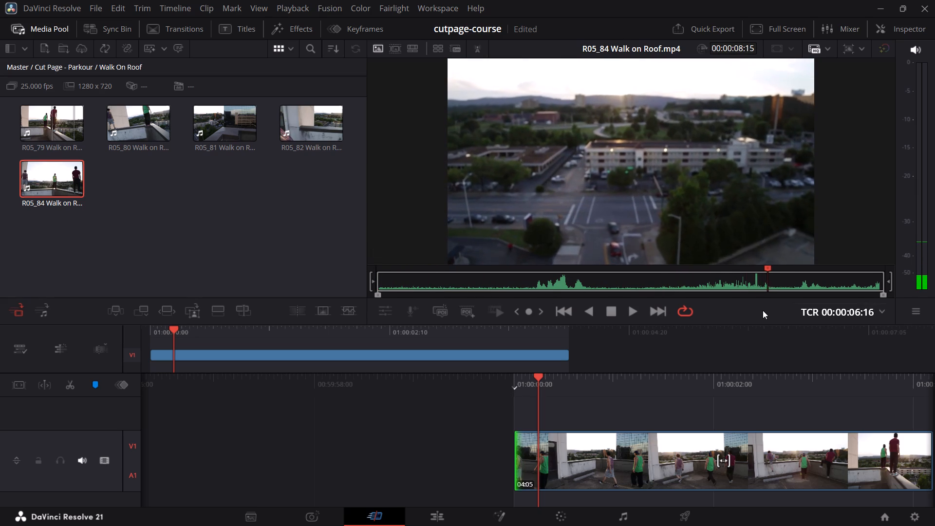
left_click_drag(763, 310, 590, 310)
Play R05_84, step back frame by frame to 00:00:04:17, and set the in point there.
key("space")
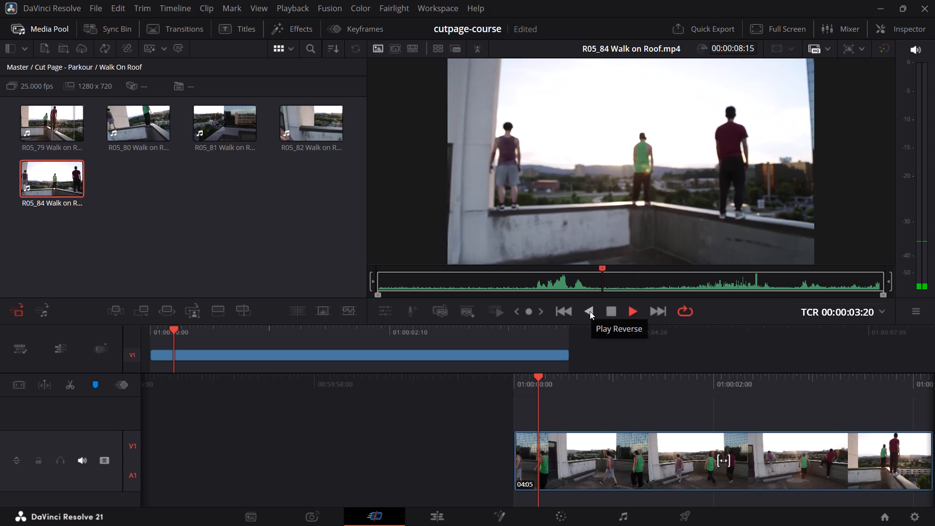
key("space")
key("space")
key("space")
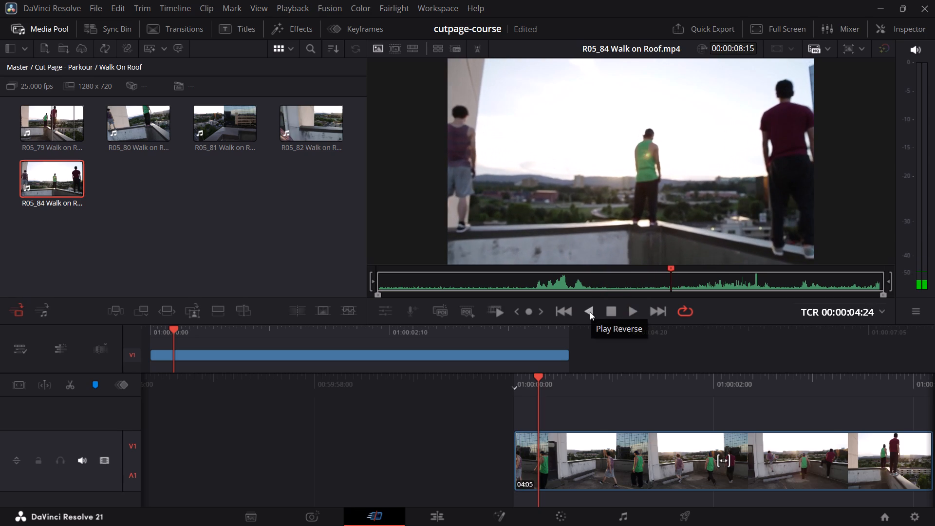
key("Left")
key("Left")
key("Left")
key("Left")
key("Left")
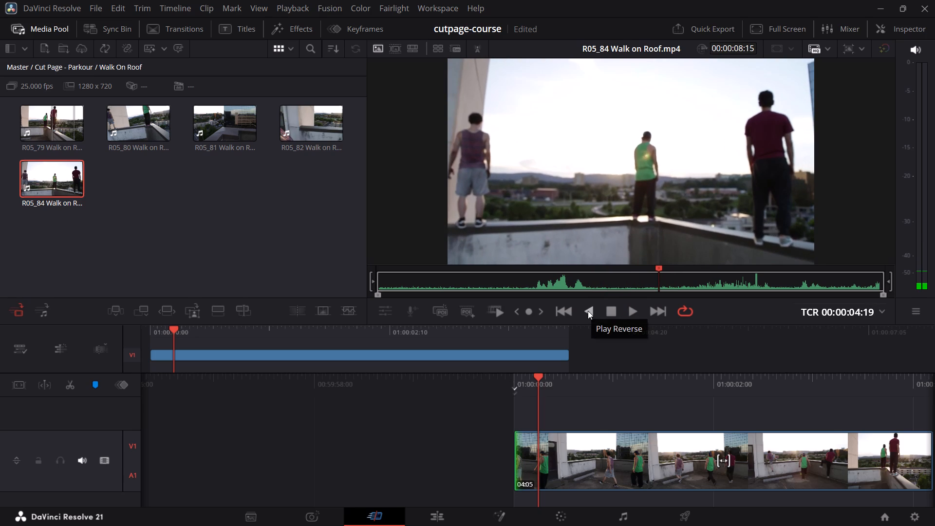
key("Left")
key("Left")
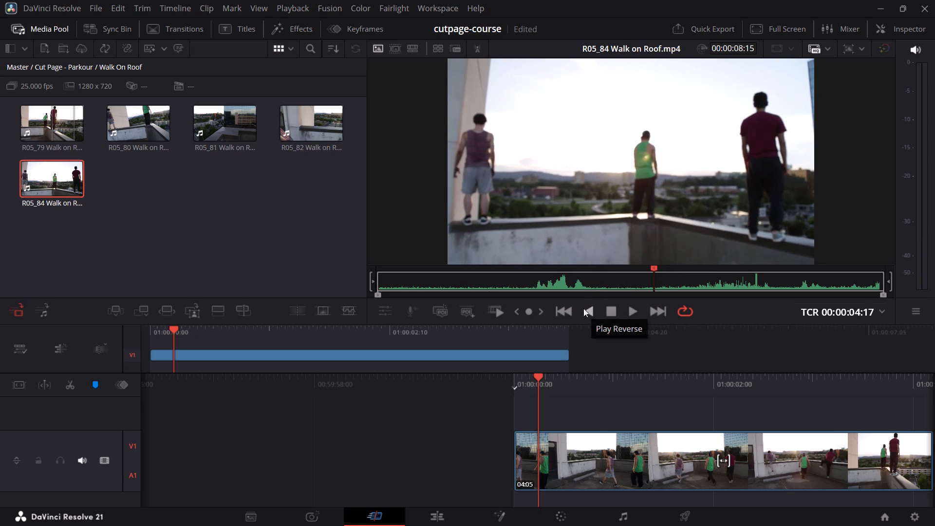
key("i")
Play R05_84 onward from the in point and set the out point at 00:00:06:18.
key("space")
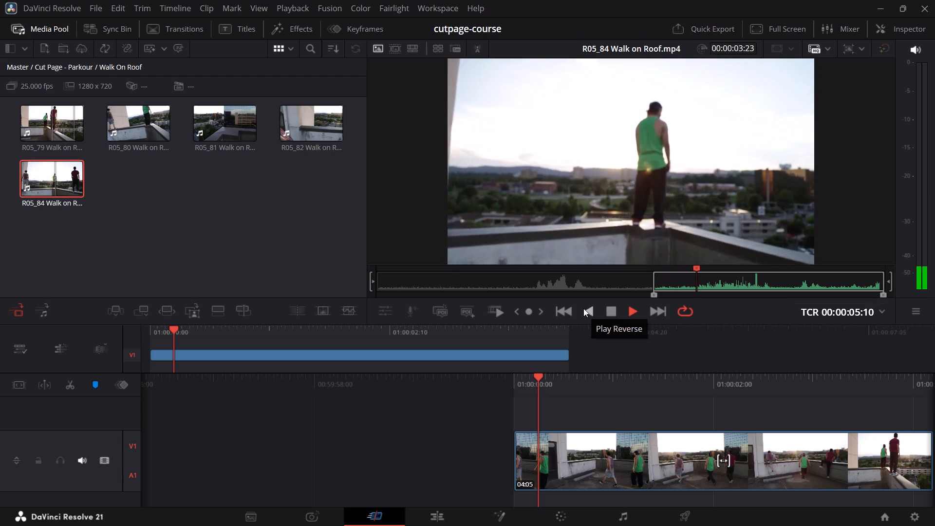
key("space")
key("space")
key("space")
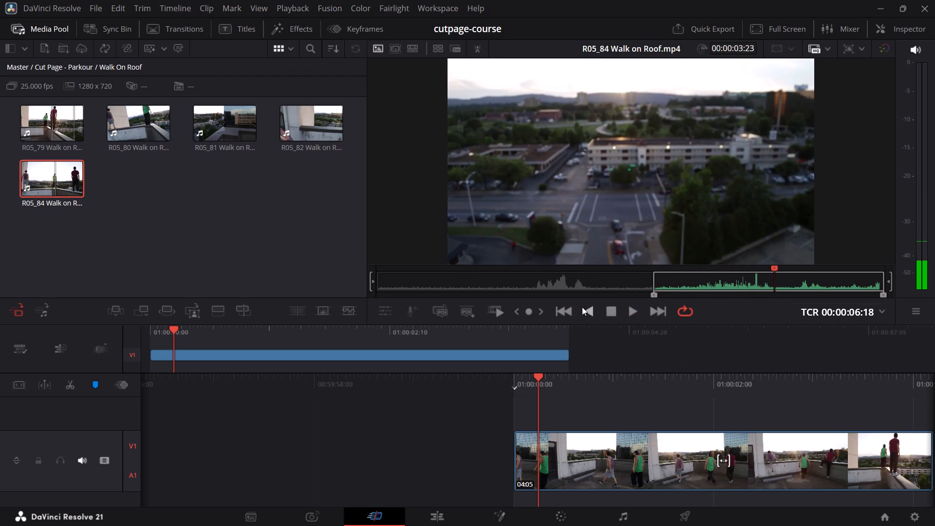
key("o")
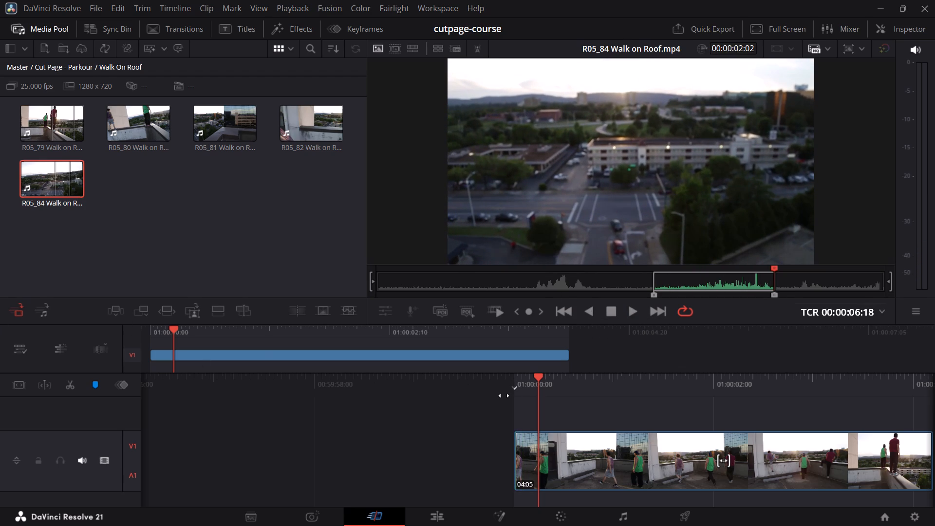
Move the timeline playhead to 01:00:04:03, just before the end of the first clip.
left_click_drag(570, 387, 603, 385)
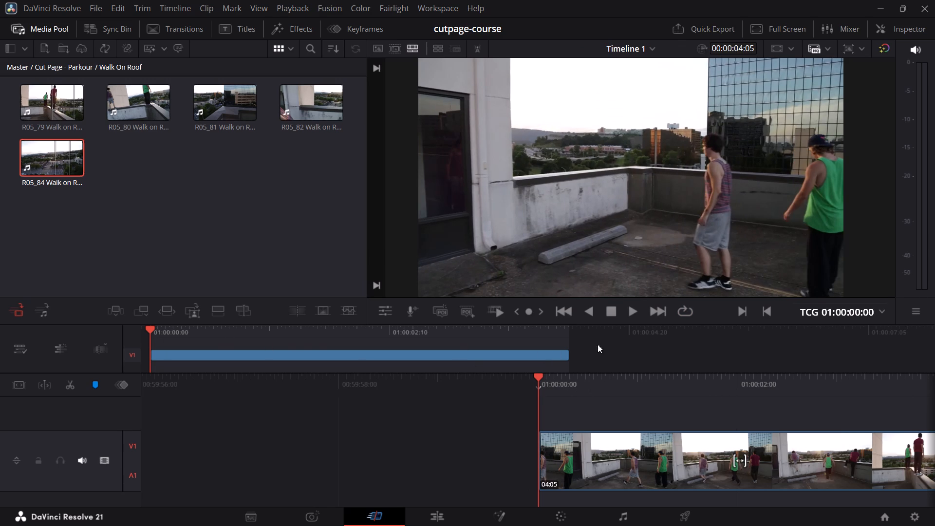
left_click_drag(531, 325, 555, 329)
left_click_drag(525, 336, 563, 339)
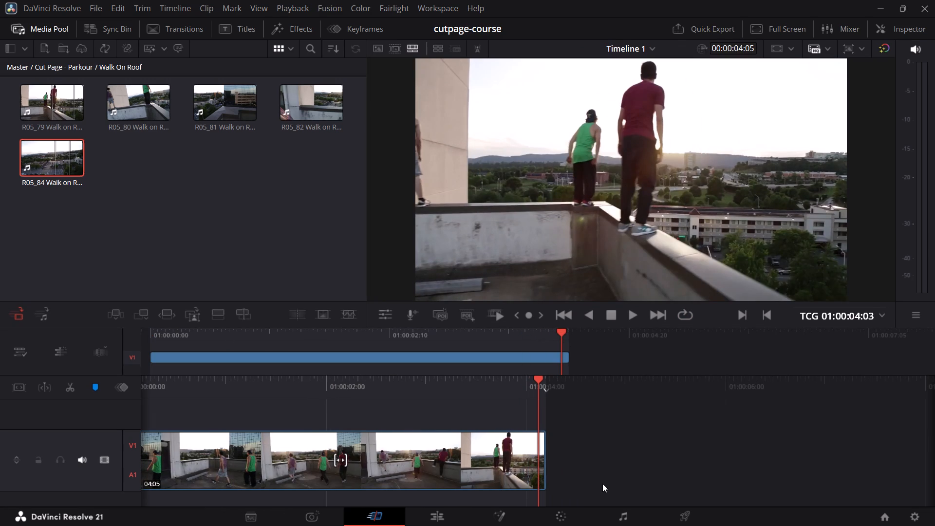
Append the marked range of R05_84 Walk on Roof to the end of the timeline, after the R05_79 clip.
left_click_drag(559, 332, 138, 380)
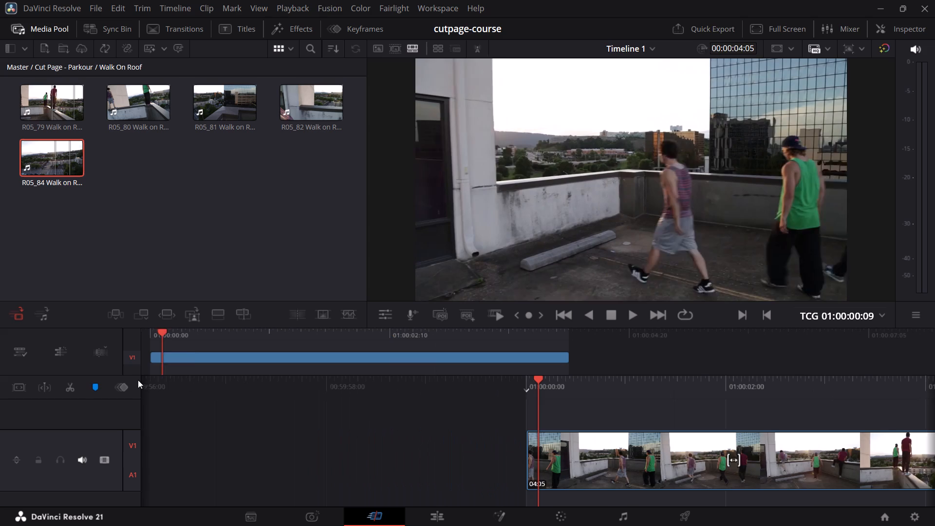
left_click_drag(138, 380, 83, 380)
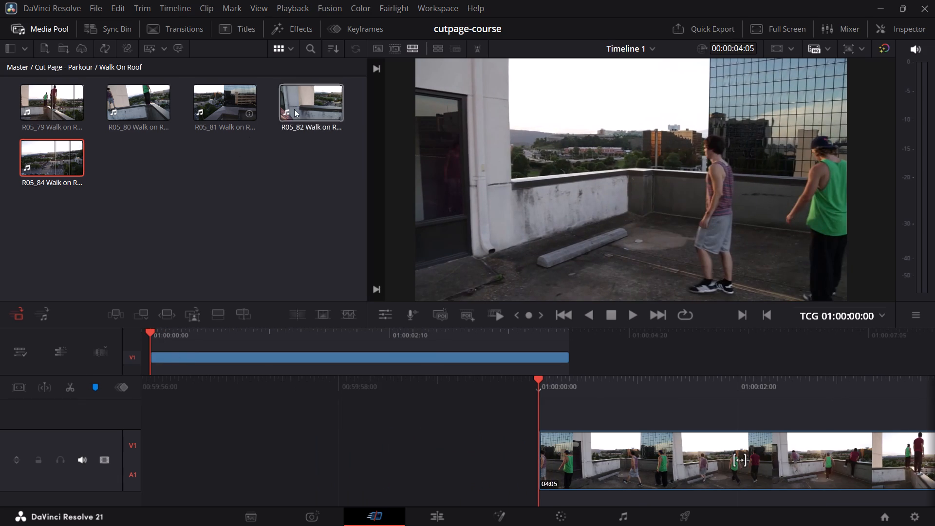
key("q")
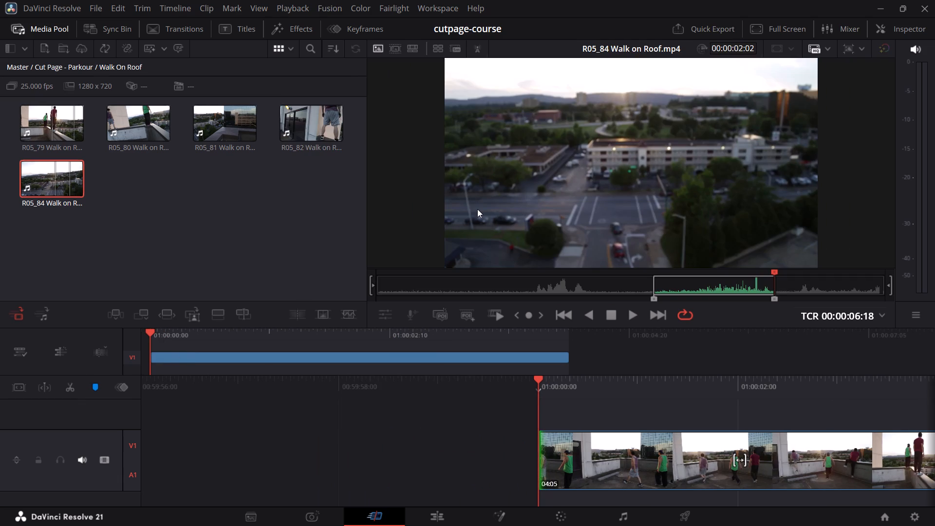
key("shift+F12")
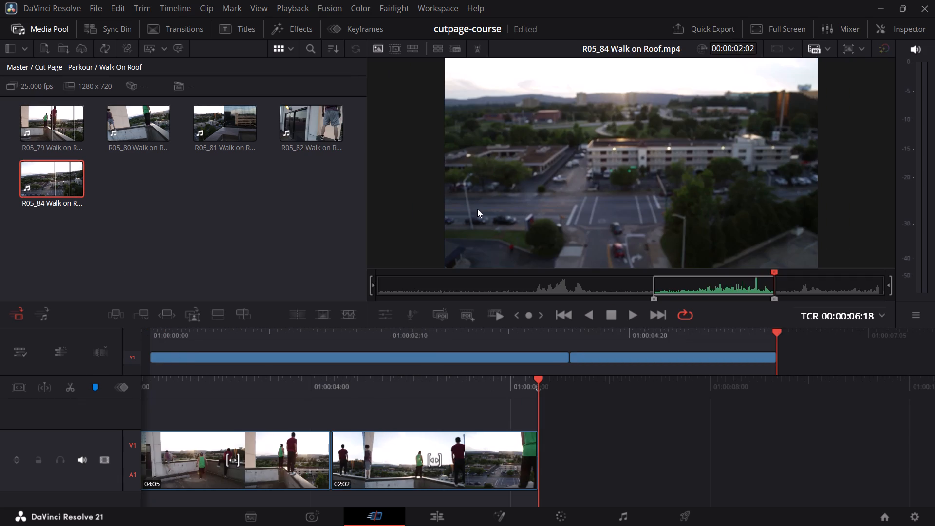
Play the timeline repeatedly across the cut from R05_79 to R05_84 to review how the action flows between the clips.
left_click(567, 330)
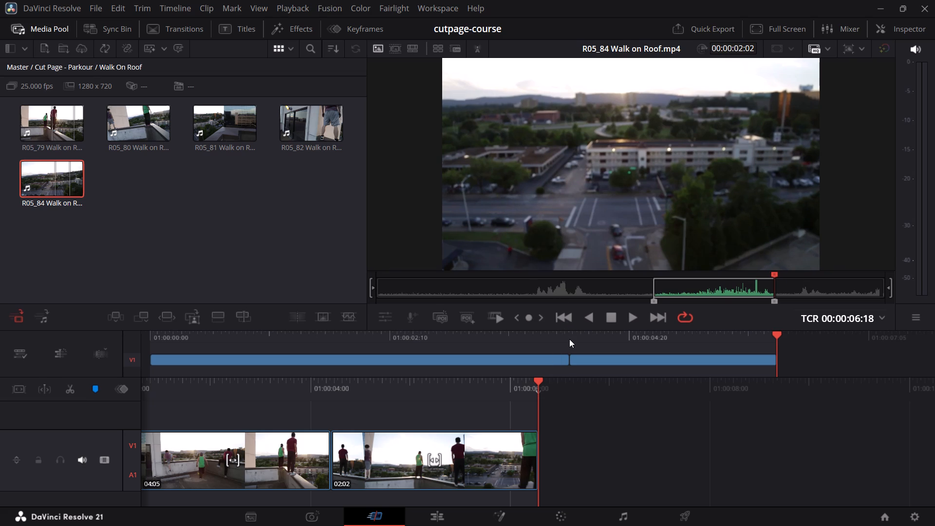
left_click_drag(570, 338, 470, 358)
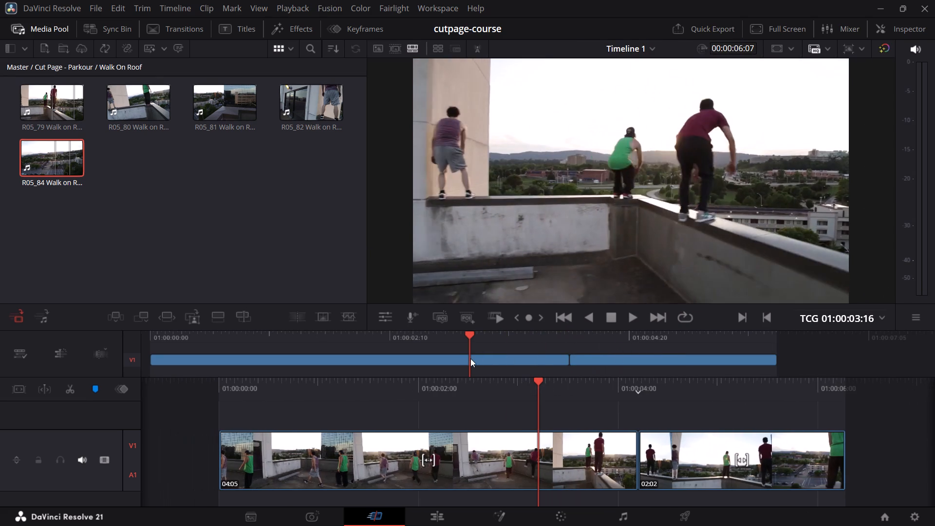
left_click_drag(435, 338, 361, 342)
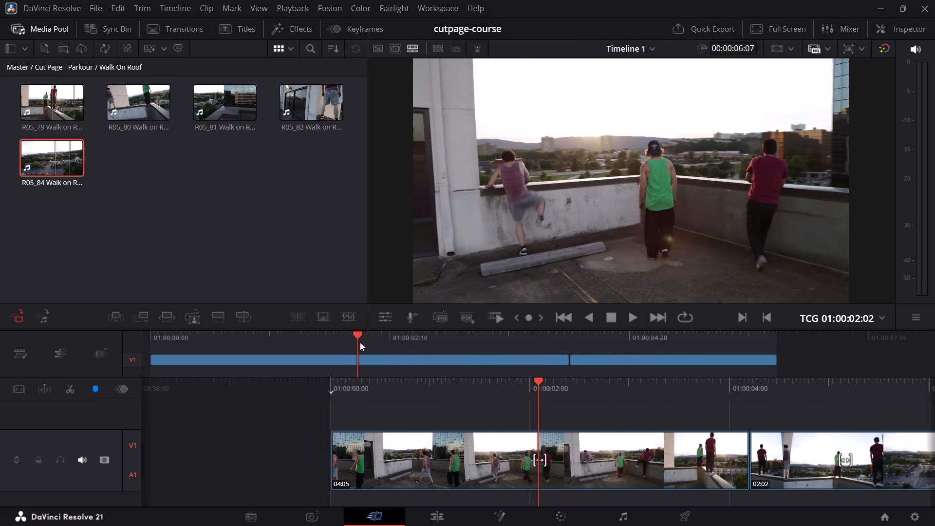
key("space")
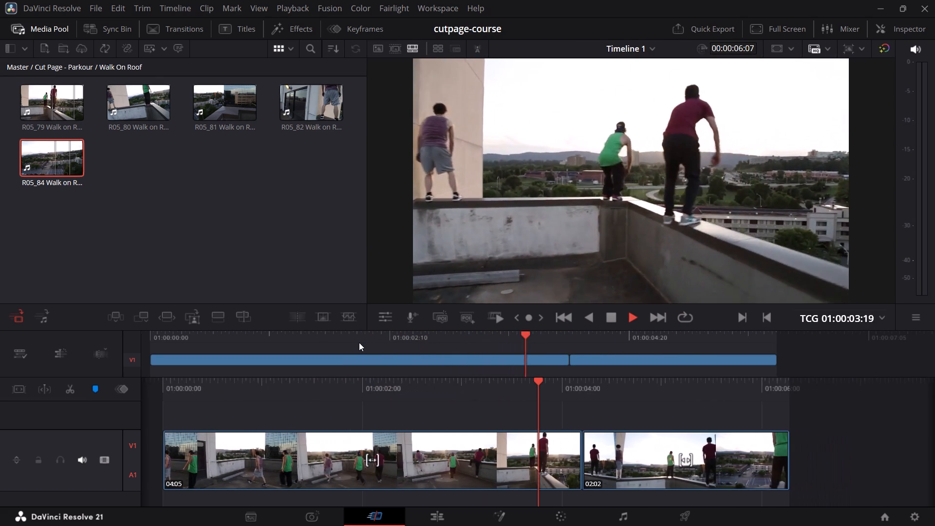
key("space")
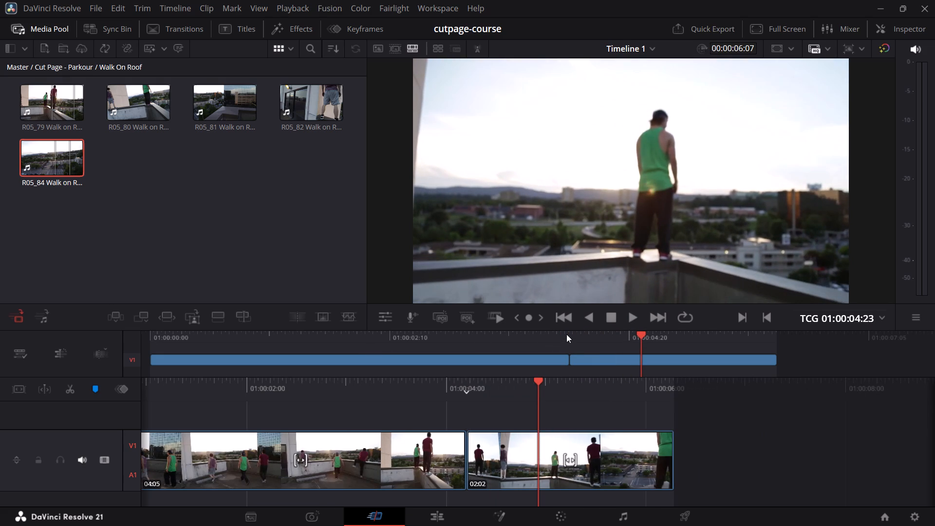
left_click(568, 333)
key("space")
key("space")
left_click(569, 335)
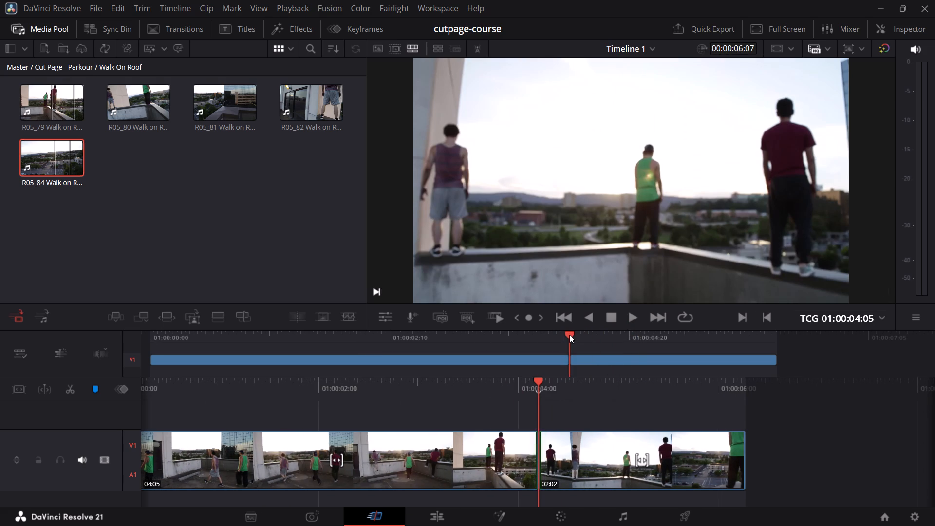
key("slash")
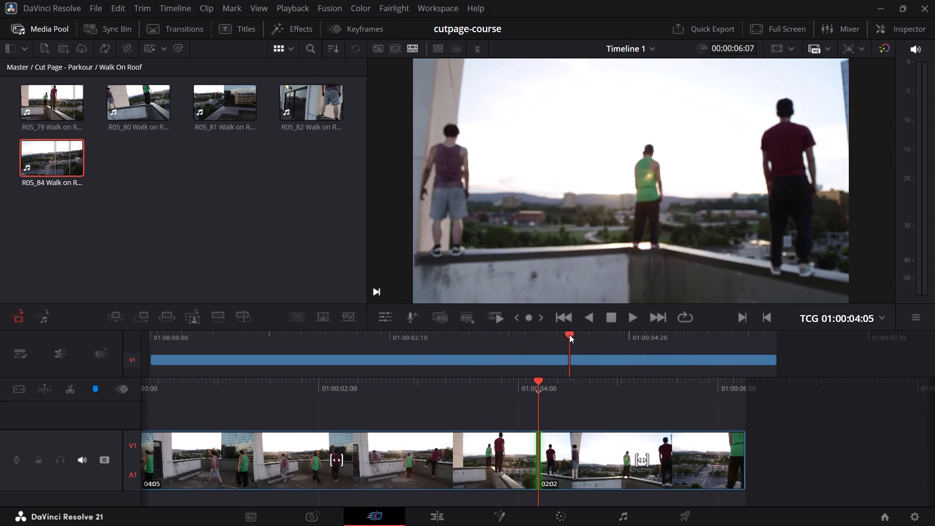
left_click_drag(570, 335, 544, 342)
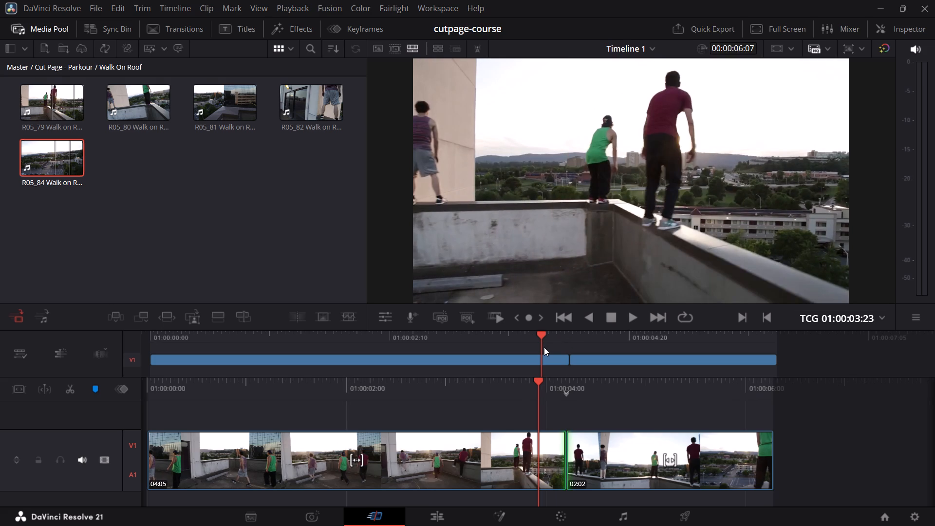
key("slash")
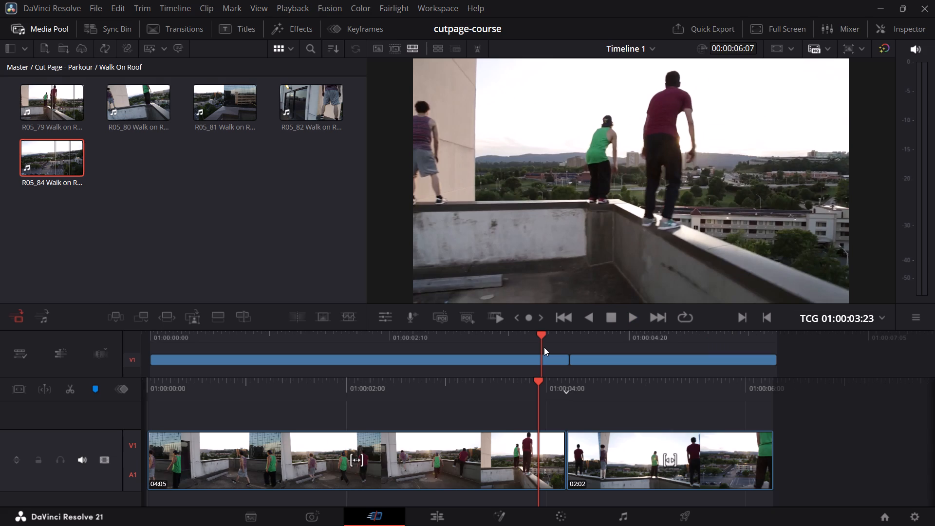
Scrub the climb onto the ledge in the first timeline clip and compare it with the action in R05_81 Walk on Roof.
left_click_drag(541, 336, 434, 345)
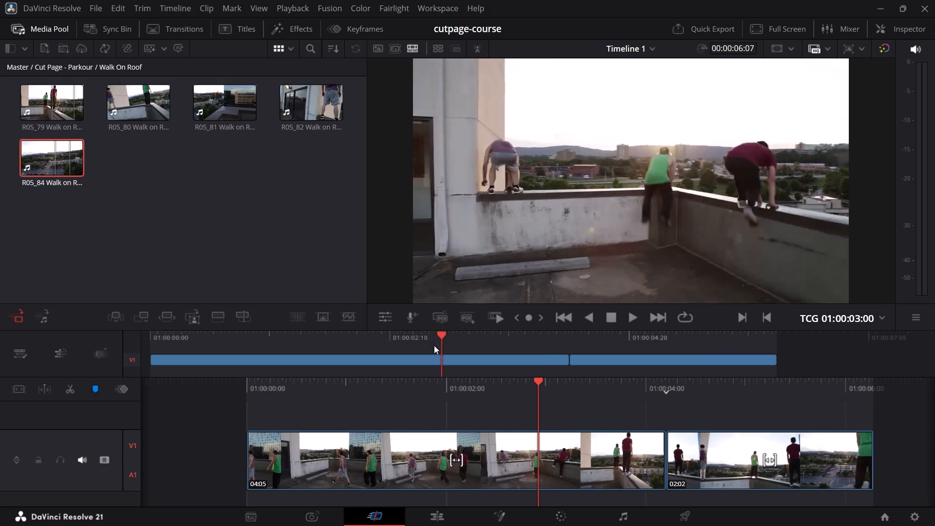
left_click_drag(434, 345, 475, 335)
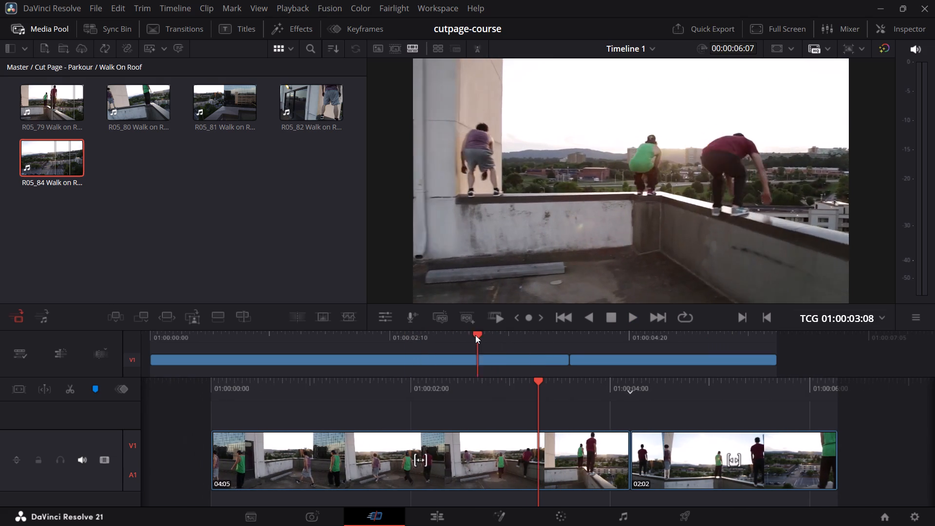
left_click_drag(475, 335, 409, 337)
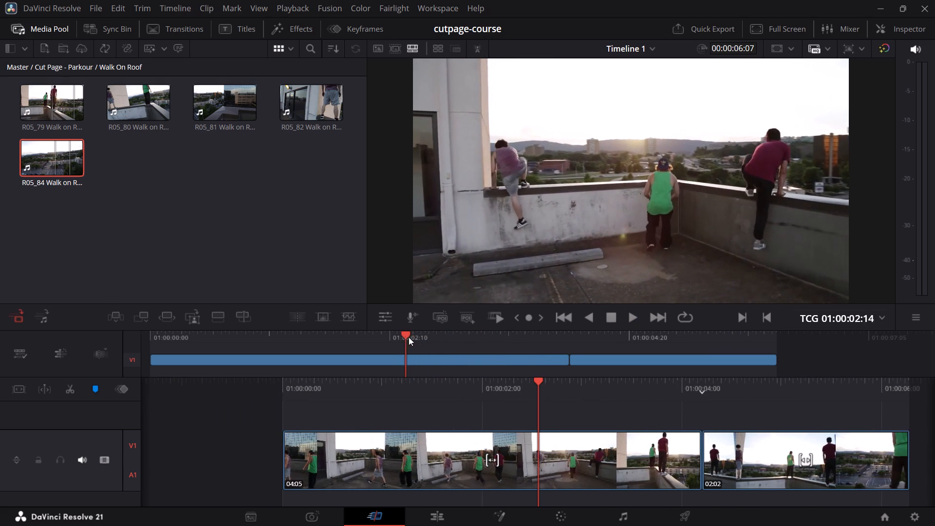
left_click_drag(409, 337, 504, 331)
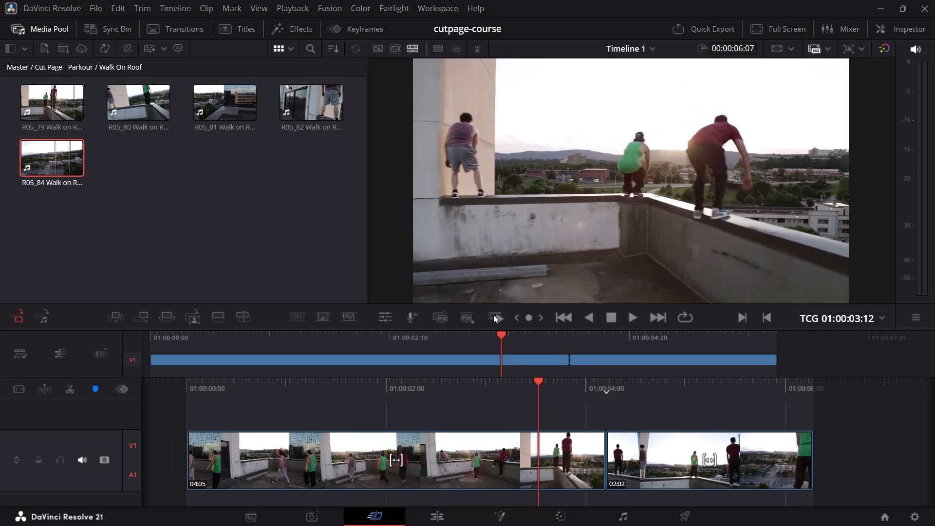
left_click(203, 112)
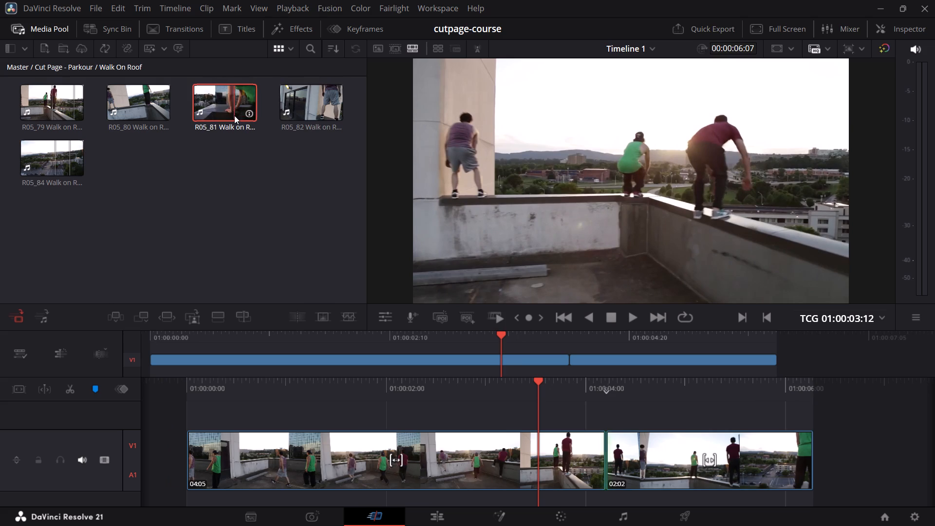
key("q")
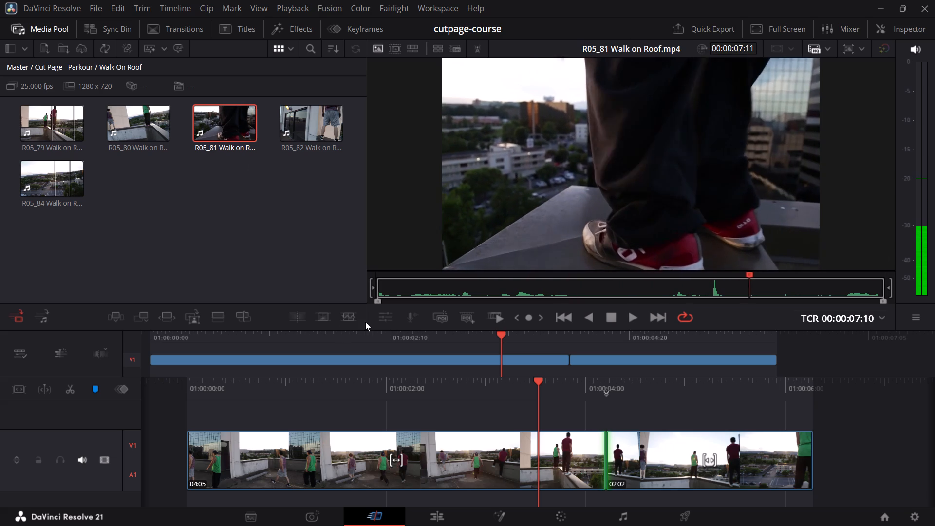
left_click_drag(408, 337, 390, 339)
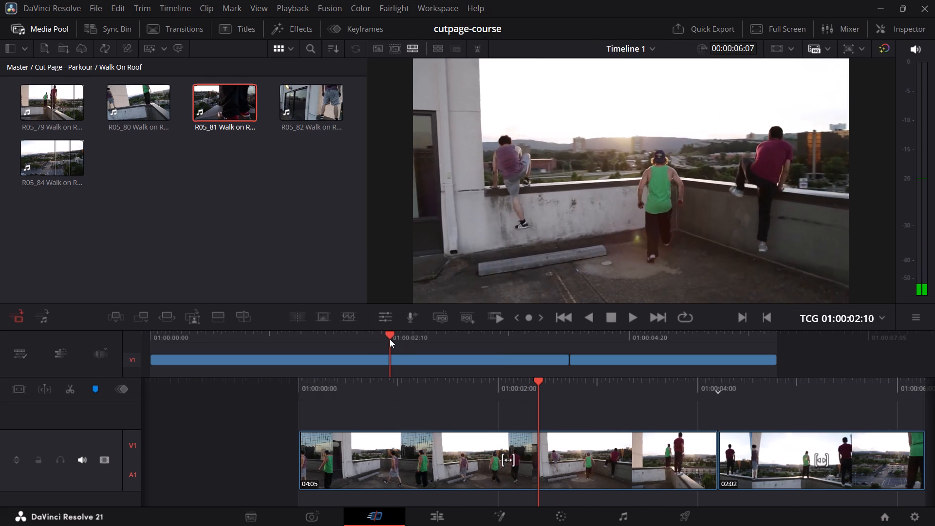
left_click_drag(390, 339, 437, 343)
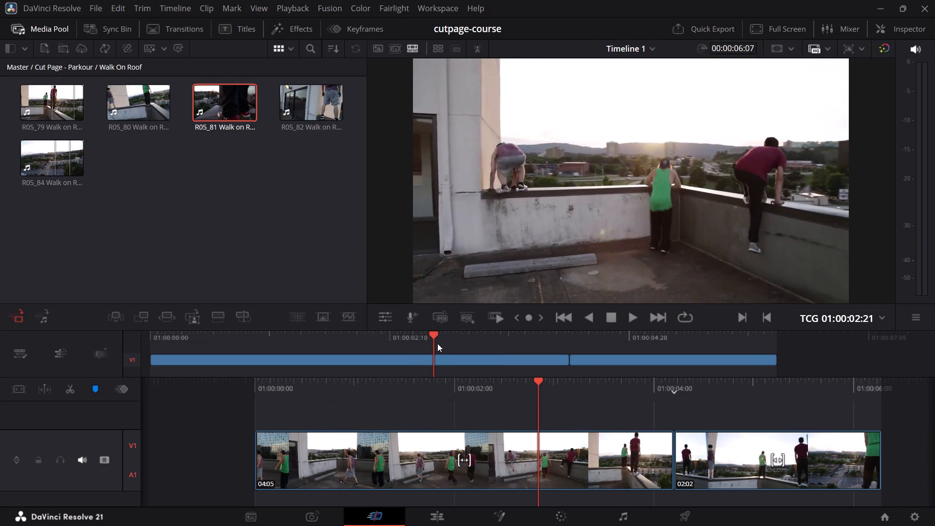
left_click_drag(437, 343, 462, 346)
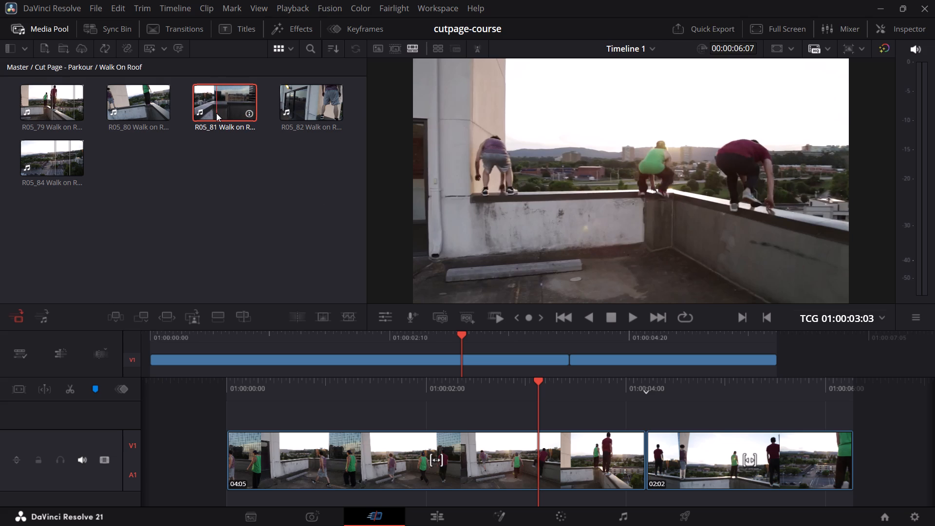
key("q")
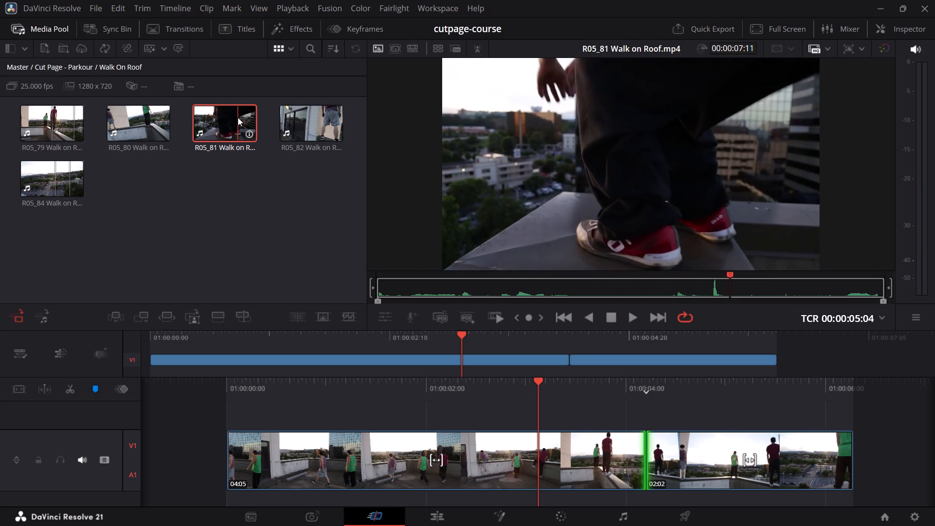
Open R05_81 Walk on Roof as the source and set its in point at 00:00:04:08, where the hands reach the ledge.
left_click(238, 117)
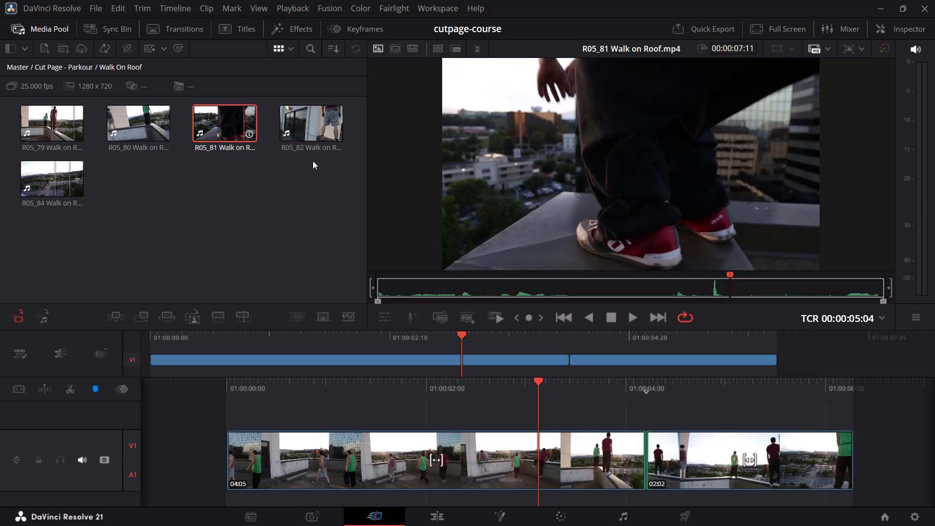
double_click(209, 126)
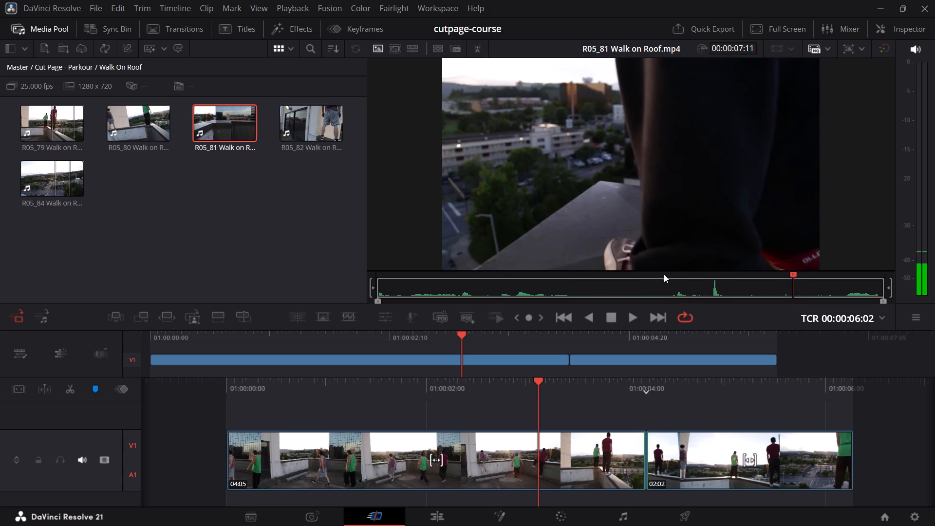
left_click_drag(683, 297, 702, 299)
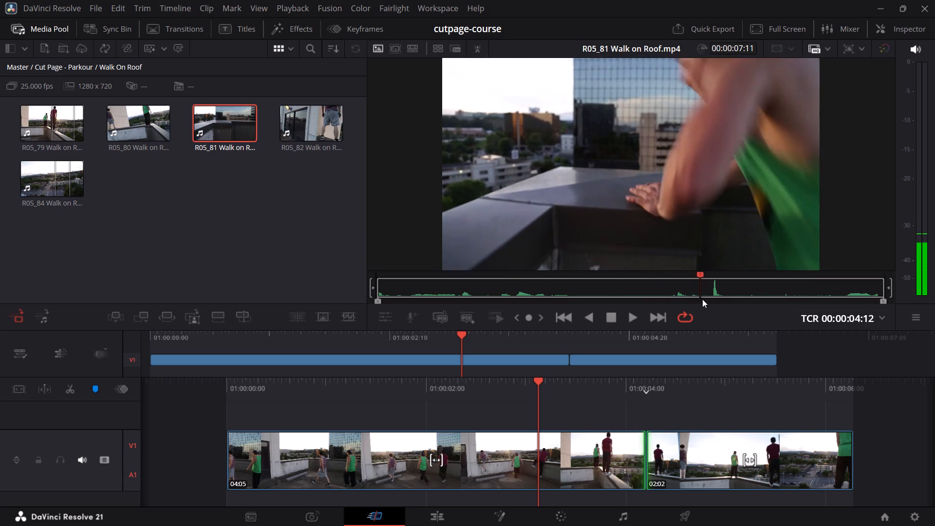
left_click_drag(702, 299, 698, 302)
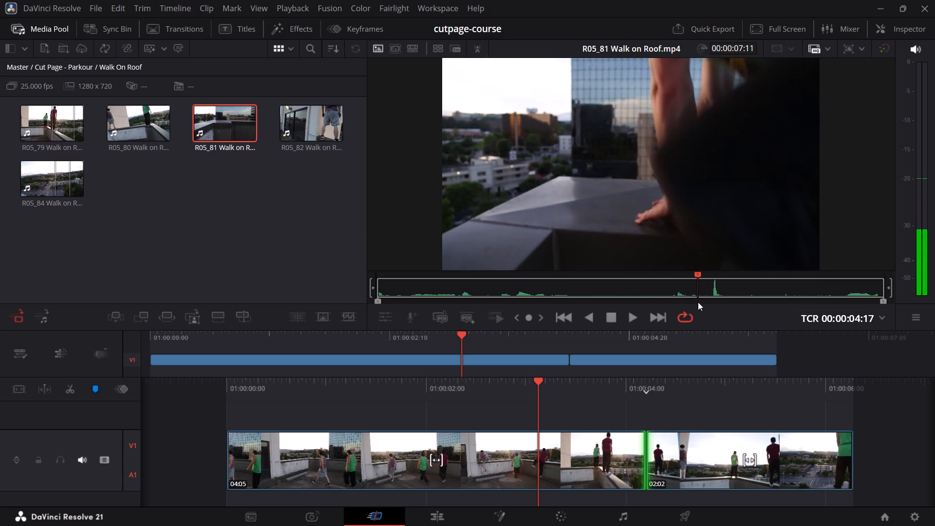
left_click_drag(698, 302, 688, 303)
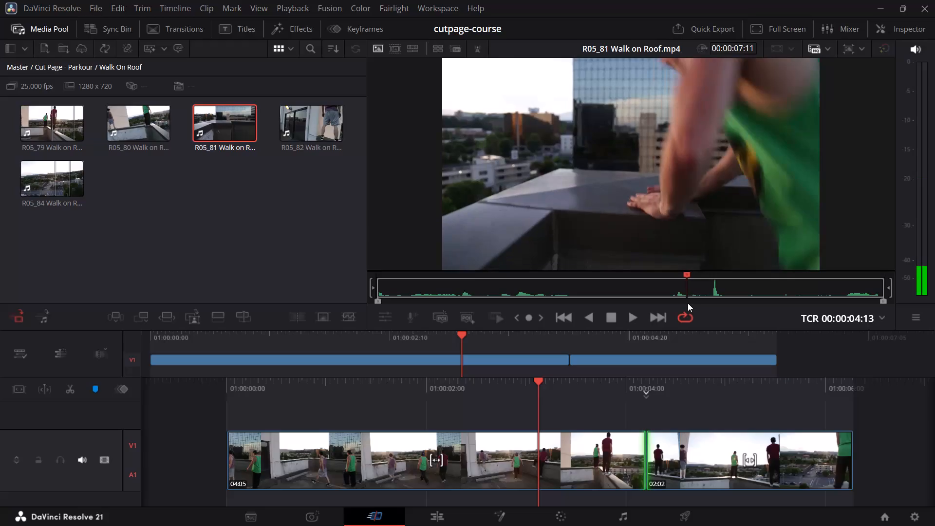
left_click_drag(688, 303, 675, 303)
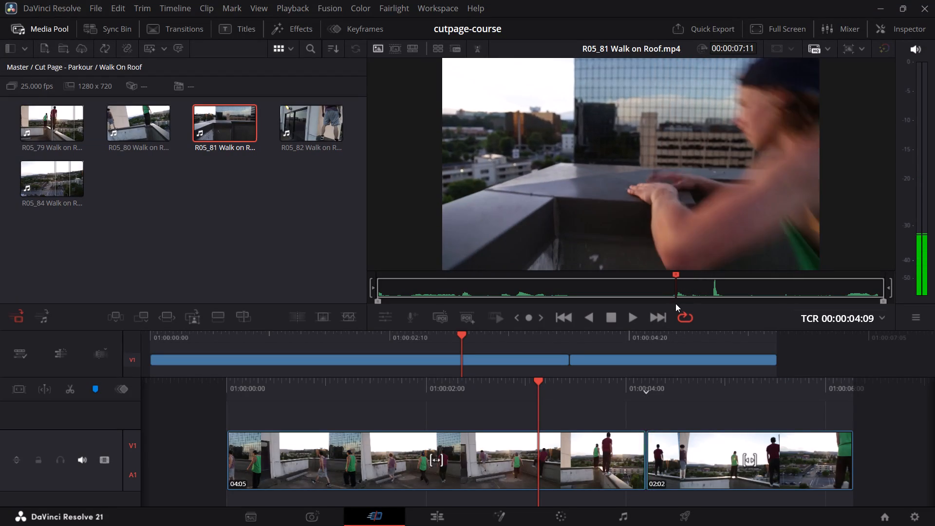
left_click_drag(675, 303, 672, 303)
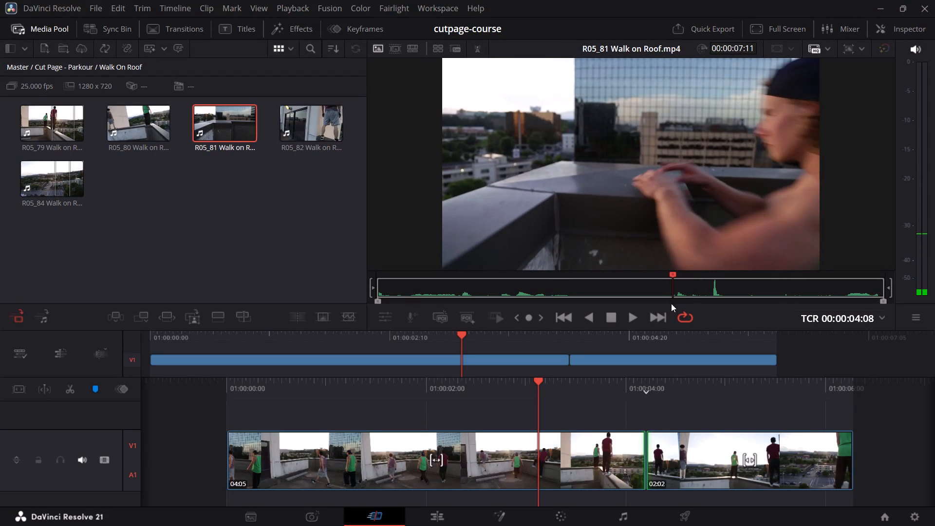
key("i")
Play R05_81 onward from the in point and set the out point at 00:00:07:04.
key("space")
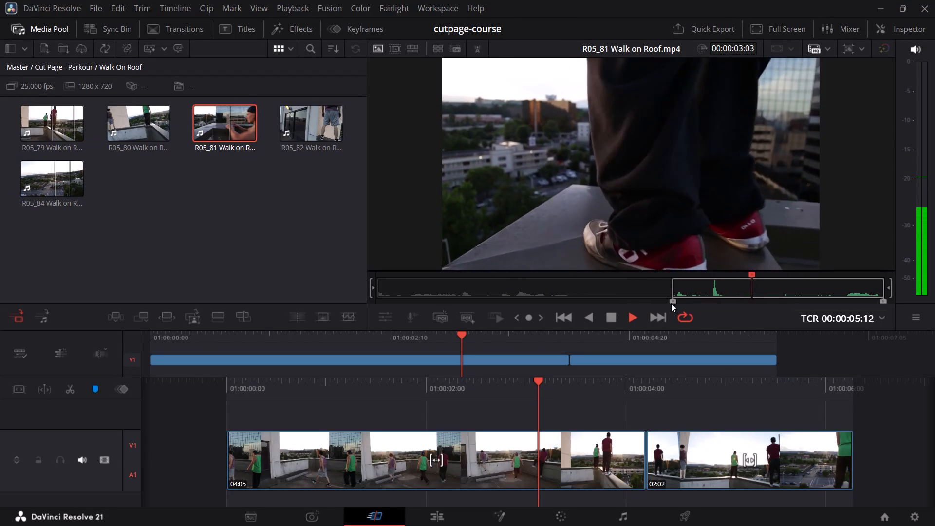
key("space")
key("space")
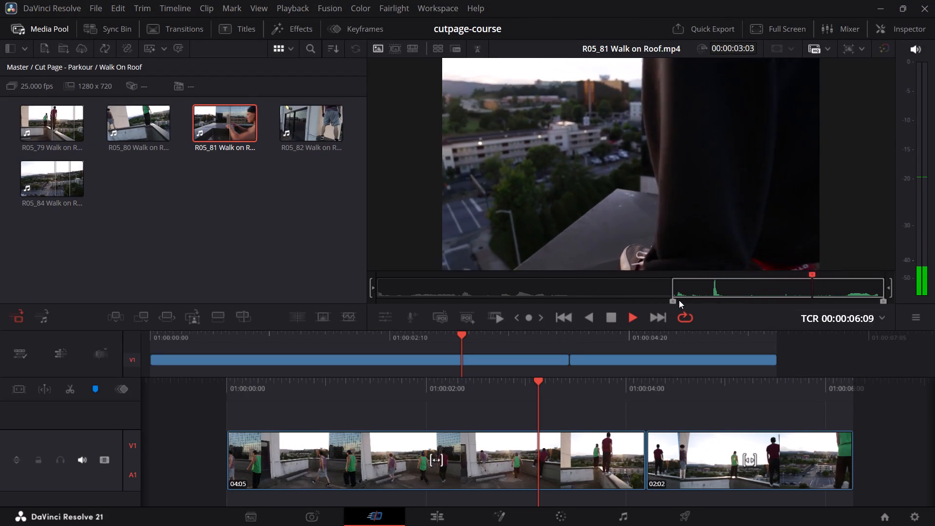
key("space")
key("space")
key("space")
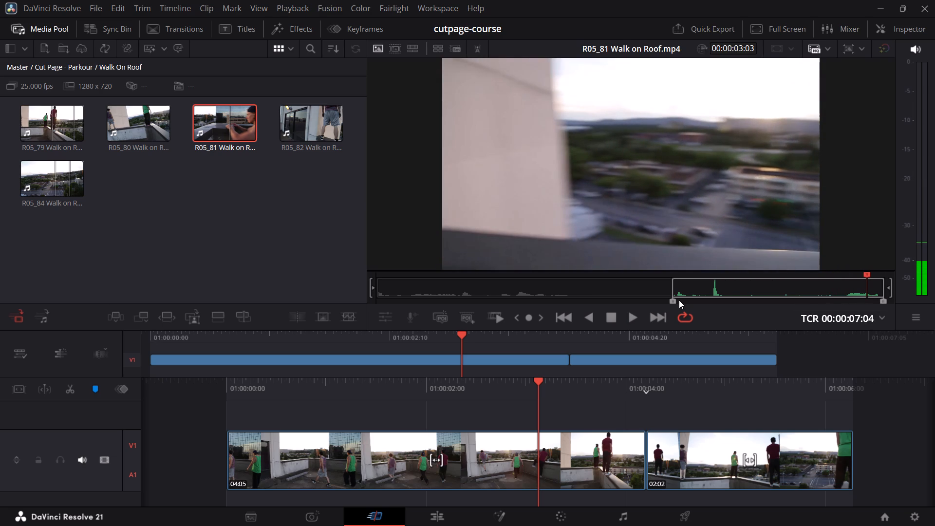
key("o")
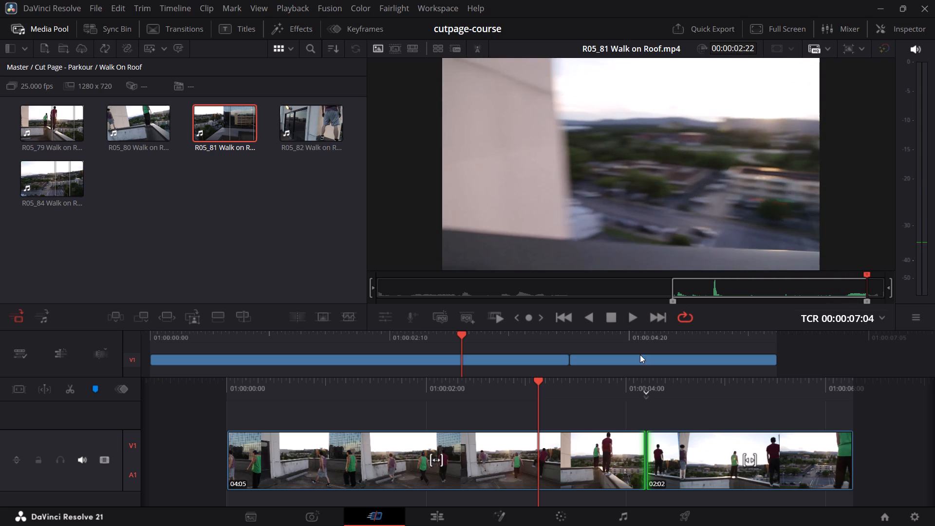
Scrub the climb onto the ledge in the first timeline clip around 01:00:03:01 to match it against the marked R05_81 source.
left_click_drag(463, 333, 526, 341)
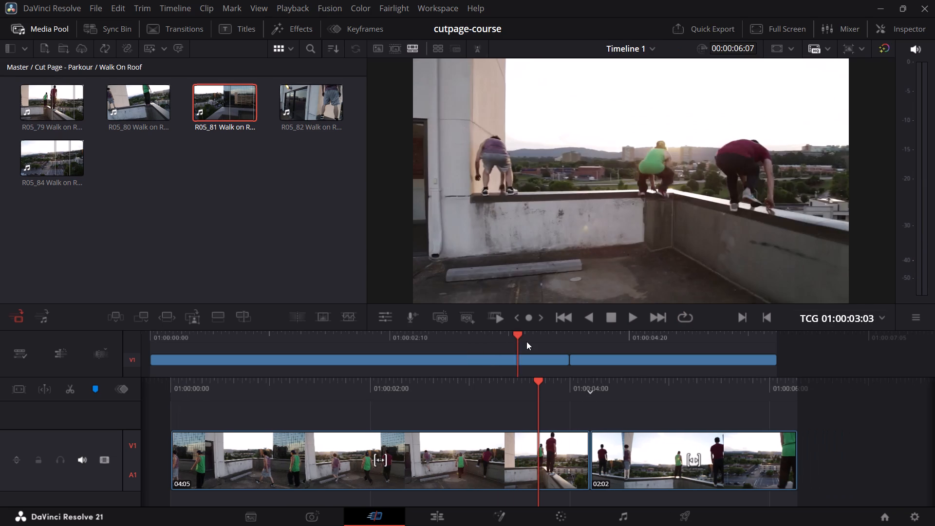
left_click_drag(526, 341, 482, 354)
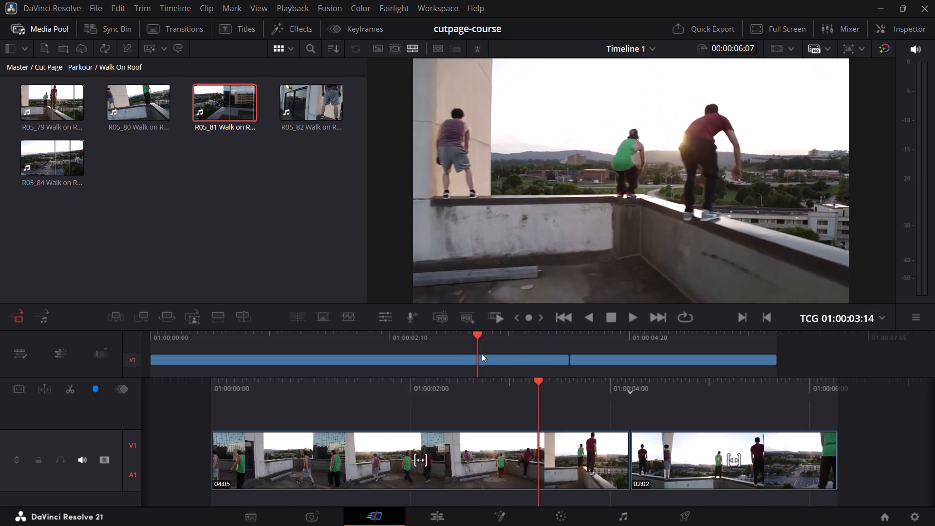
left_click_drag(482, 354, 474, 354)
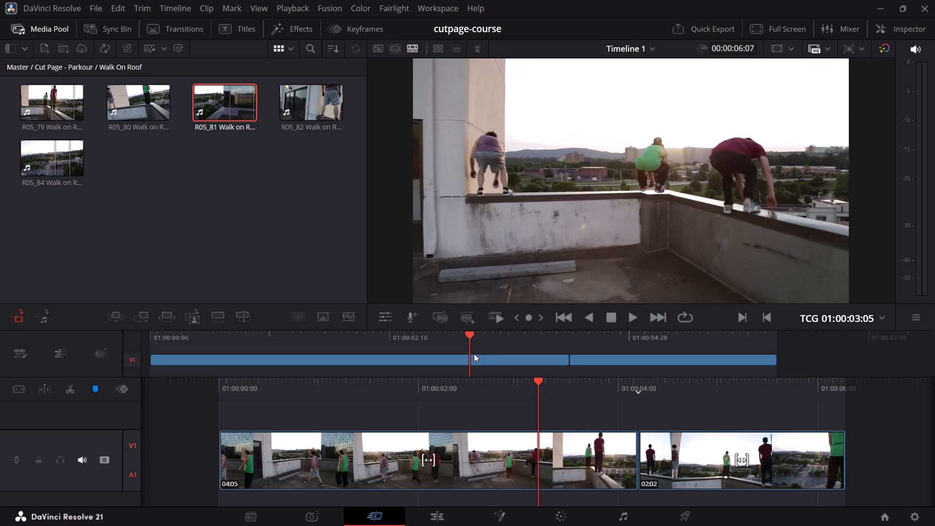
left_click_drag(474, 354, 470, 356)
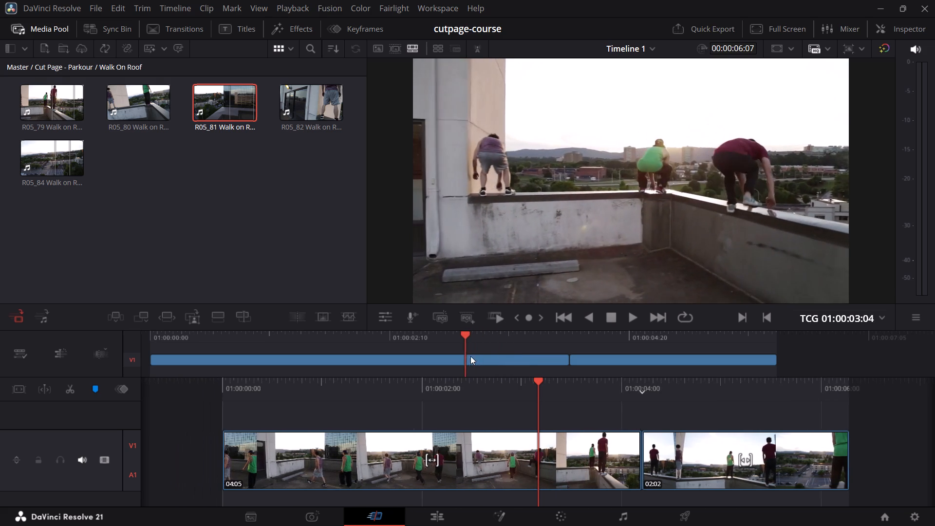
left_click_drag(470, 356, 456, 357)
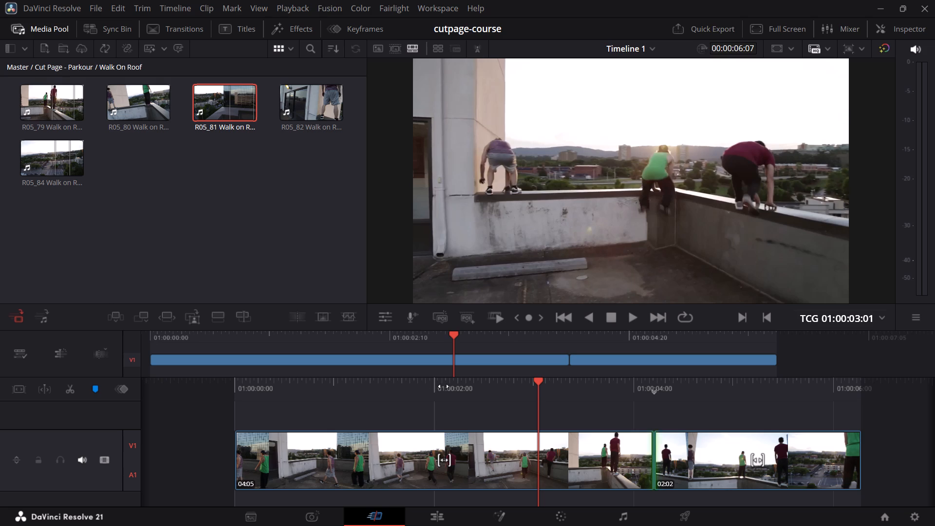
key("q")
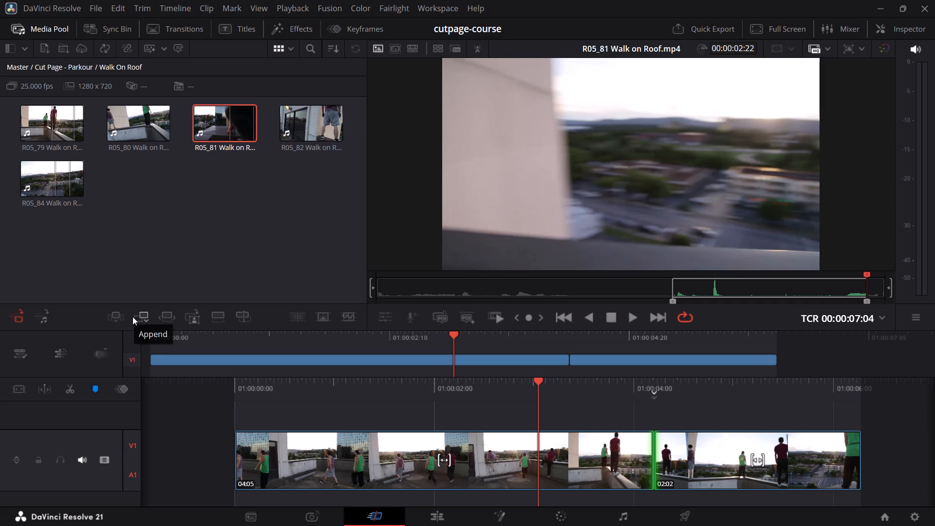
Turn on Ripple in the timeline options.
left_click(17, 352)
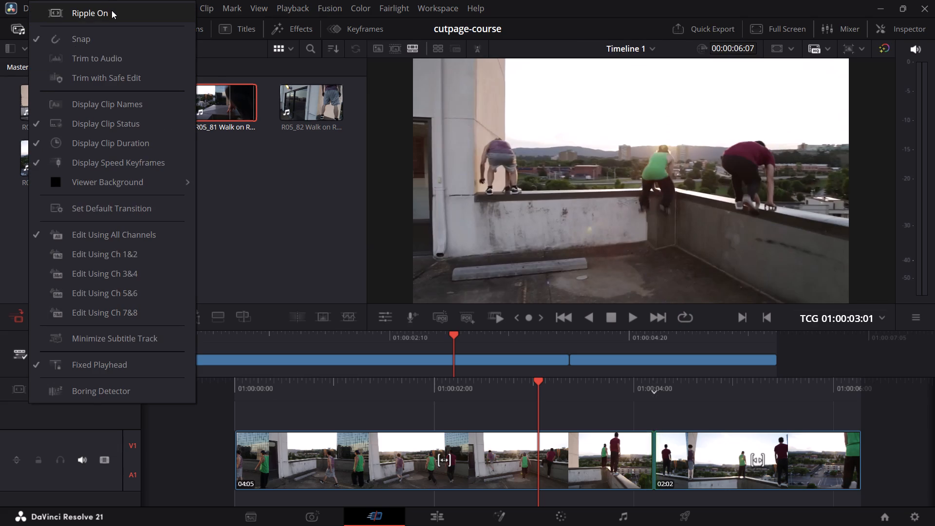
left_click(112, 10)
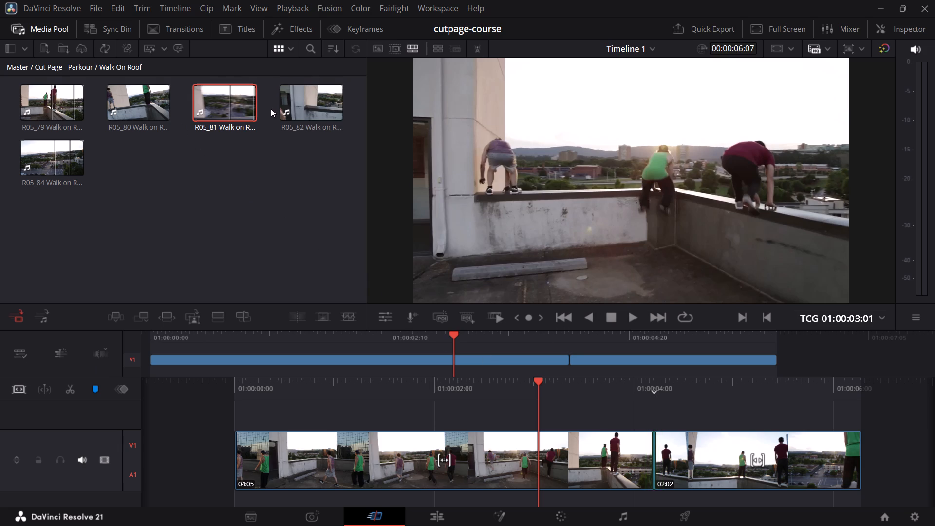
Reopen R05_81 Walk on Roof as the source and smart-insert its marked range at the cut between R05_79 and R05_84.
double_click(216, 104)
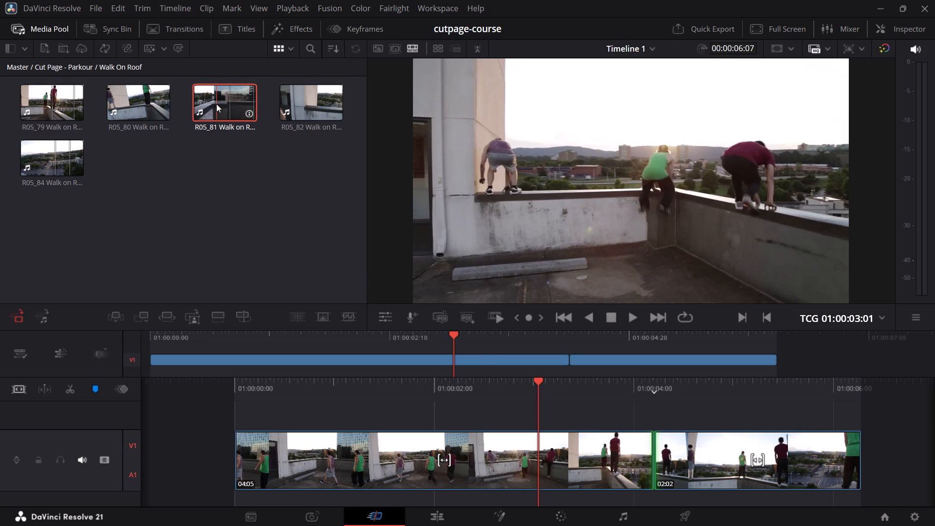
left_click_drag(708, 277, 677, 283)
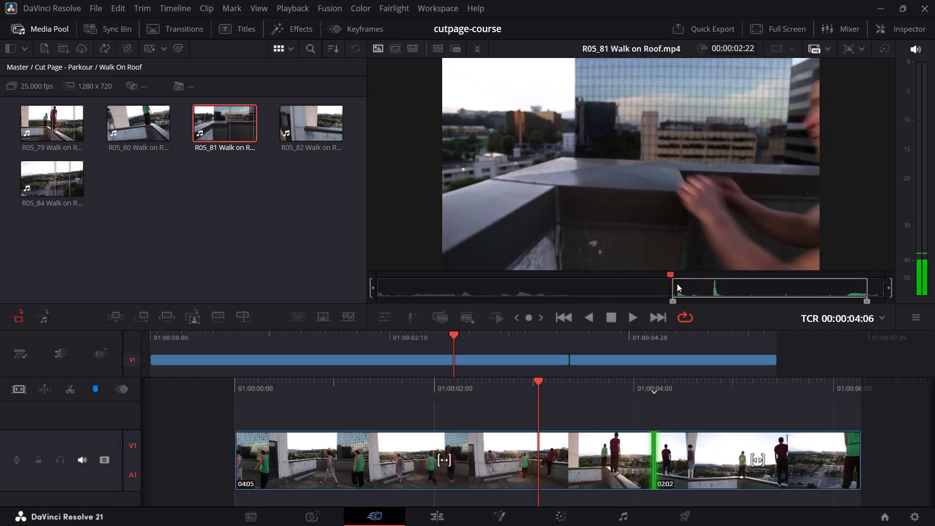
left_click_drag(677, 283, 691, 305)
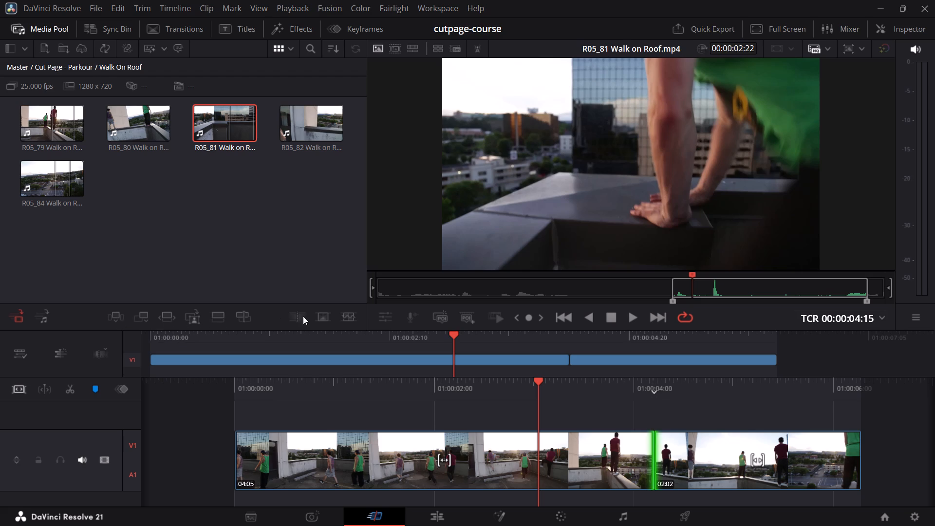
key("F9")
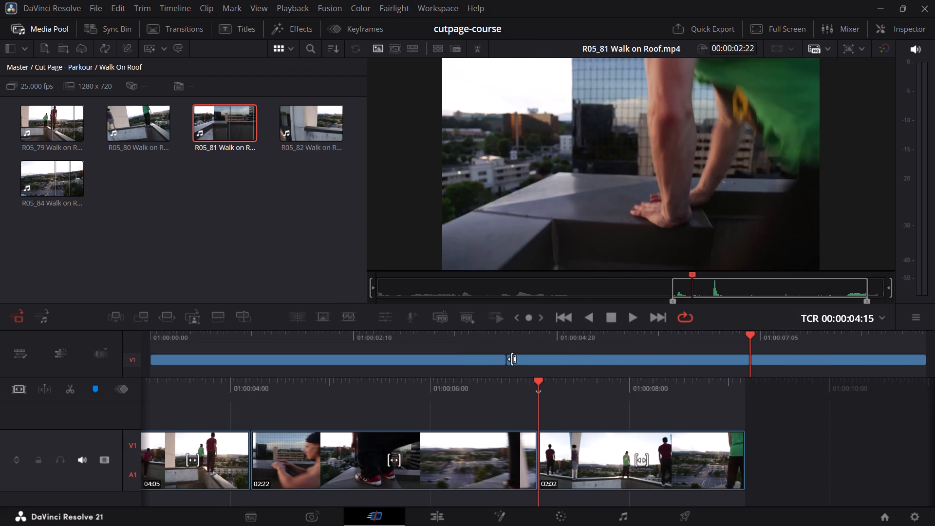
Play and scrub the timeline across R05_79, the inserted R05_81 close-up and R05_84 to review how the action flows.
left_click(383, 340)
key("space")
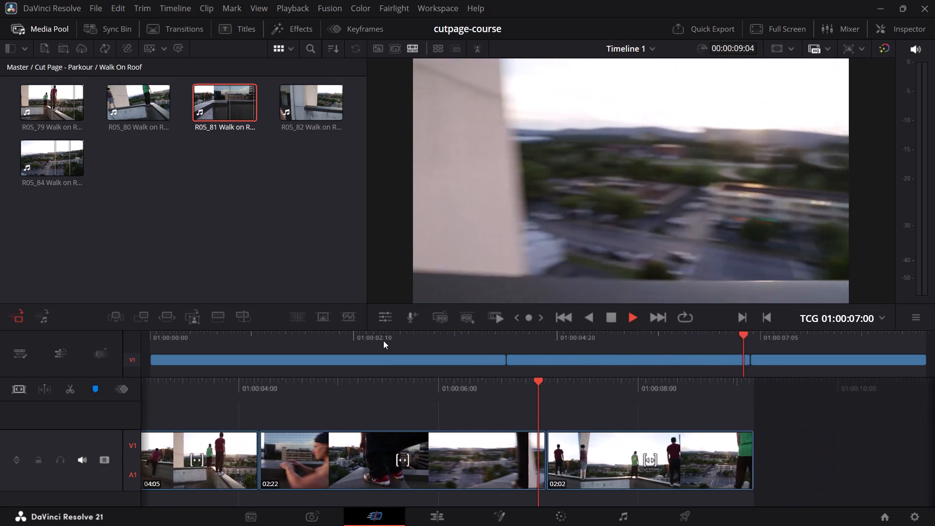
key("space")
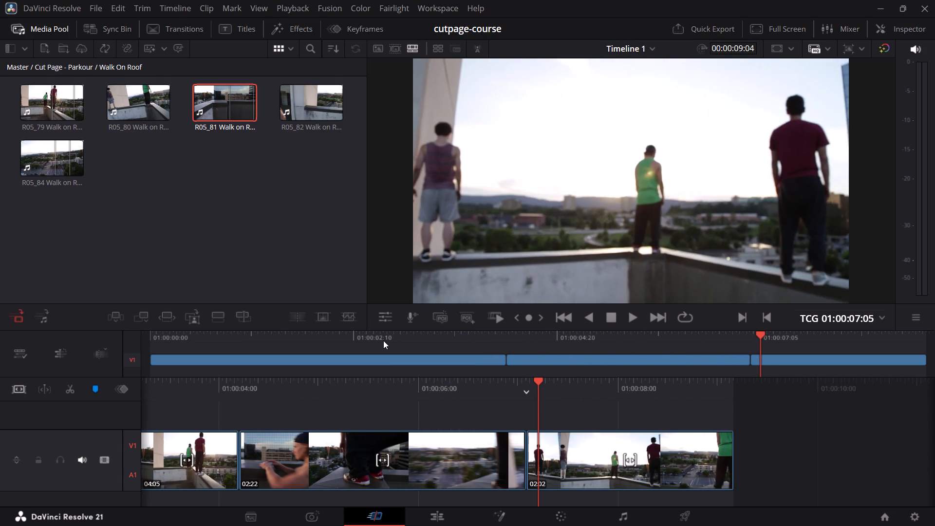
left_click_drag(366, 339, 435, 355)
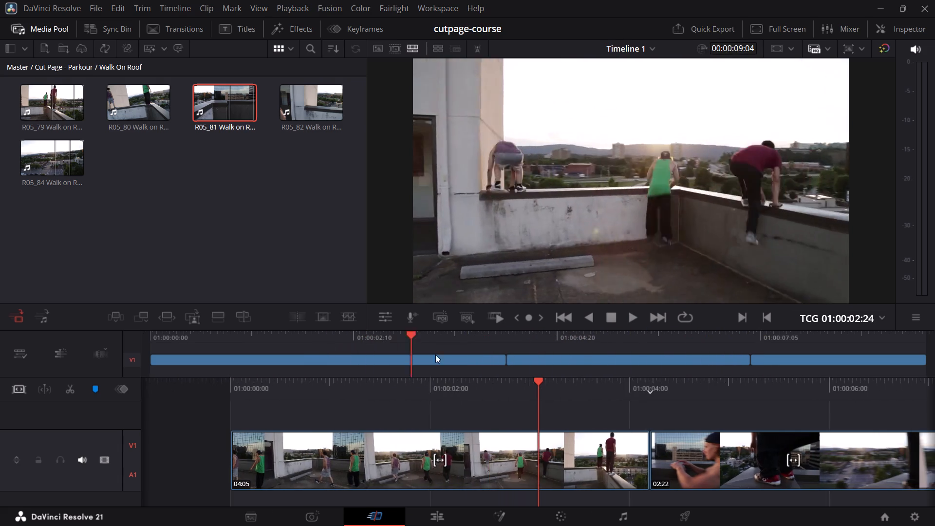
left_click_drag(435, 355, 573, 368)
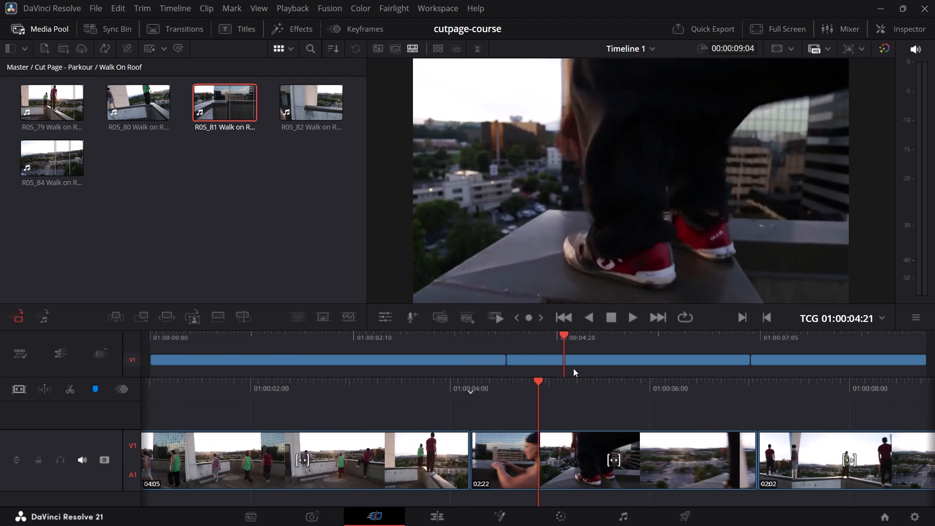
left_click_drag(573, 368, 742, 395)
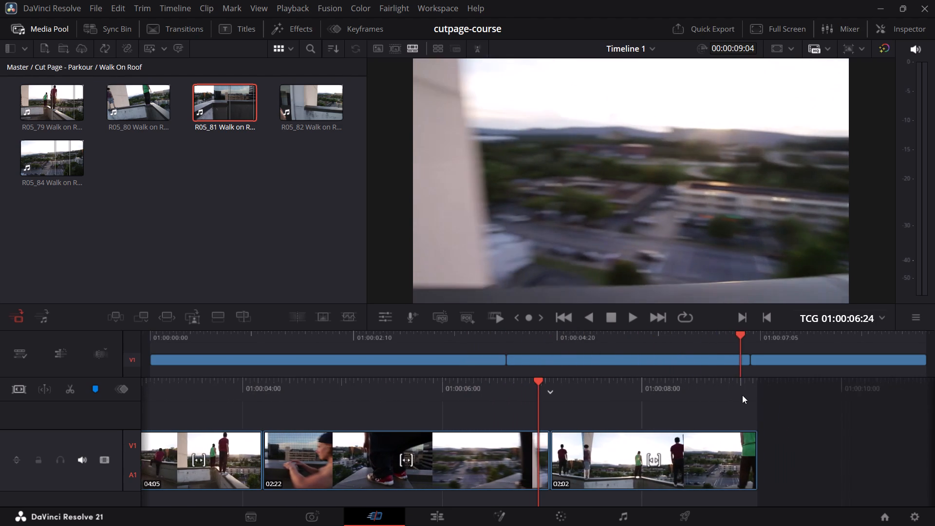
left_click_drag(742, 395, 834, 415)
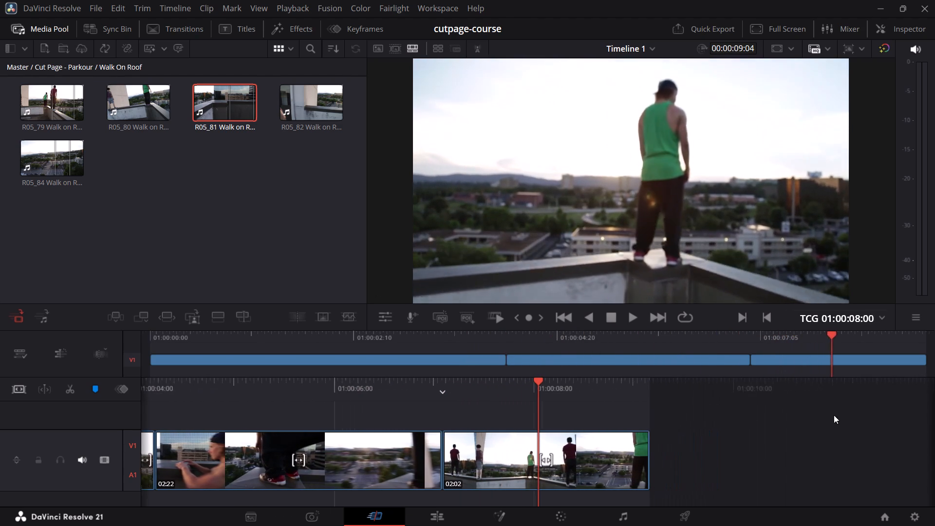
left_click_drag(834, 415, 587, 430)
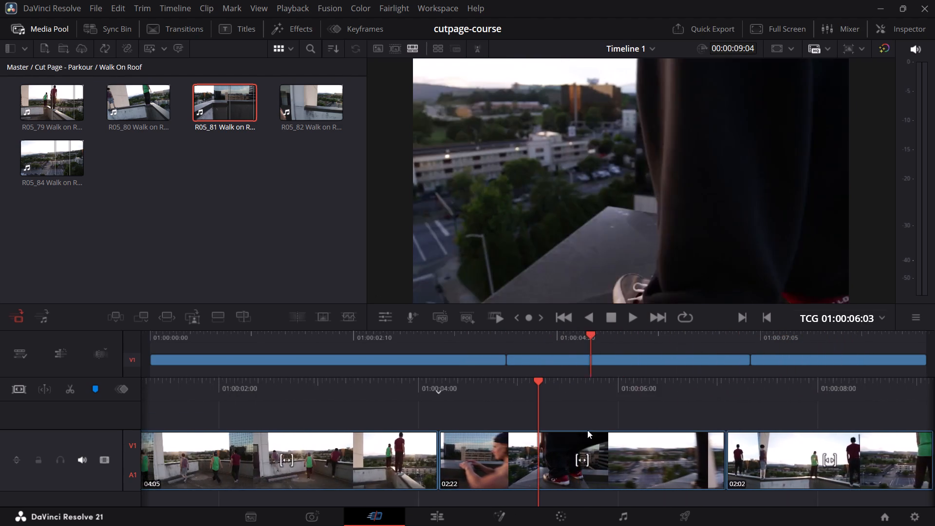
left_click_drag(587, 430, 421, 446)
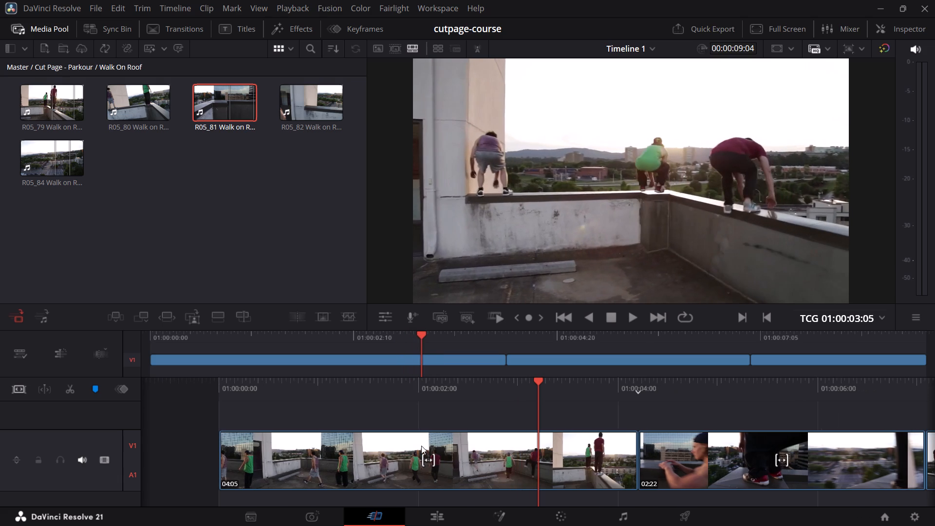
left_click_drag(421, 446, 493, 453)
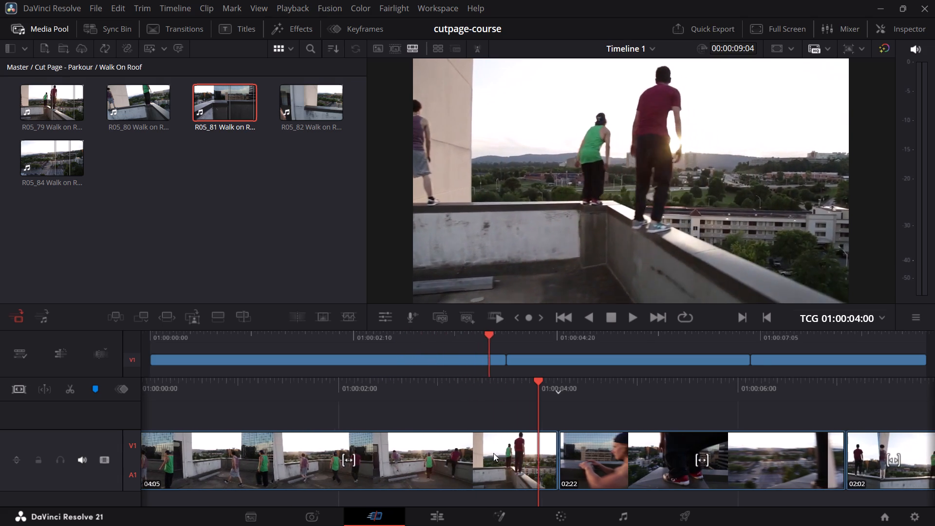
left_click_drag(493, 453, 592, 467)
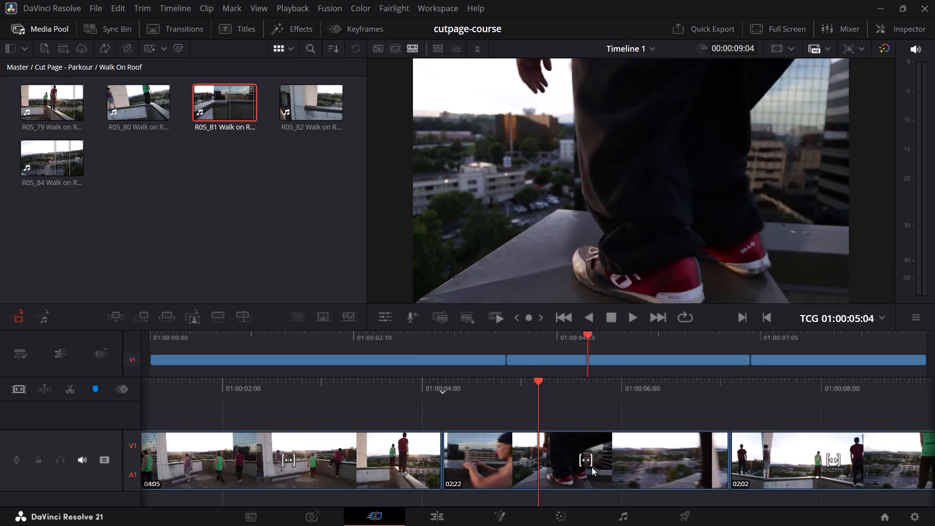
left_click_drag(592, 467, 729, 497)
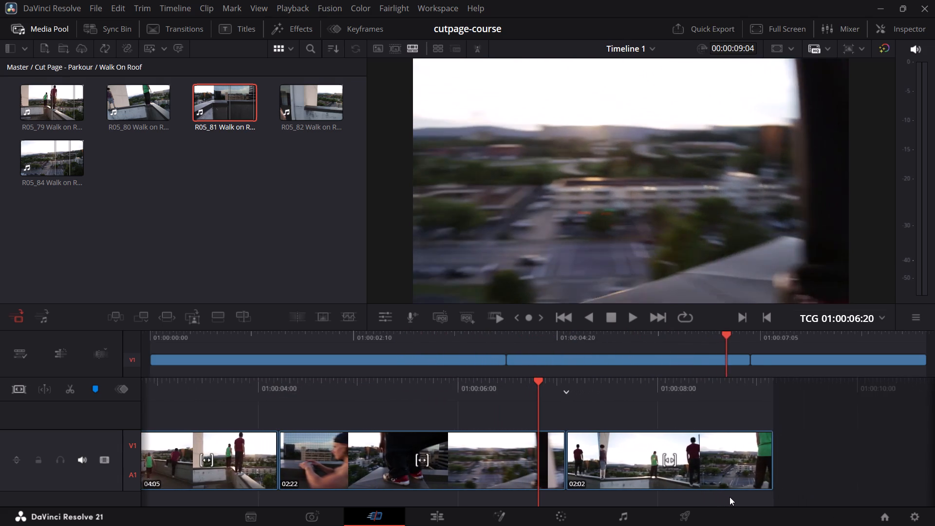
left_click_drag(729, 497, 523, 499)
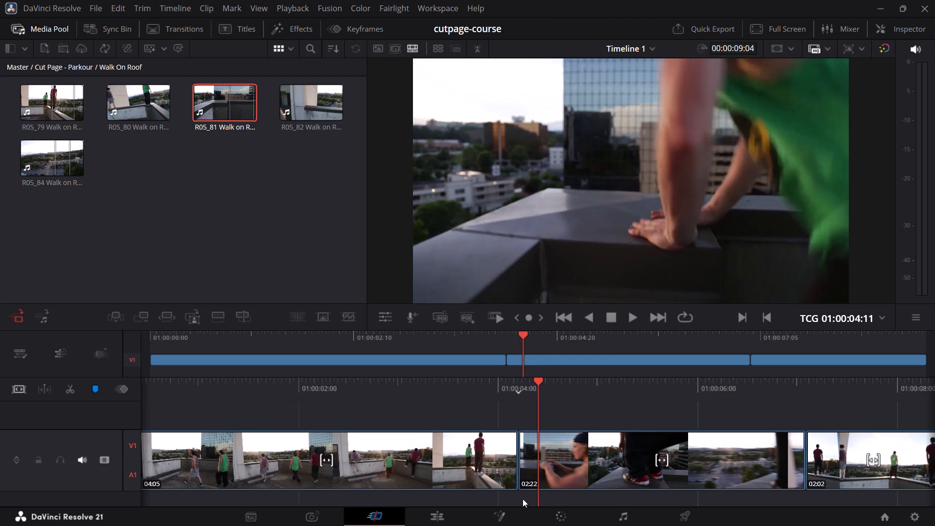
Inspect the trim view at the cut between R05_79 and R05_81, and at the start of R05_79.
left_click_drag(523, 499, 507, 499)
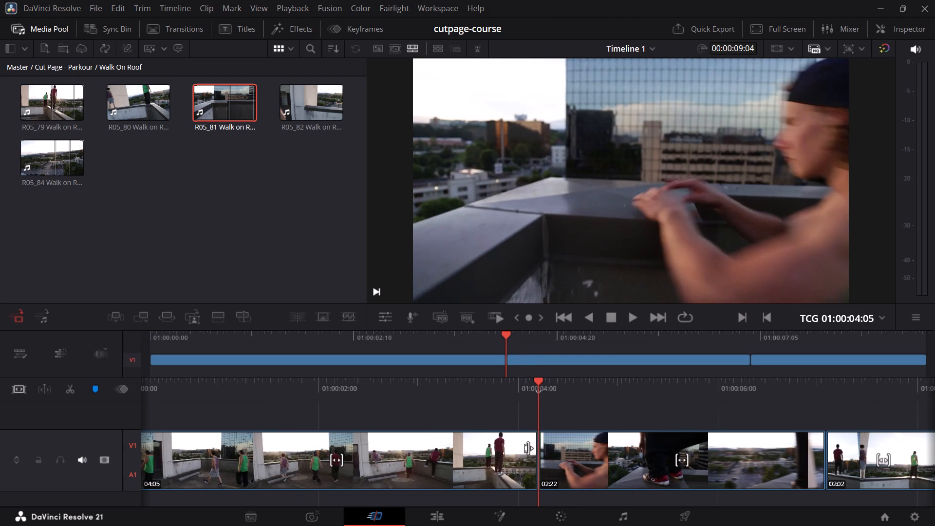
left_click(528, 448)
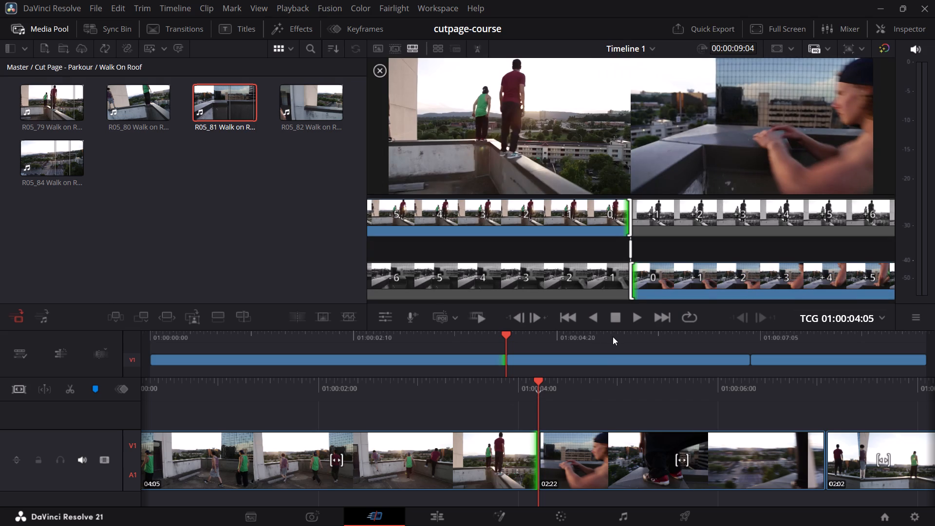
left_click_drag(506, 336, 477, 346)
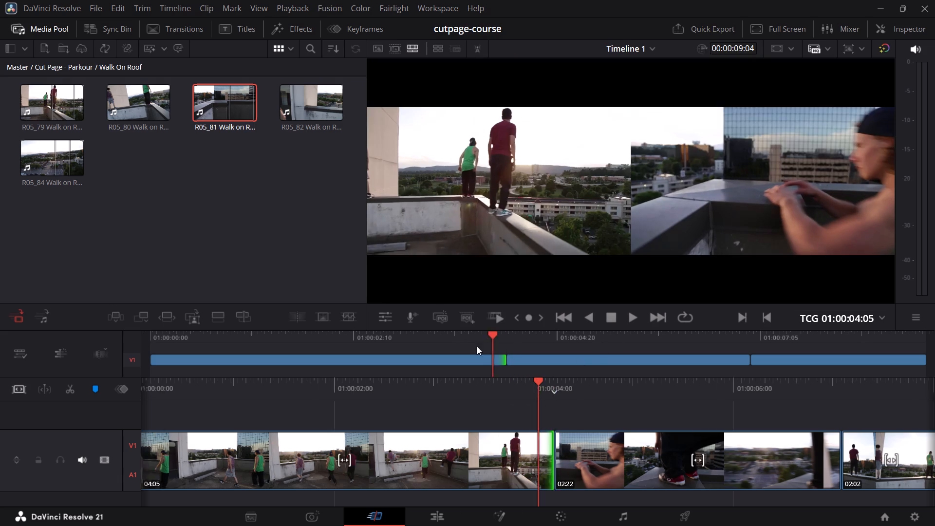
left_click_drag(477, 346, 143, 376)
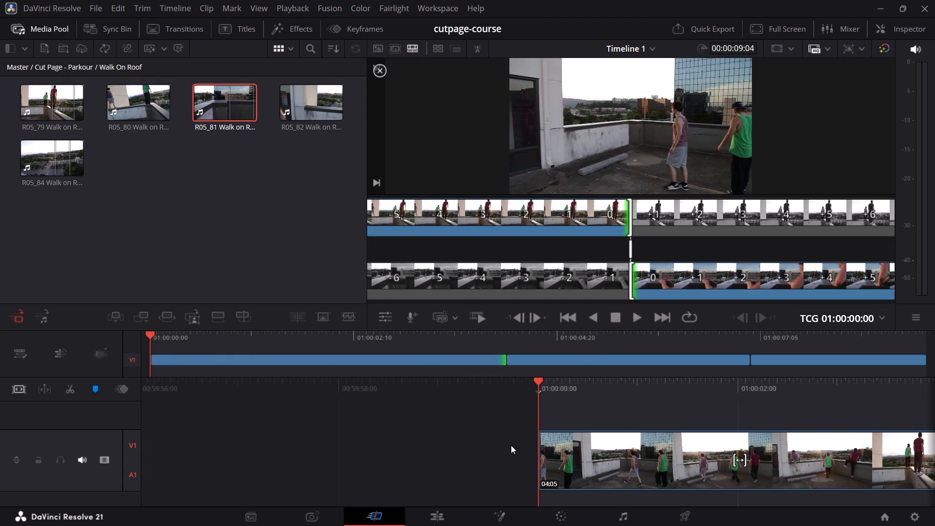
left_click(544, 455)
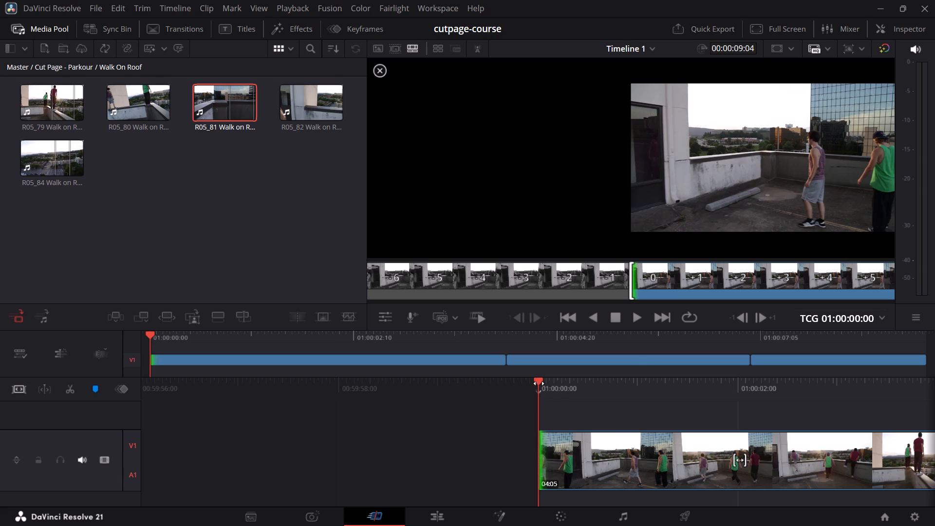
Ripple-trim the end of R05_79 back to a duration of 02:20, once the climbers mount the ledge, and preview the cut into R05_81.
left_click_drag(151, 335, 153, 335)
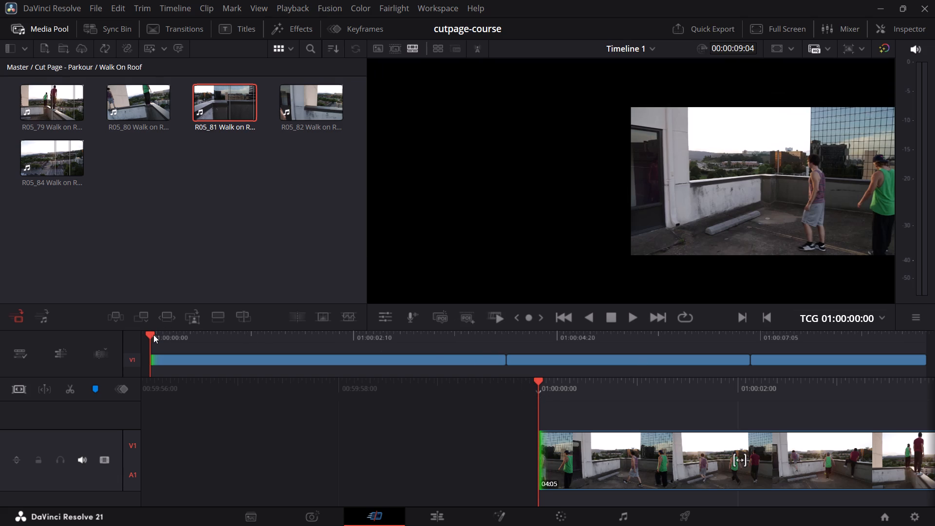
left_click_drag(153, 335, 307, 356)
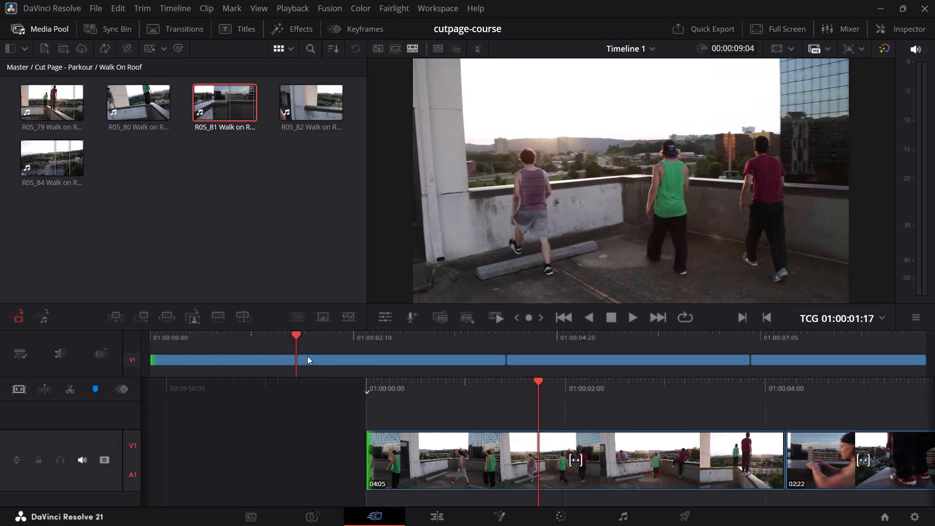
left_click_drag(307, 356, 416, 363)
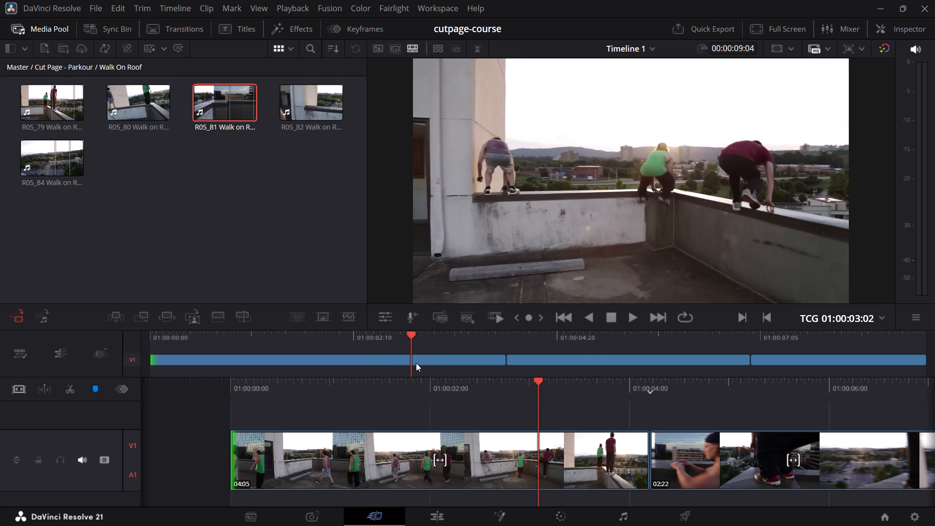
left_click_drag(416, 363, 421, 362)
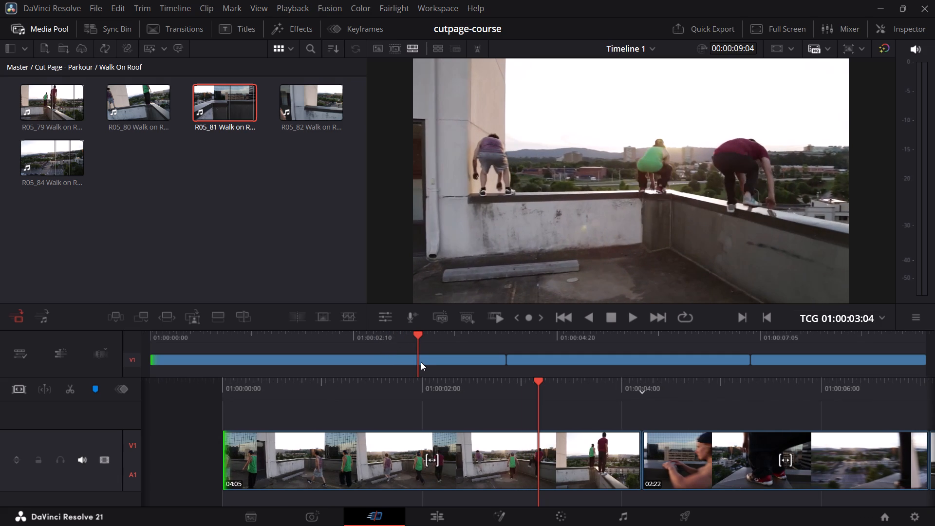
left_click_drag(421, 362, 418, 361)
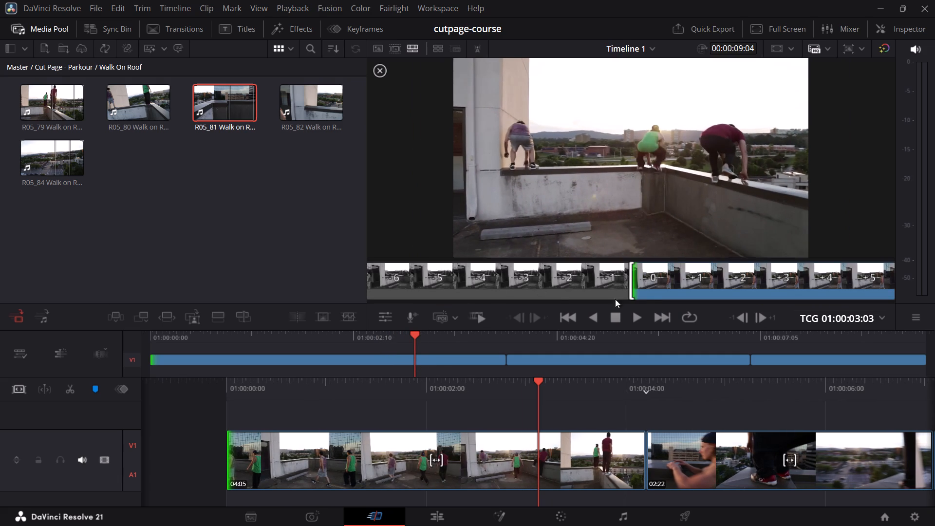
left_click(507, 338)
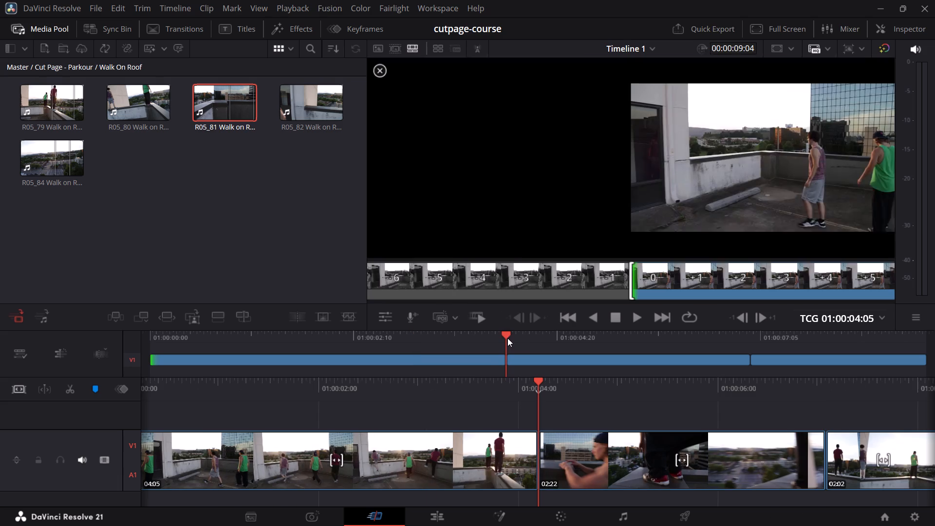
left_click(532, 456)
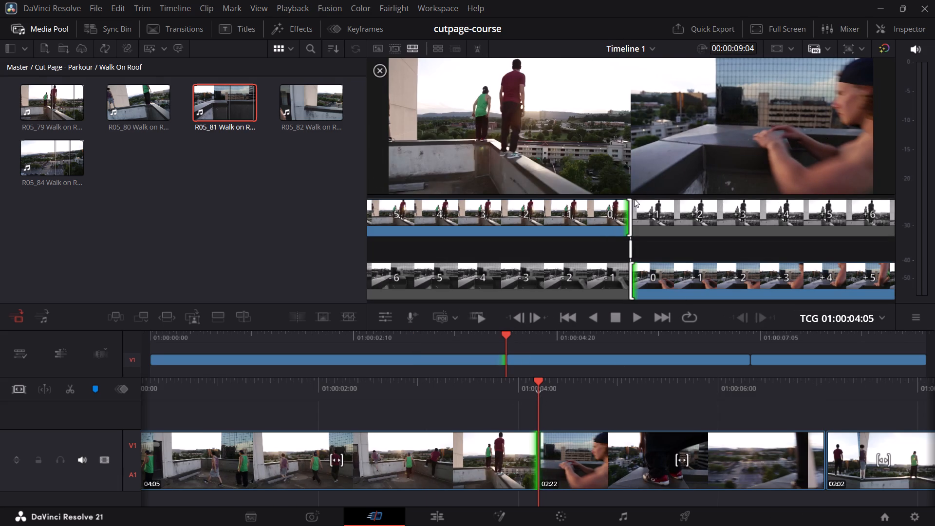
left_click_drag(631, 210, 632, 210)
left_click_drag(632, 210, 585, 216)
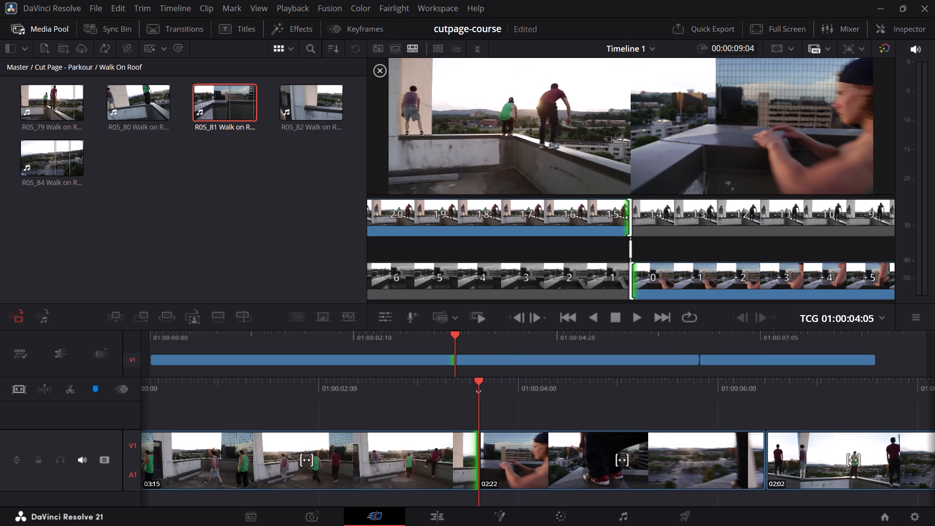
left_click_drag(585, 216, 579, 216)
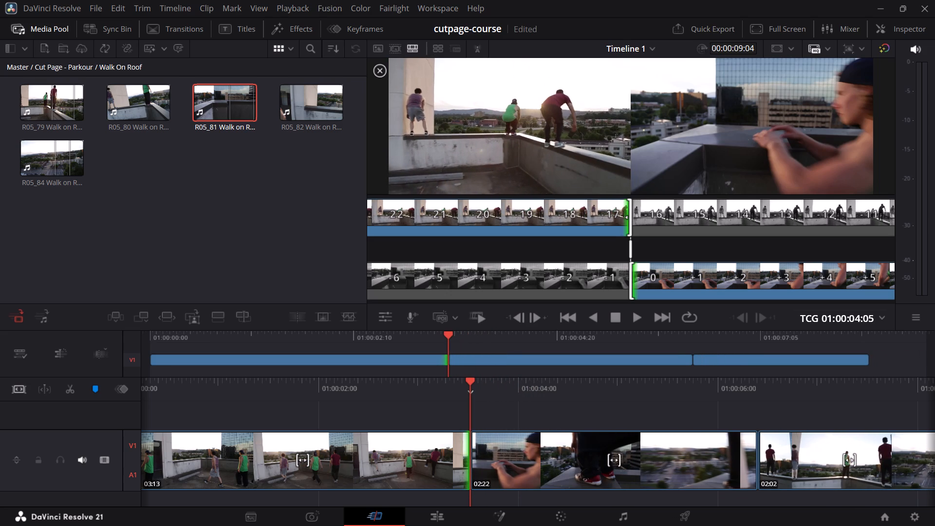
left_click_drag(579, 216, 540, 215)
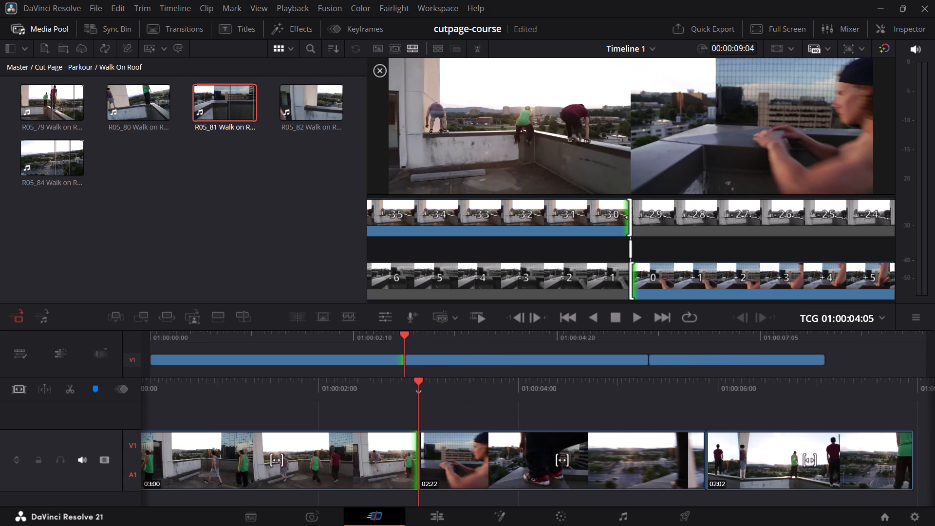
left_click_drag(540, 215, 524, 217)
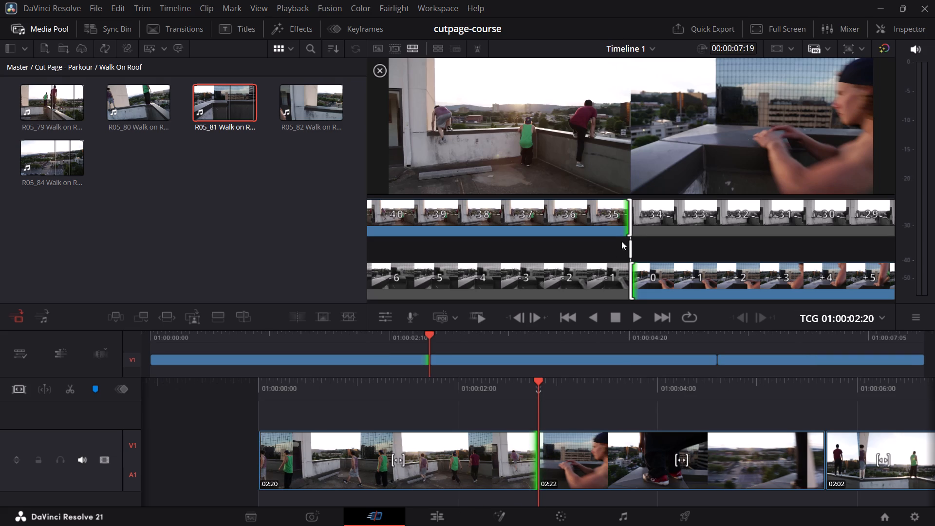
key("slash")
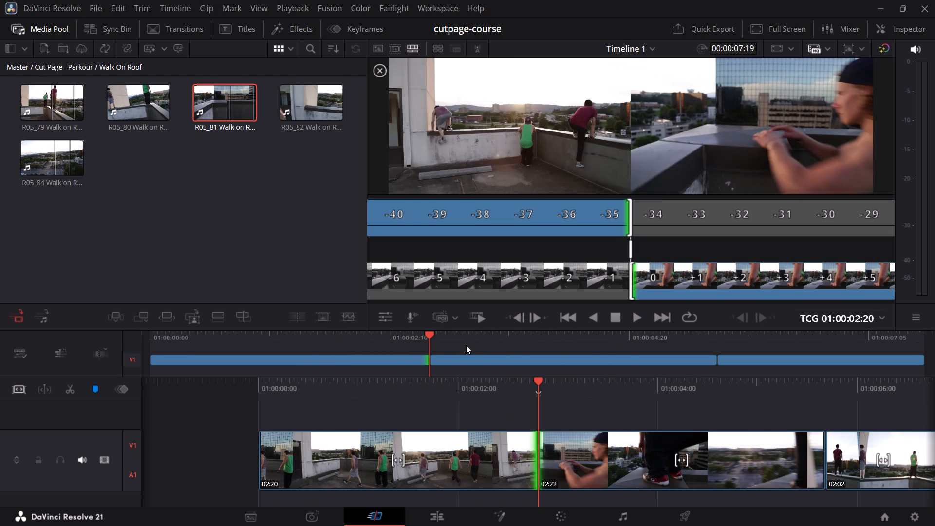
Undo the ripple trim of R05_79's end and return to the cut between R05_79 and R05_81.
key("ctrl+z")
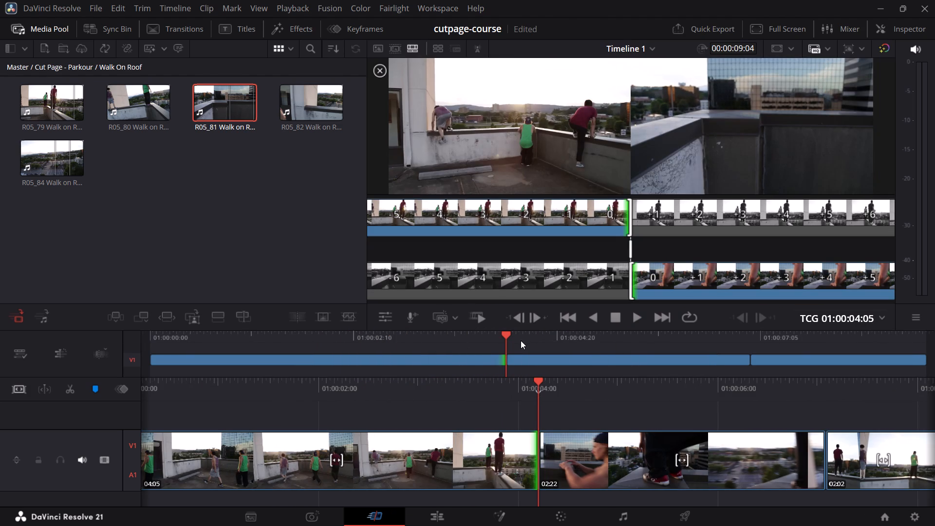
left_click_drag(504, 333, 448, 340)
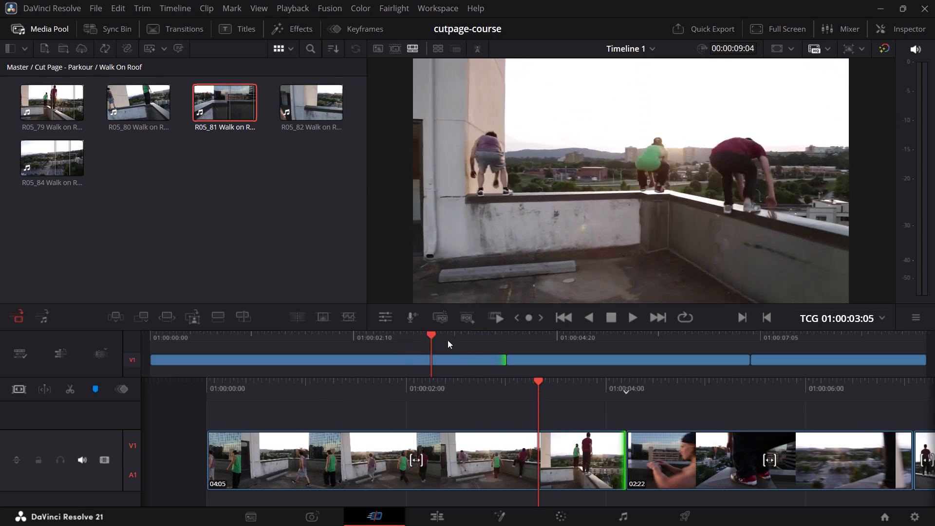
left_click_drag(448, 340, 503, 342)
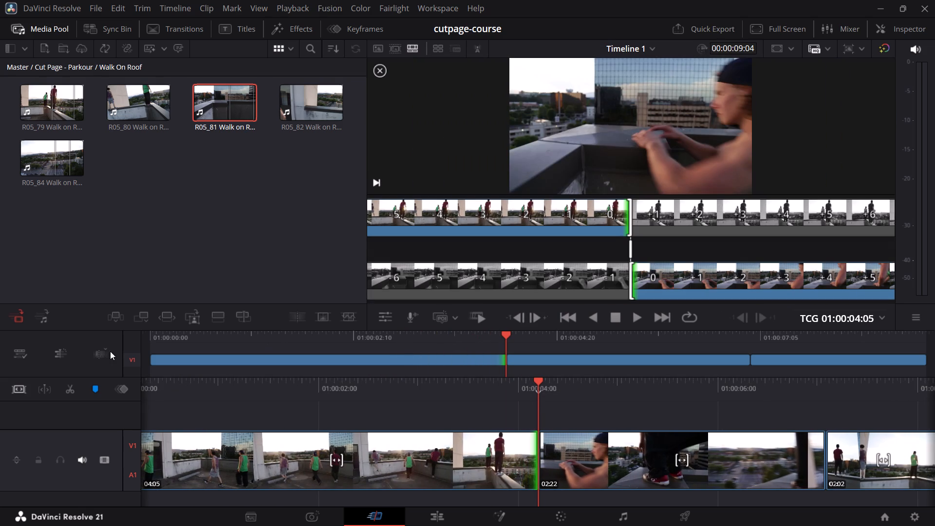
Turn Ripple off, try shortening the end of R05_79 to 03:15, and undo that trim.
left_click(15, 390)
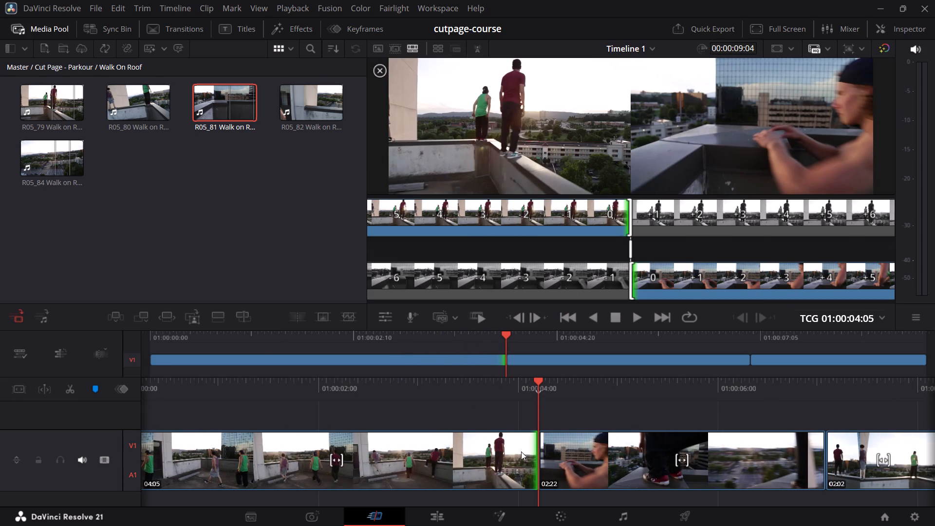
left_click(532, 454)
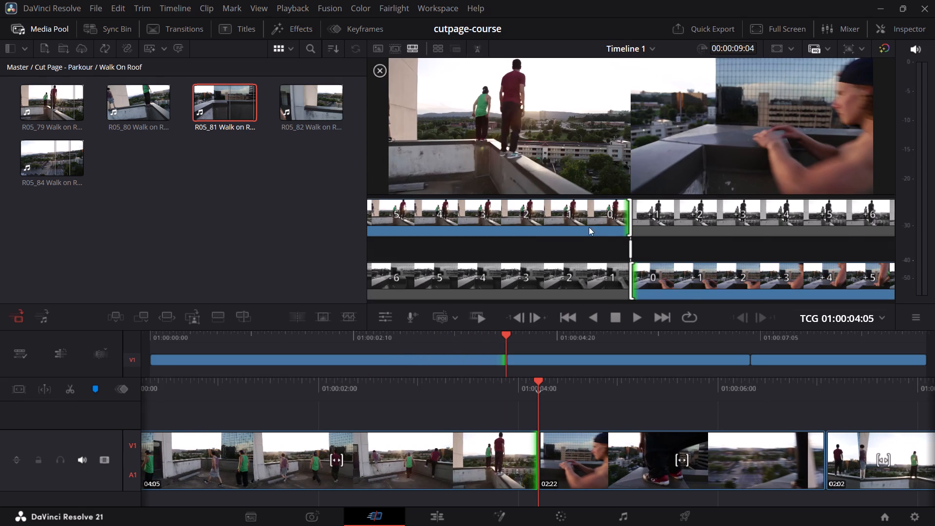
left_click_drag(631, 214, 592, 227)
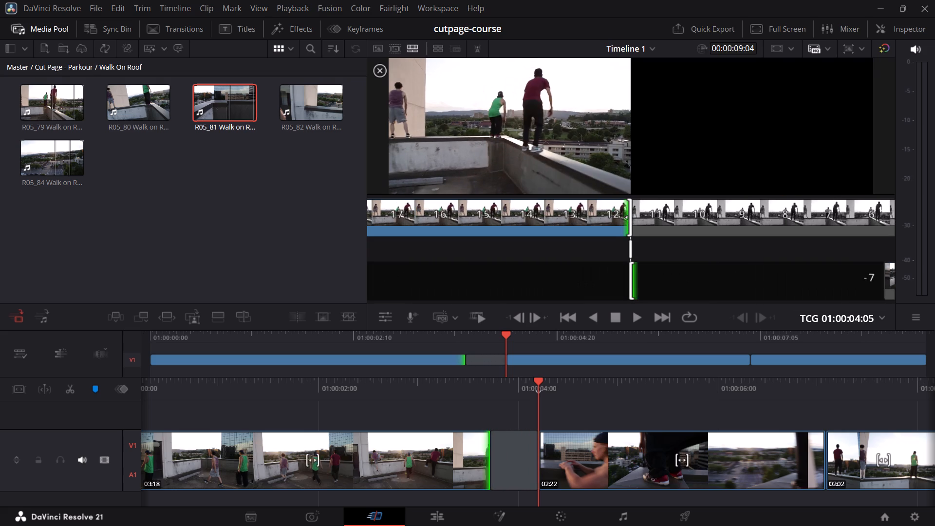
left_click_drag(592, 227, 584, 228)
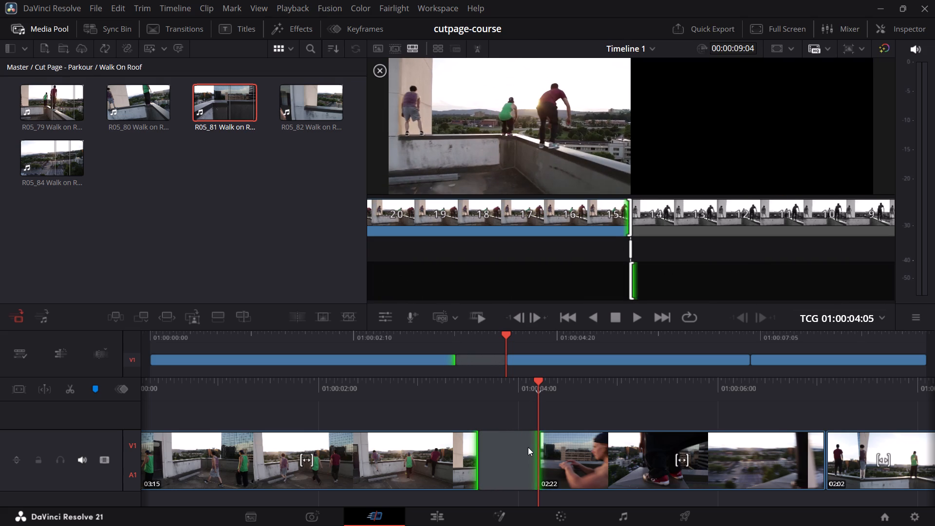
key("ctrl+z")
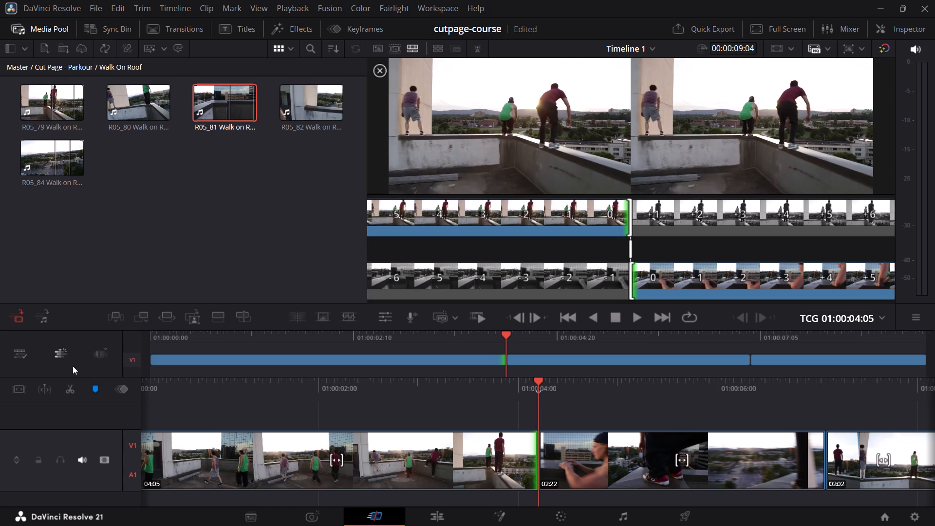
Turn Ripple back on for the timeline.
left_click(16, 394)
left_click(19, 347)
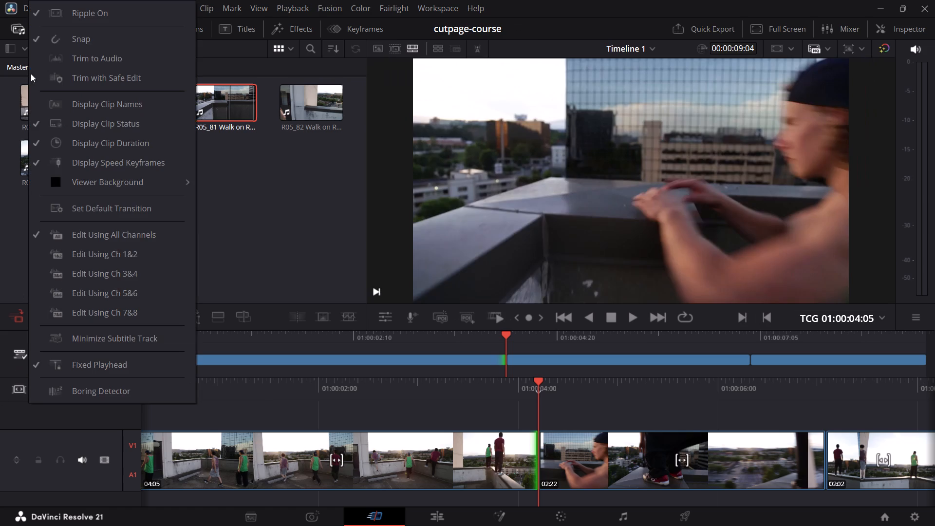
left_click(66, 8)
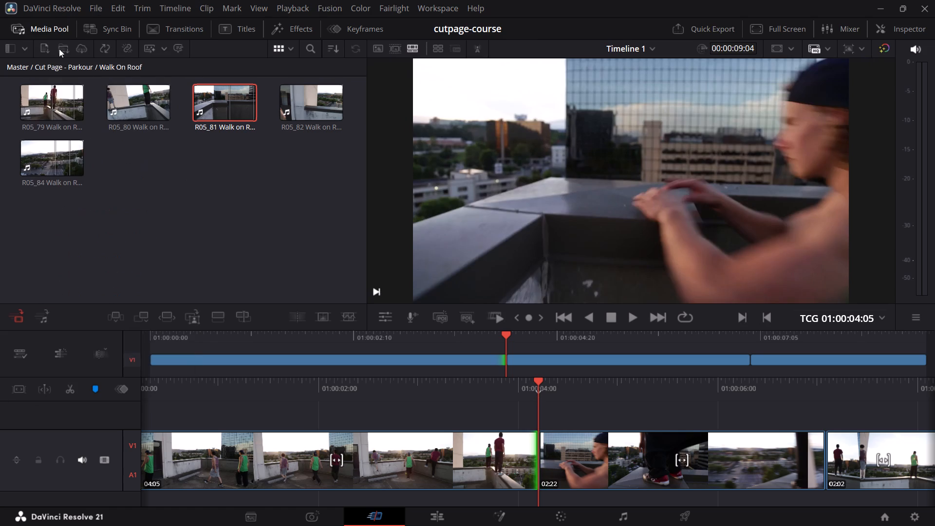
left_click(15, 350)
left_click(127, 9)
Ripple-trim the end of R05_79 at the cut into R05_81, nudging it by single frames to a duration of 02:22.
left_click(531, 453)
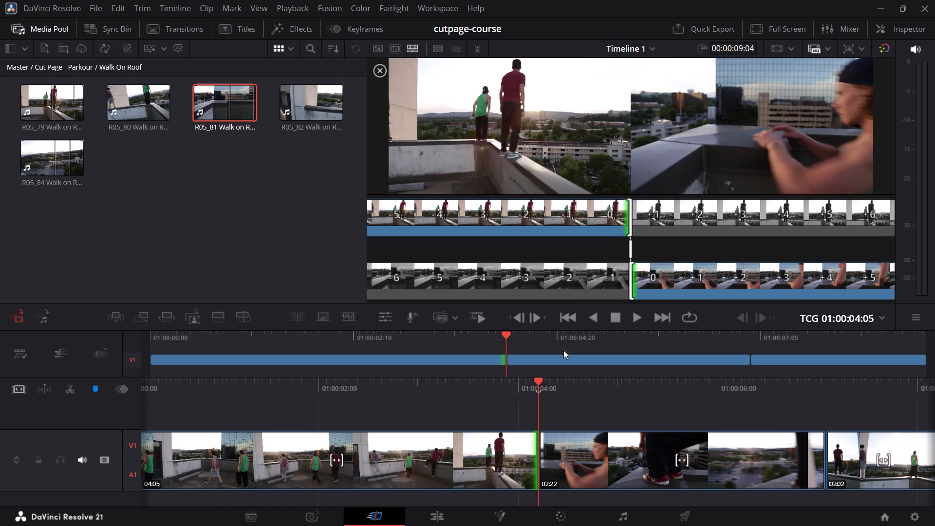
left_click_drag(630, 219, 629, 218)
left_click_drag(629, 218, 555, 224)
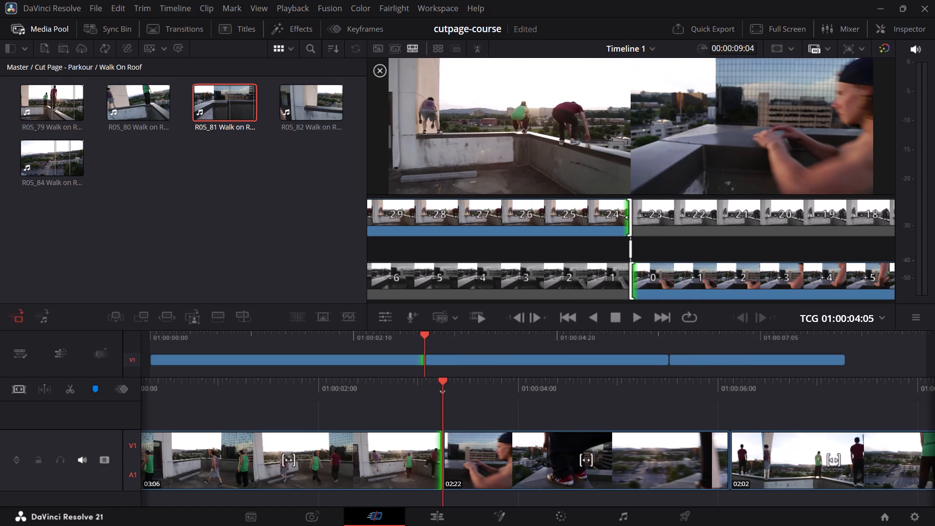
left_click_drag(555, 224, 533, 226)
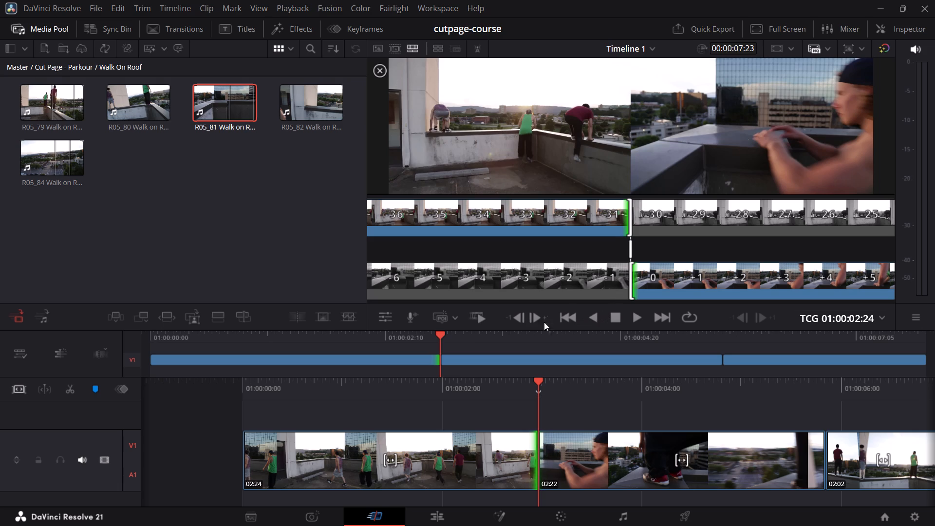
triple_click(523, 320)
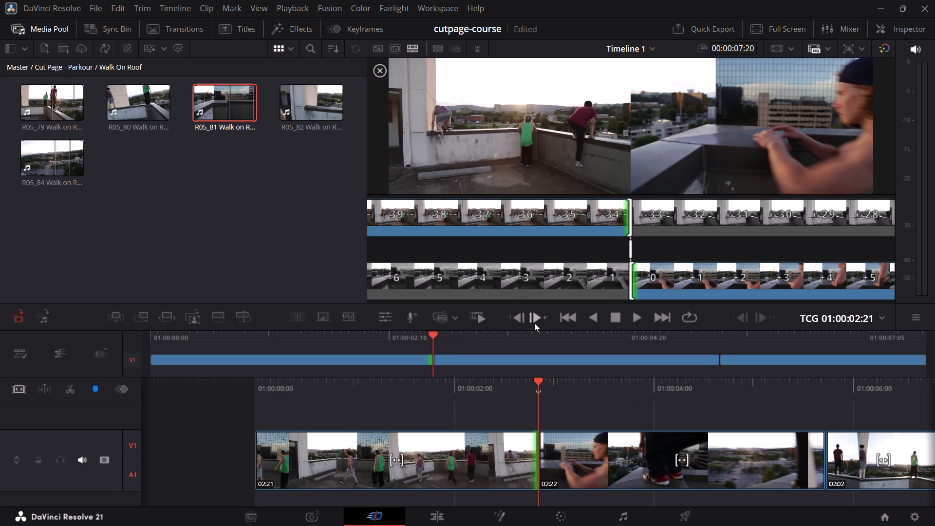
left_click(535, 322)
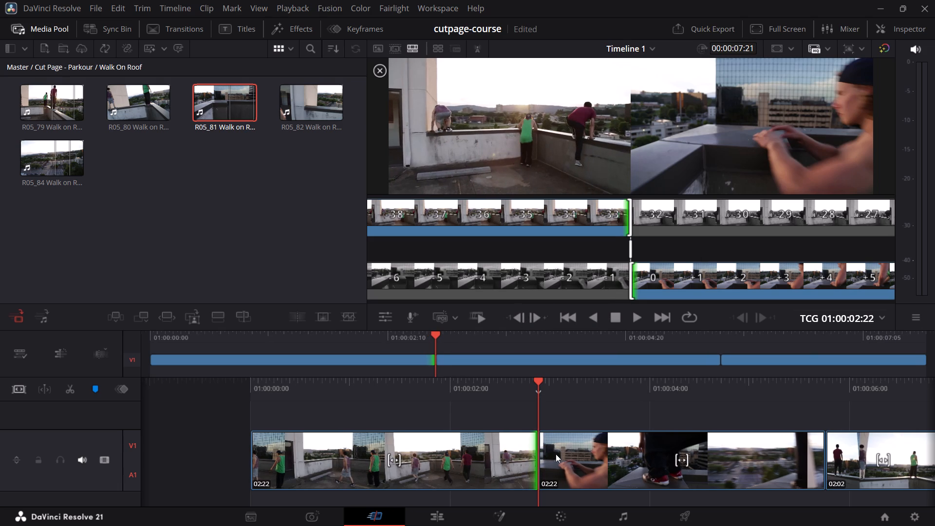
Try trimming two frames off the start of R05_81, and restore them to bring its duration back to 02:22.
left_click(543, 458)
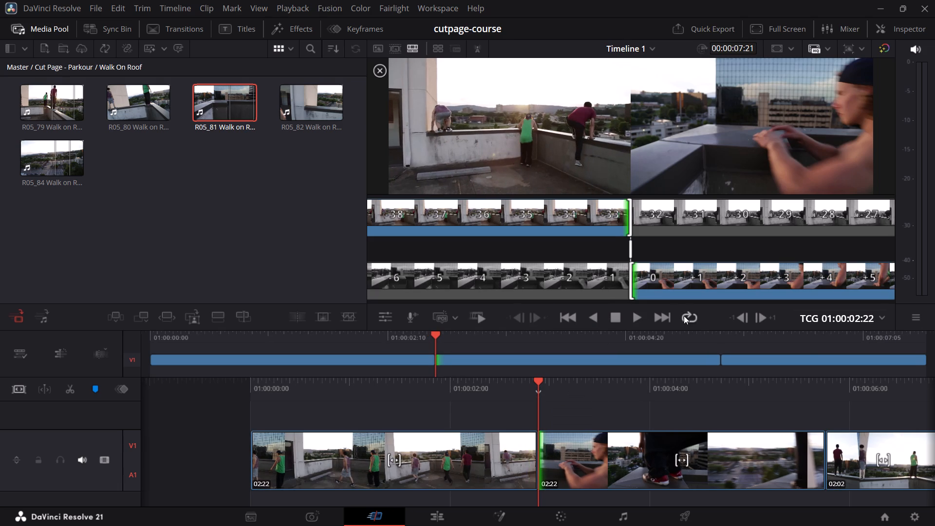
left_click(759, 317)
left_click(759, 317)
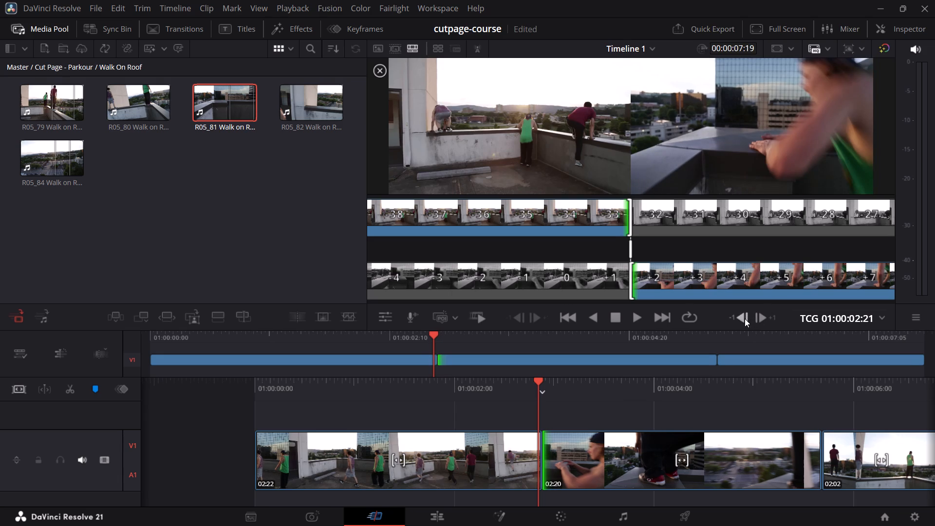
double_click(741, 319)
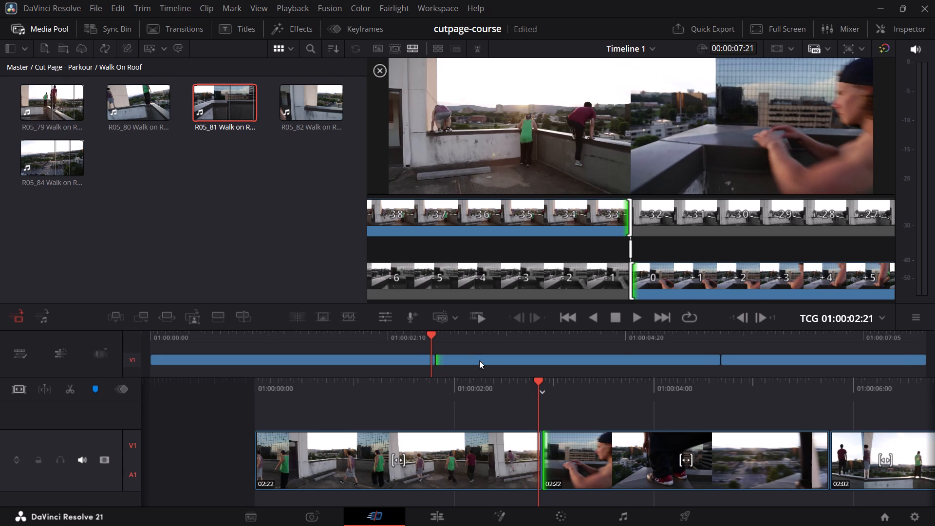
Play around the cut between R05_79 and R05_81 to review the trimmed edit.
key("slash")
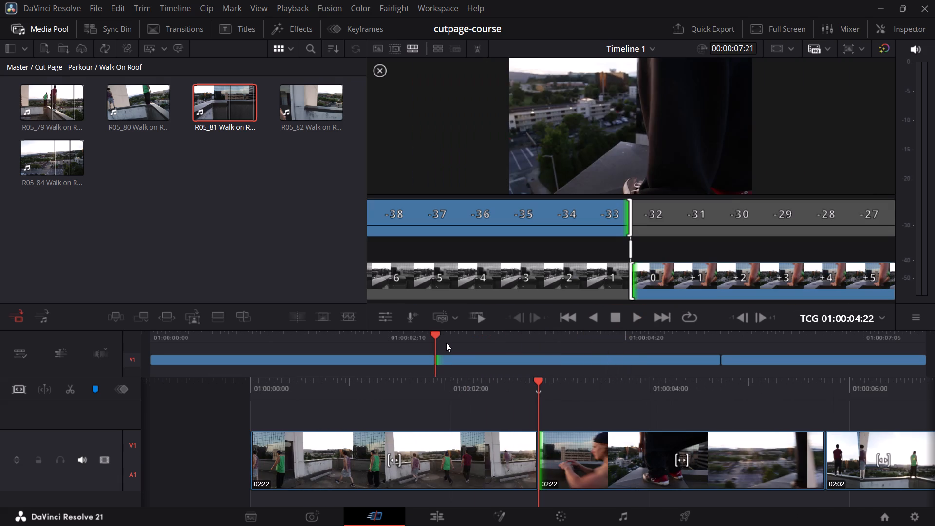
Scrub through the R05_81 close-up and across its cut into R05_84 to find where the close-up should end.
left_click(679, 340)
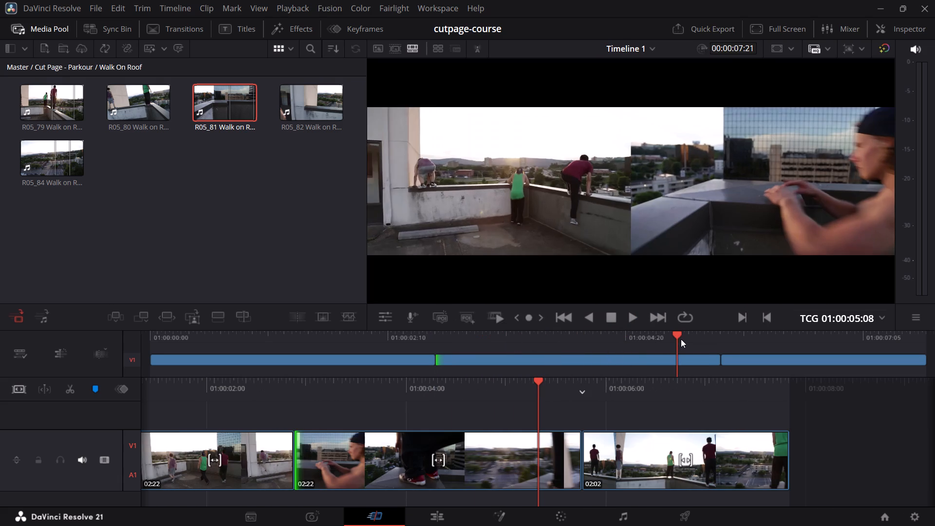
left_click(531, 347)
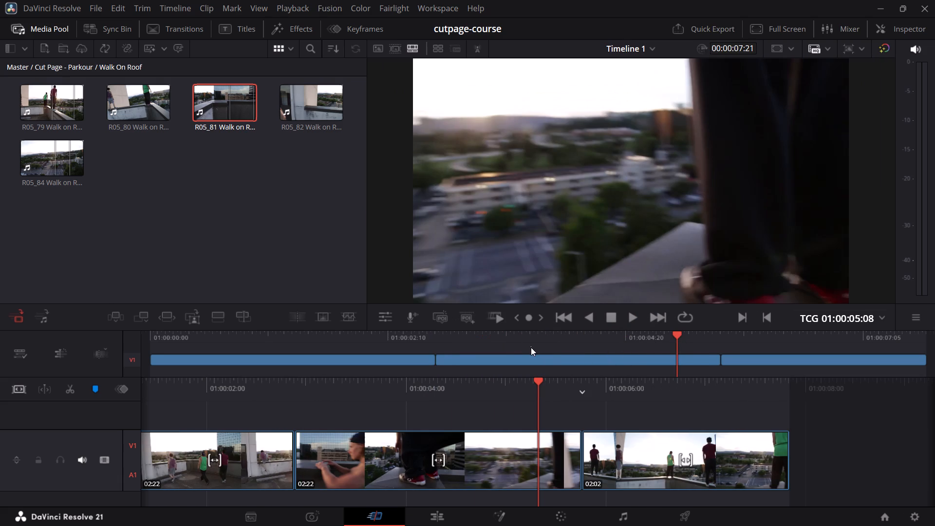
left_click_drag(674, 336, 608, 339)
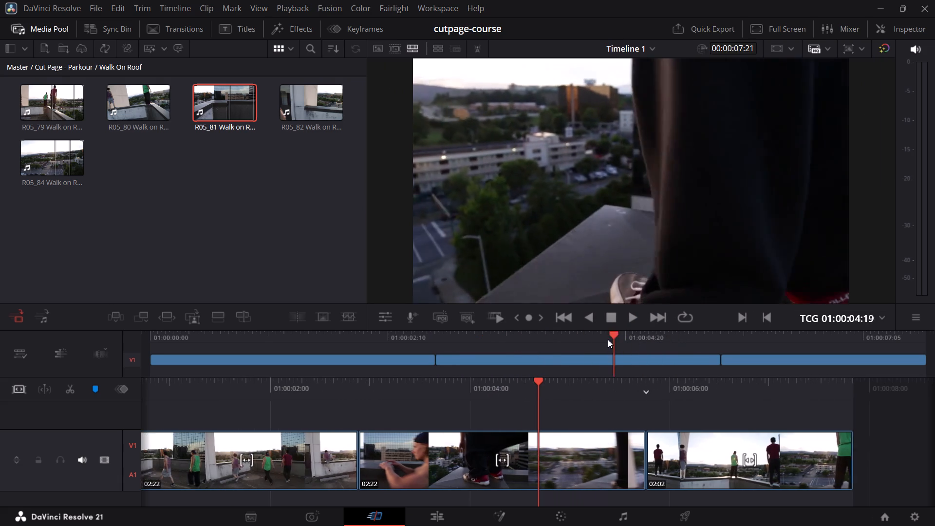
left_click_drag(608, 339, 550, 340)
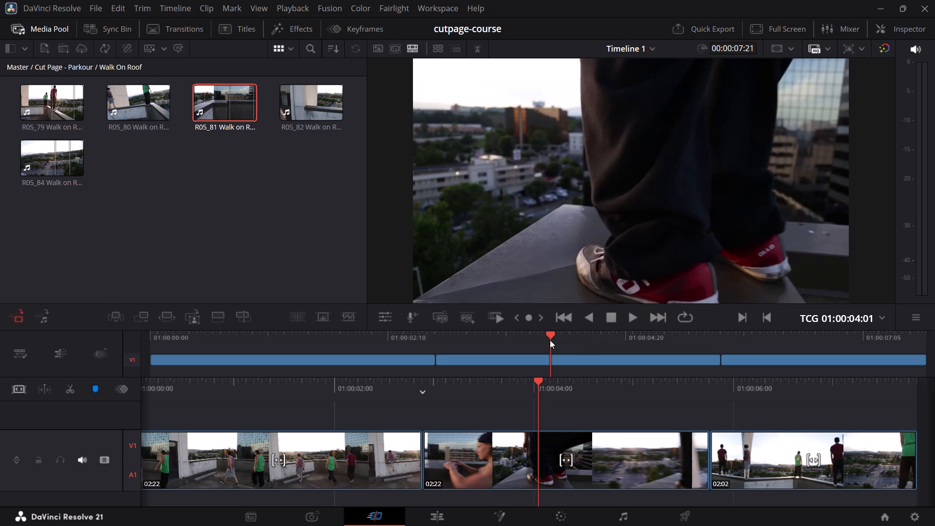
left_click_drag(550, 340, 540, 342)
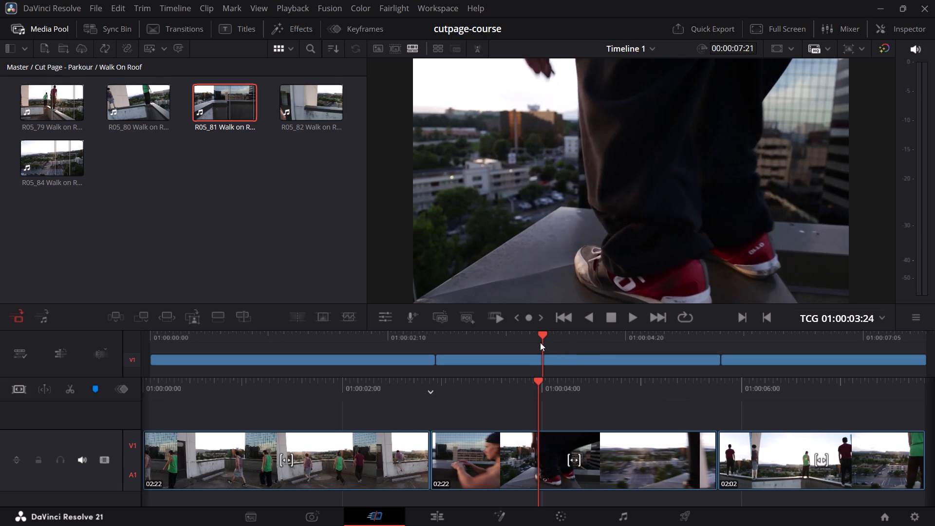
left_click_drag(540, 342, 617, 351)
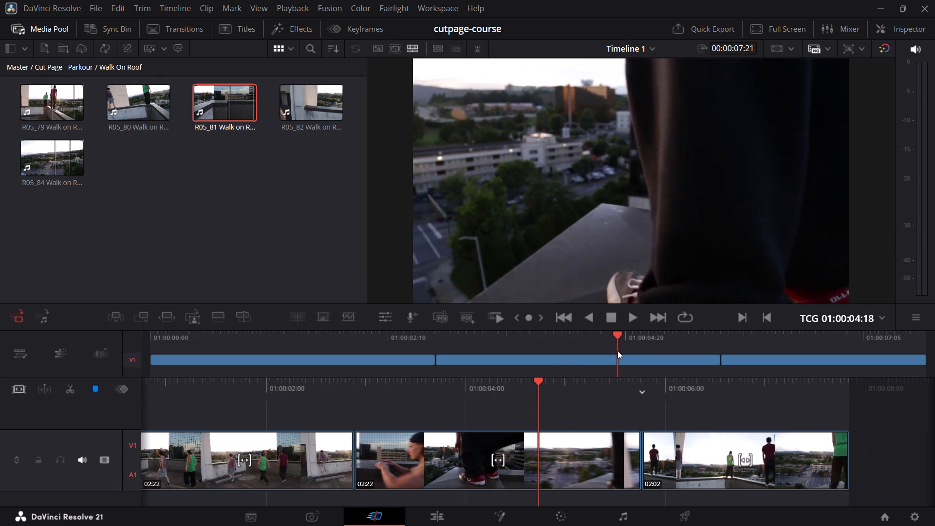
left_click_drag(617, 351, 726, 370)
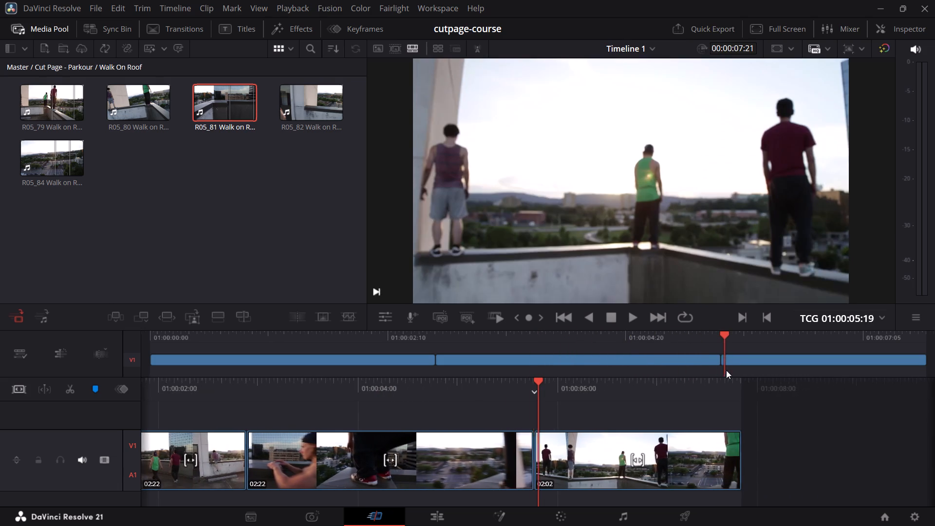
left_click_drag(726, 370, 598, 379)
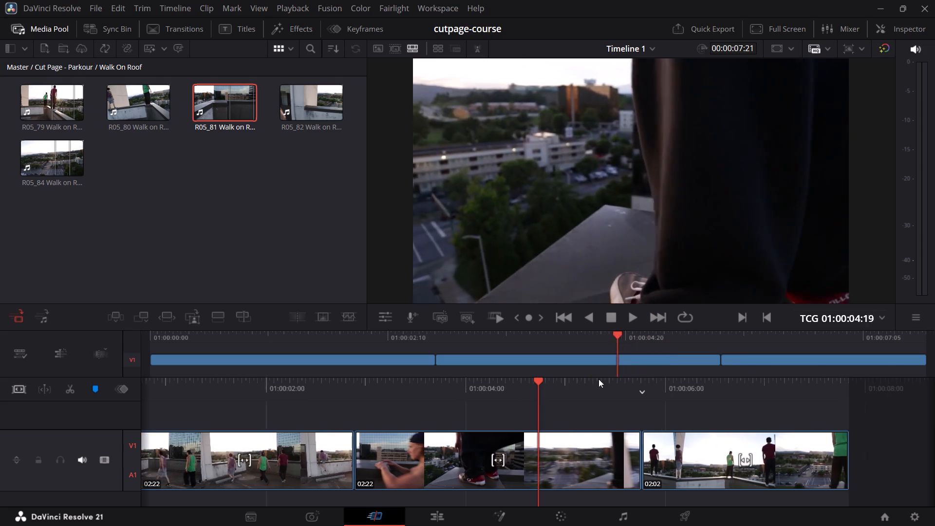
left_click_drag(598, 379, 439, 403)
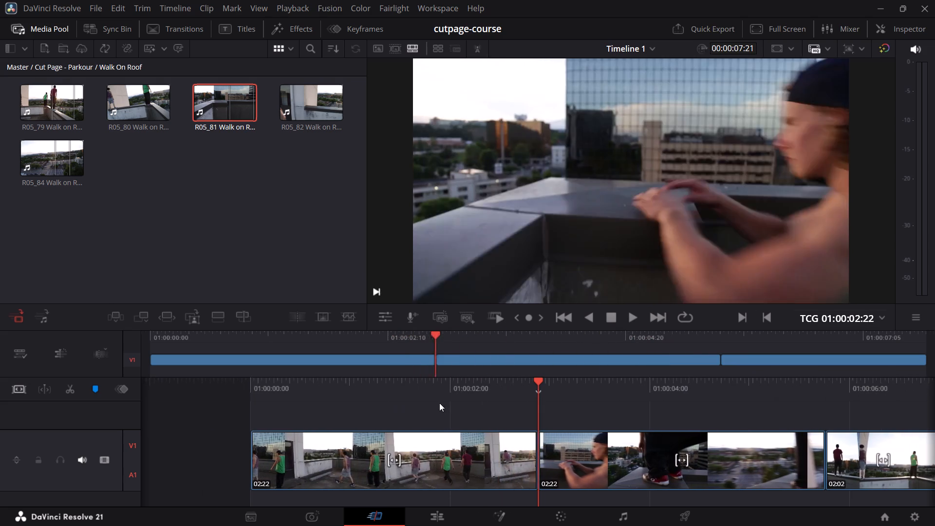
left_click_drag(439, 403, 559, 407)
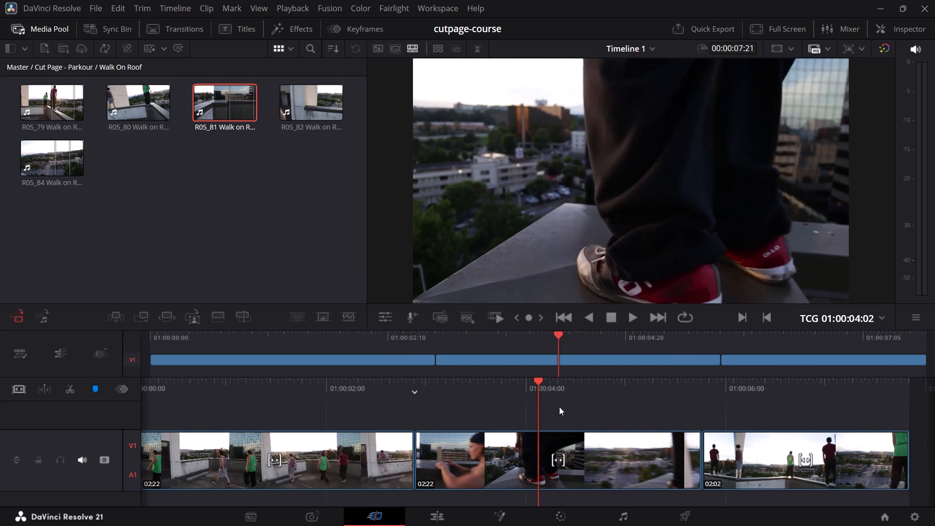
left_click_drag(559, 407, 575, 413)
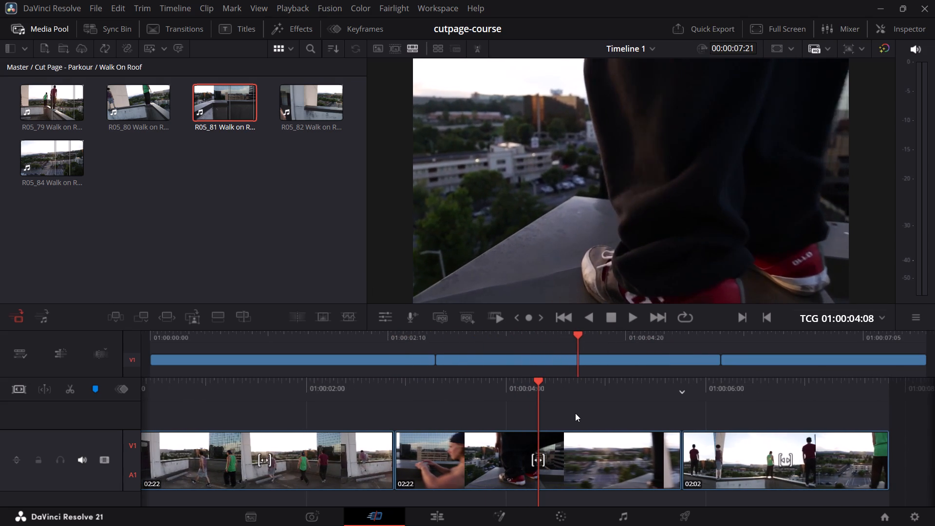
left_click_drag(575, 413, 559, 415)
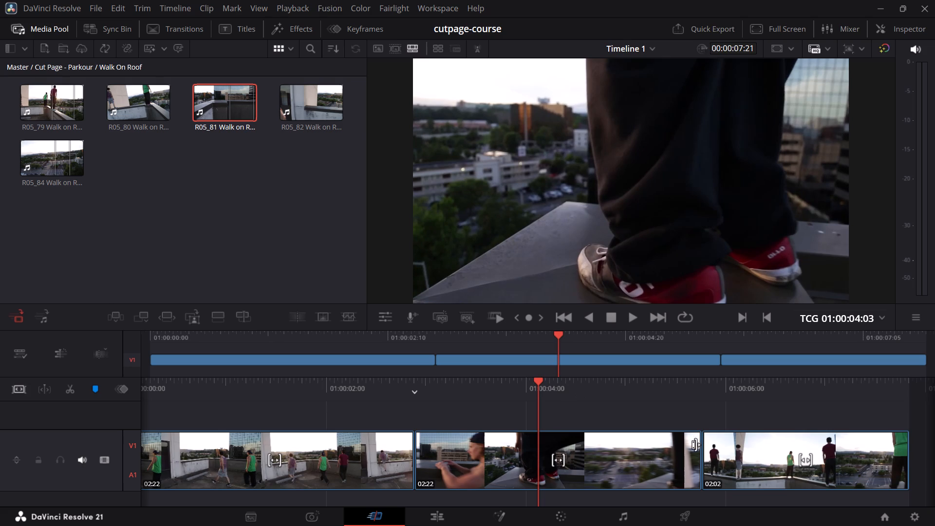
key("space")
key("space")
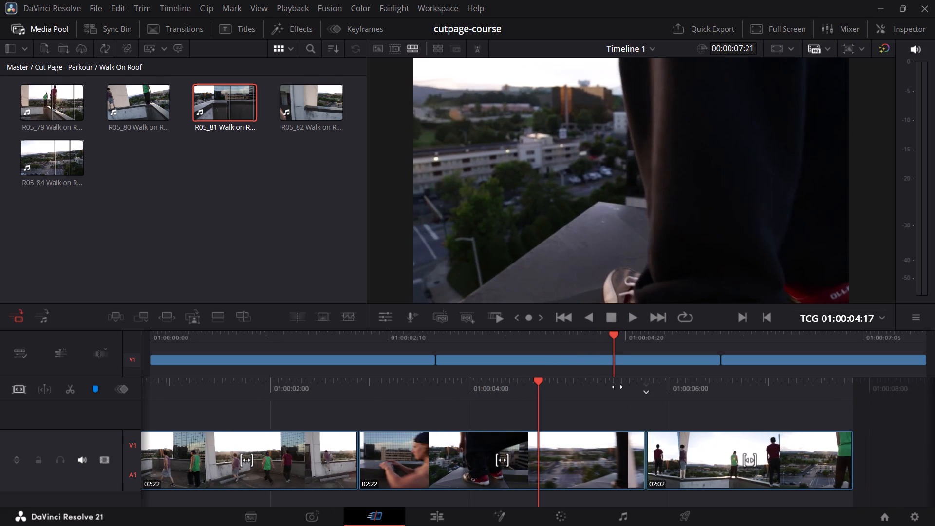
left_click(638, 339)
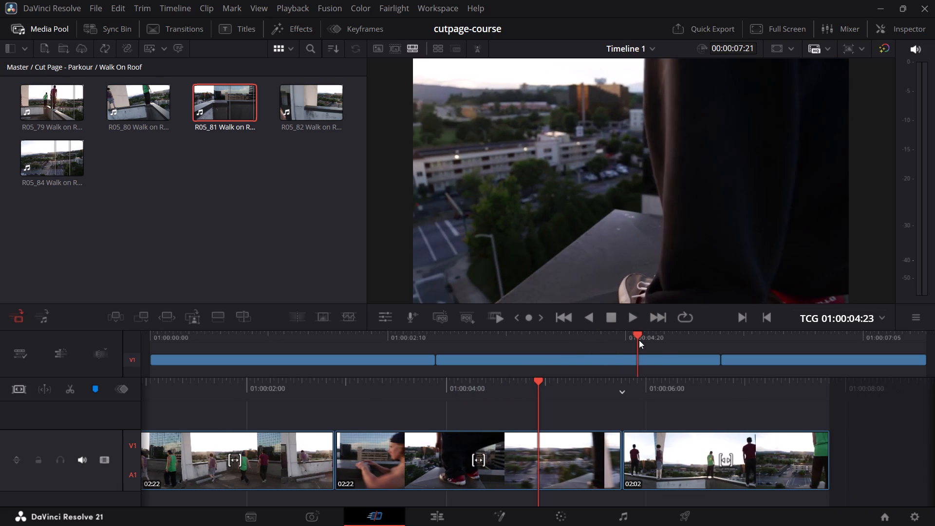
left_click_drag(721, 336, 748, 344)
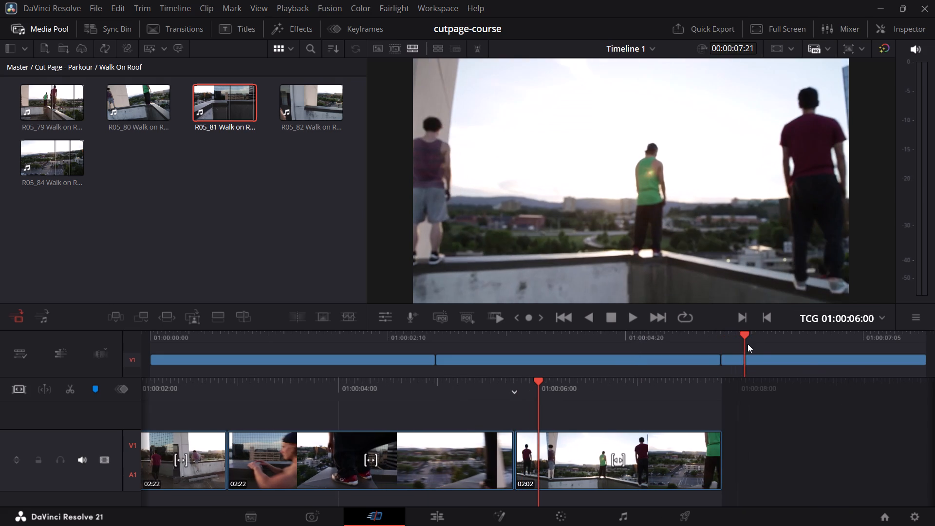
left_click_drag(748, 344, 753, 349)
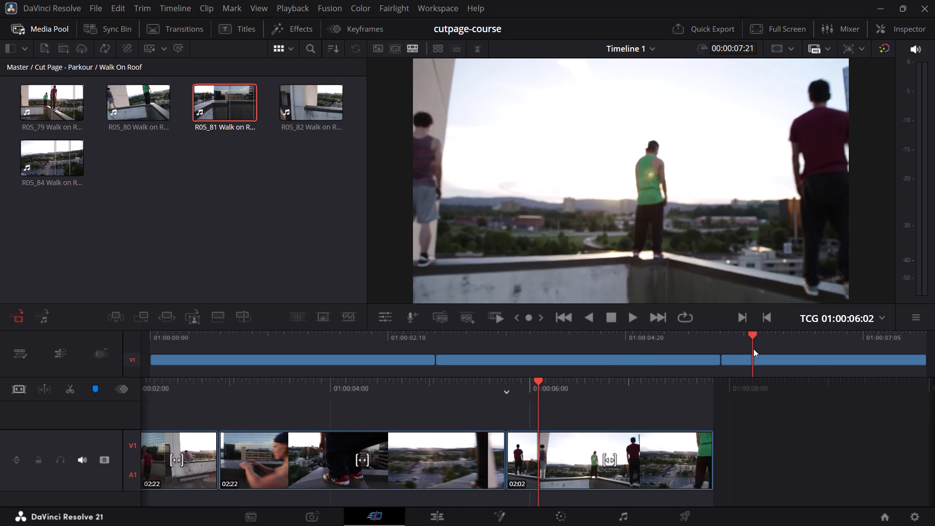
left_click_drag(753, 349, 586, 355)
Ripple-trim the end of the R05_81 close-up back to the foot-turn frame at 01:00:04:21, for a duration of 01:24.
left_click(512, 339)
key("space")
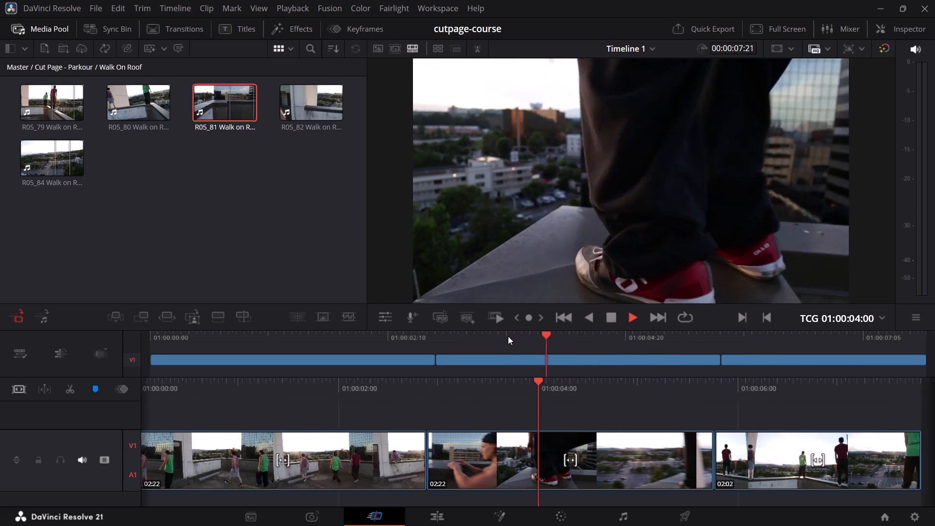
key("space")
key("space")
key("space")
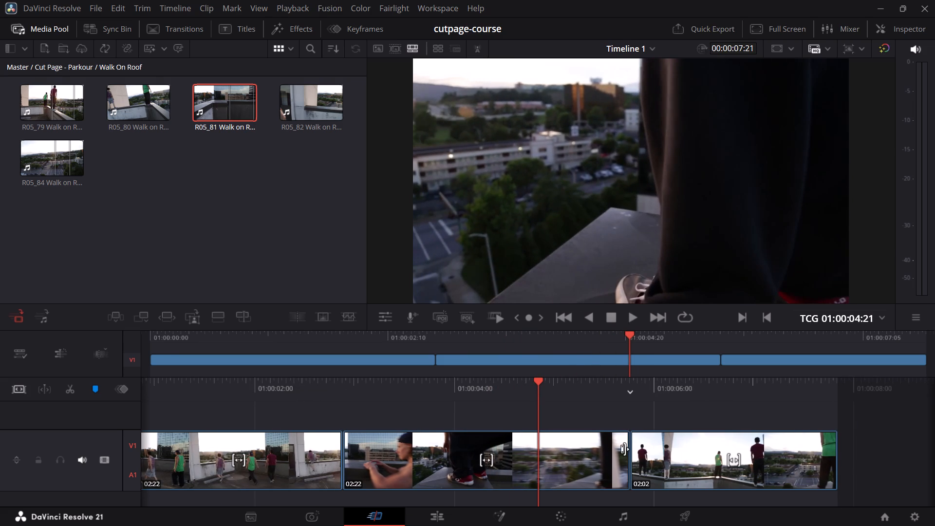
left_click(622, 453)
left_click_drag(622, 453, 603, 457)
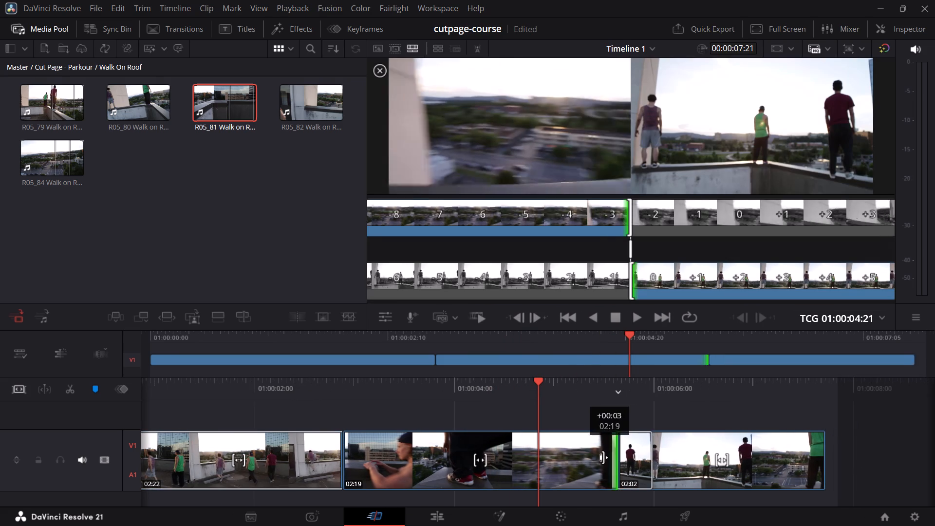
left_click_drag(603, 457, 533, 469)
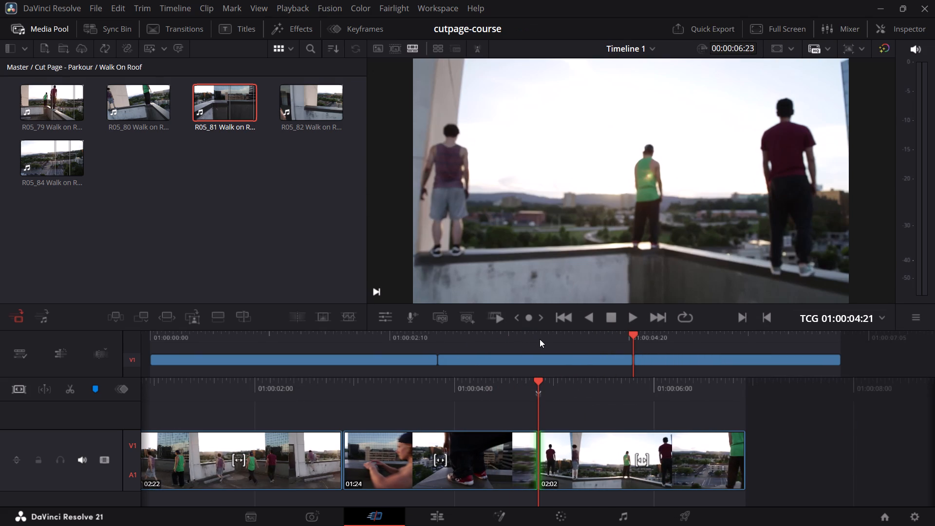
Play and scrub around the cut between R05_81 and R05_84 to review the continuity of the trimmed edit.
key("slash")
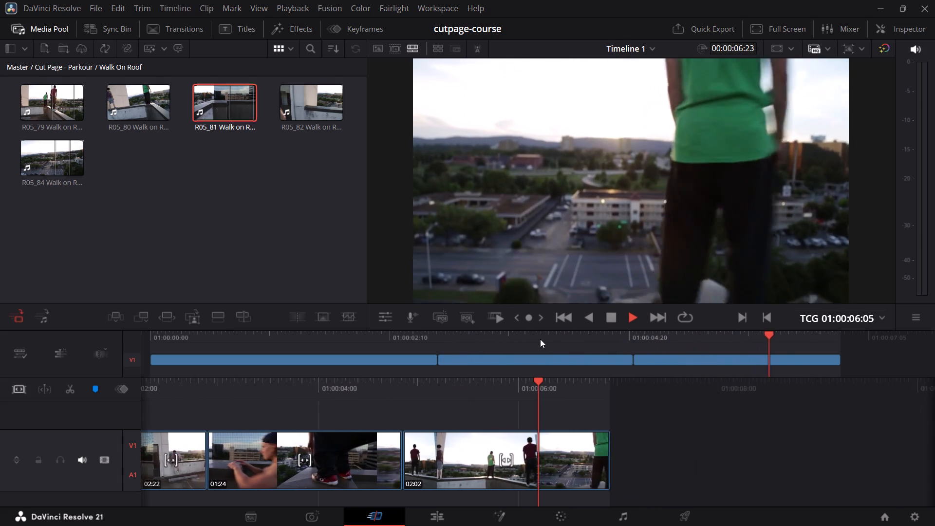
key("space")
key("space")
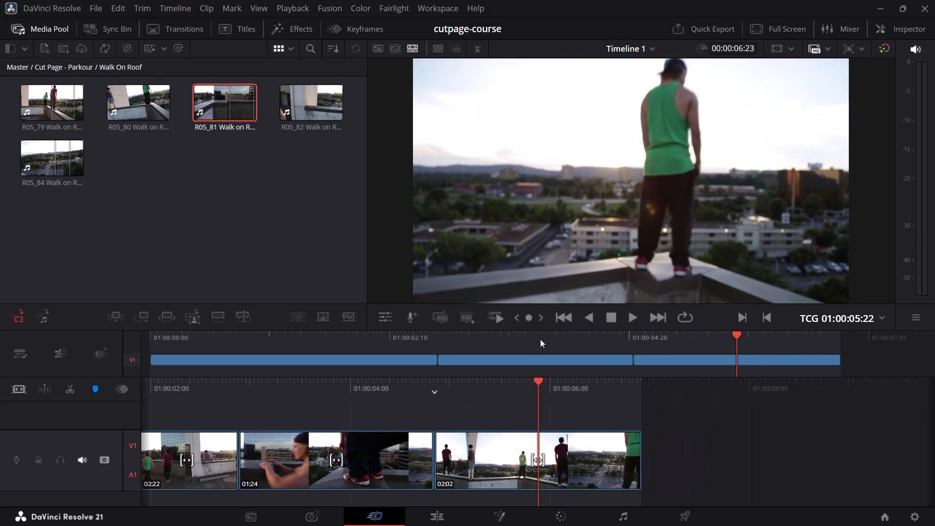
left_click_drag(632, 336, 627, 335)
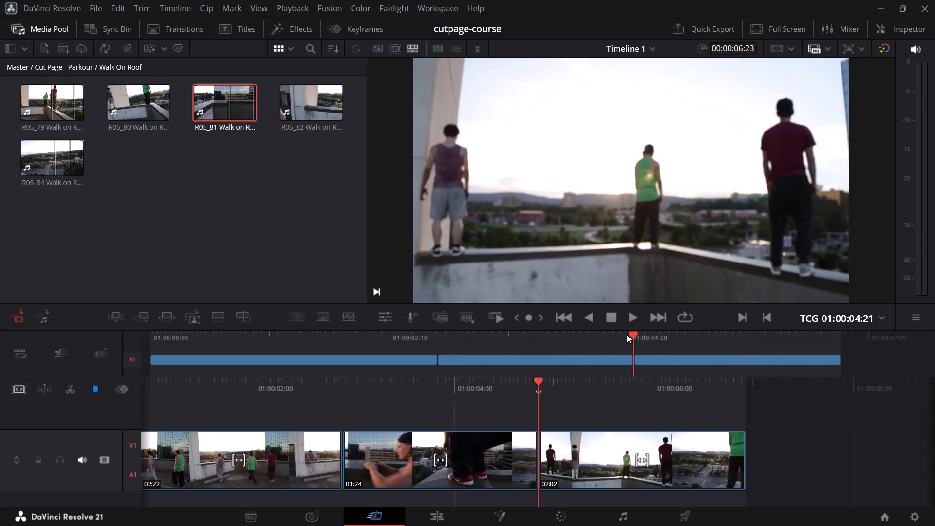
left_click_drag(627, 335, 505, 337)
key("space")
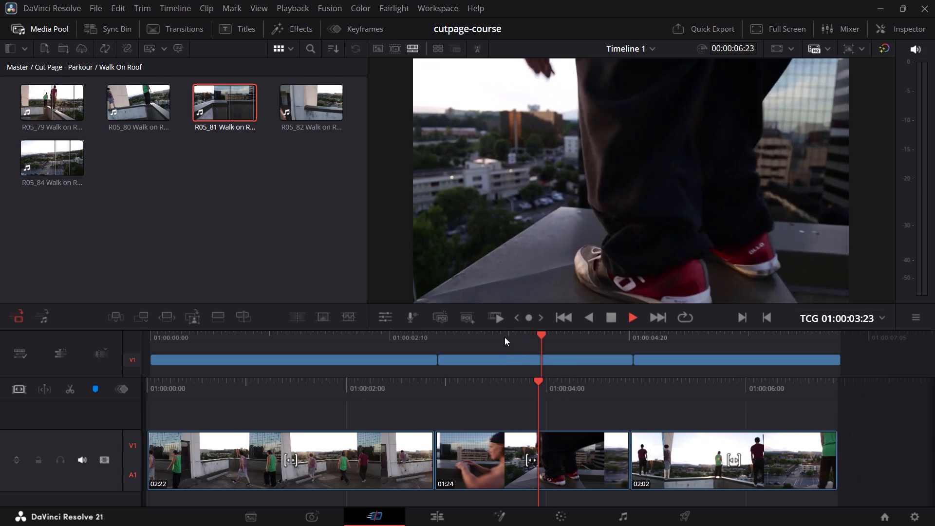
key("space")
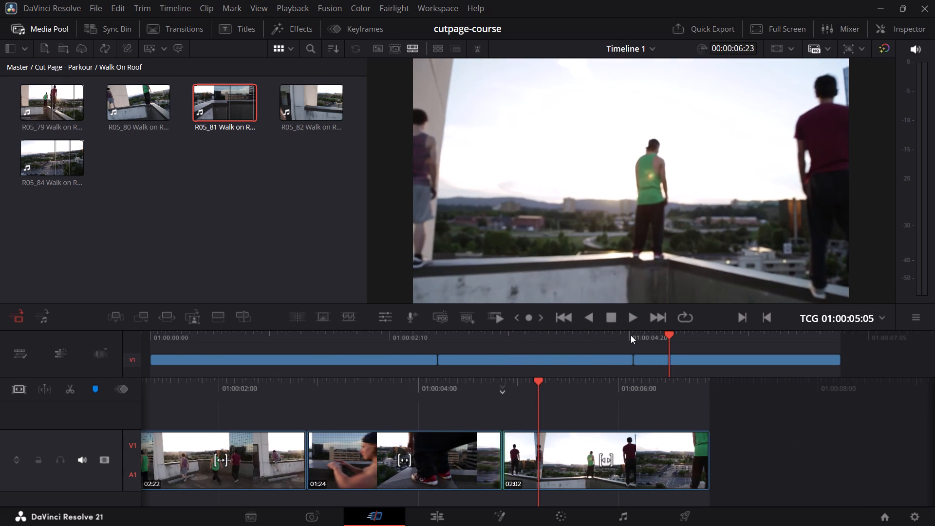
left_click_drag(631, 335, 469, 339)
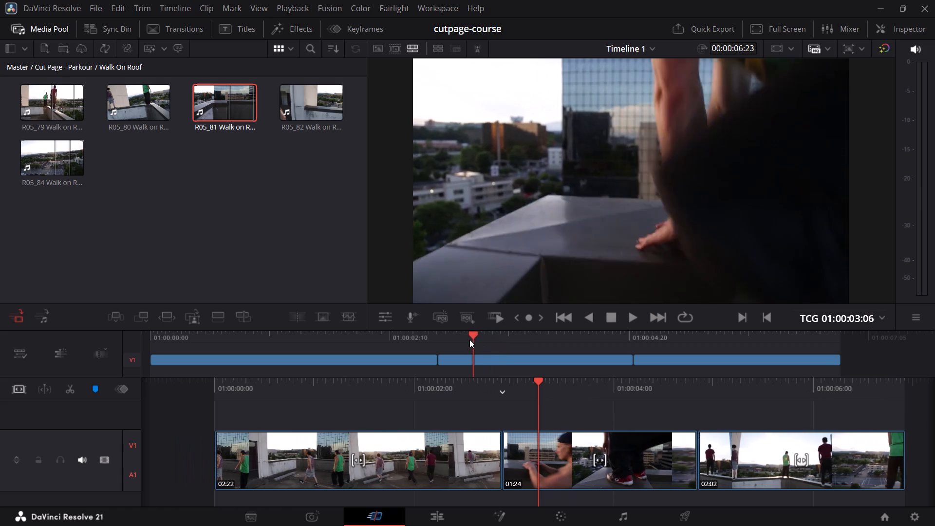
left_click_drag(469, 339, 667, 343)
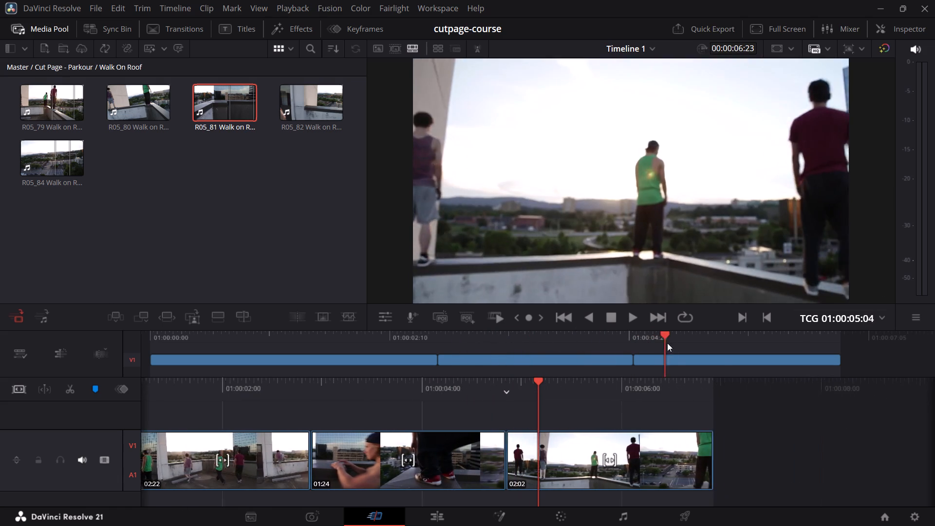
left_click_drag(667, 343, 583, 362)
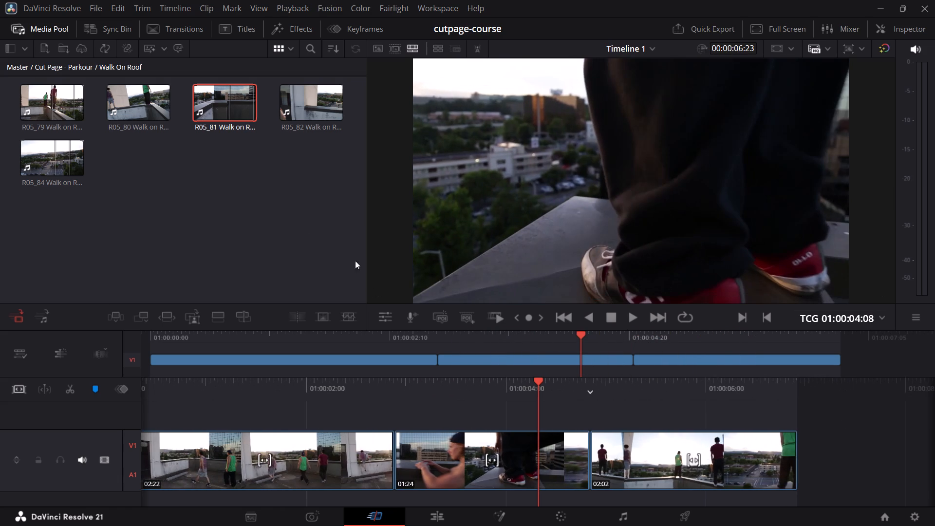
Preview source clips R05_82, R05_80 and R05_81, and scrub R05_79 to 00:00:08:22 to examine the available rooftop action.
left_click(305, 107)
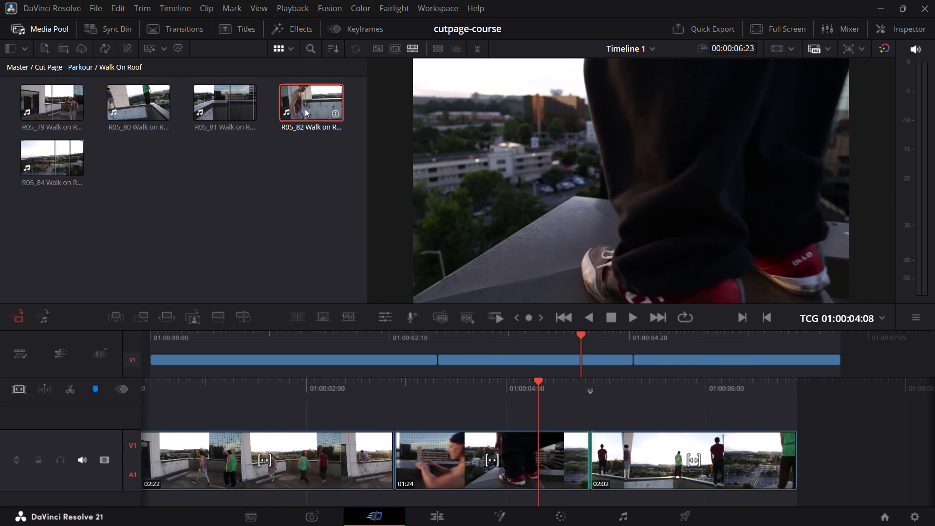
double_click(292, 109)
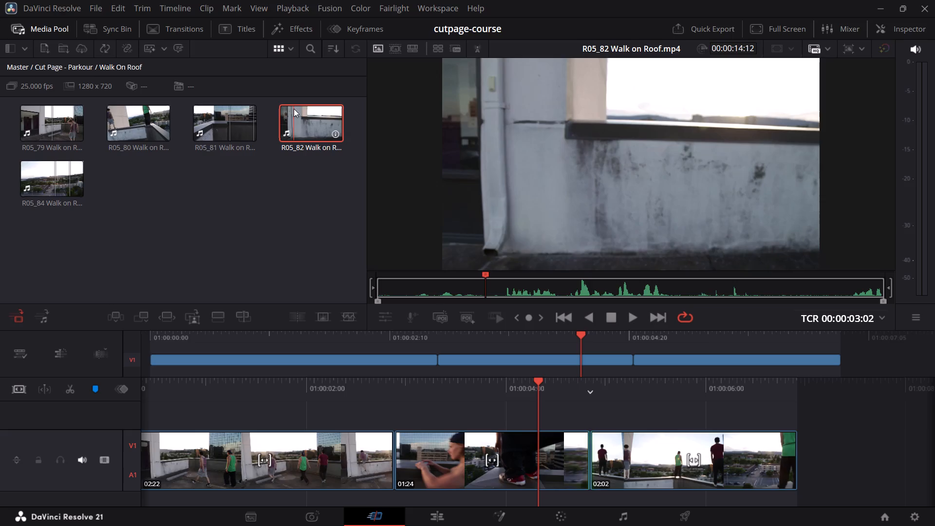
key("q")
double_click(318, 102)
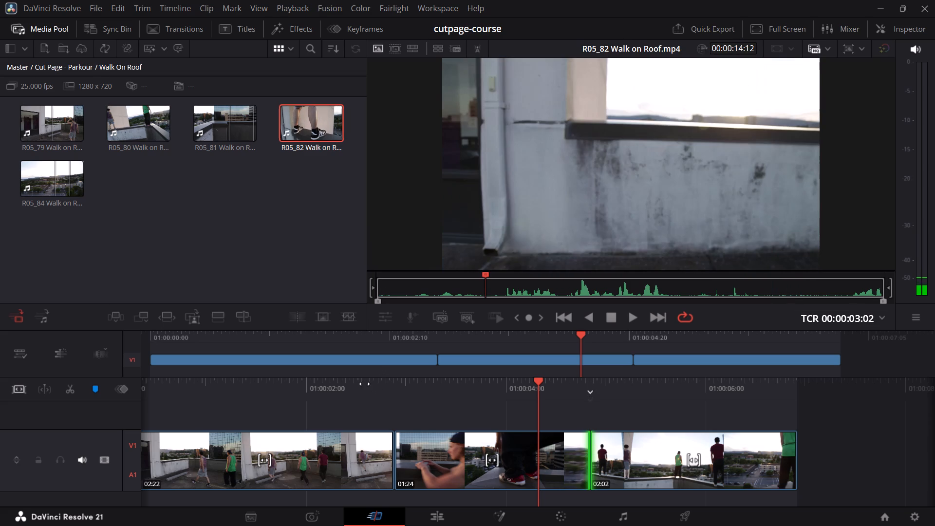
double_click(145, 132)
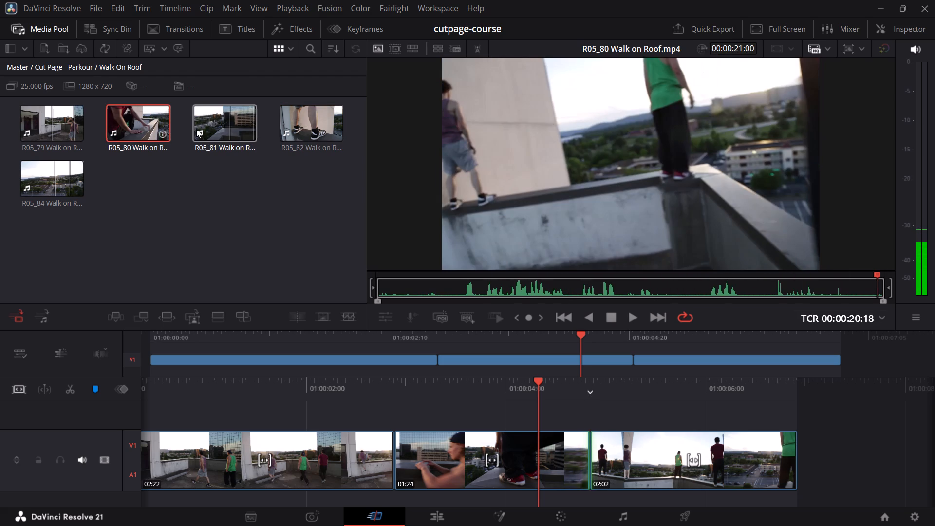
left_click(195, 128)
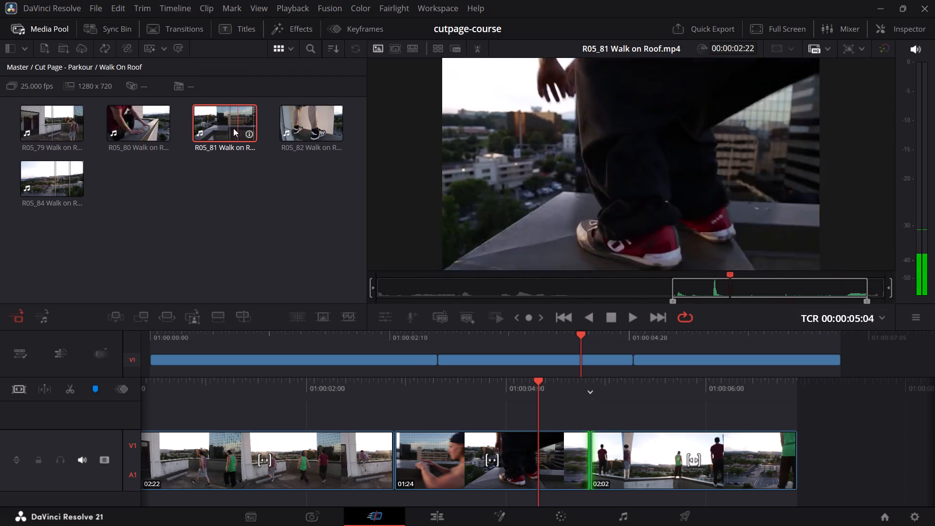
left_click(30, 125)
left_click(34, 124)
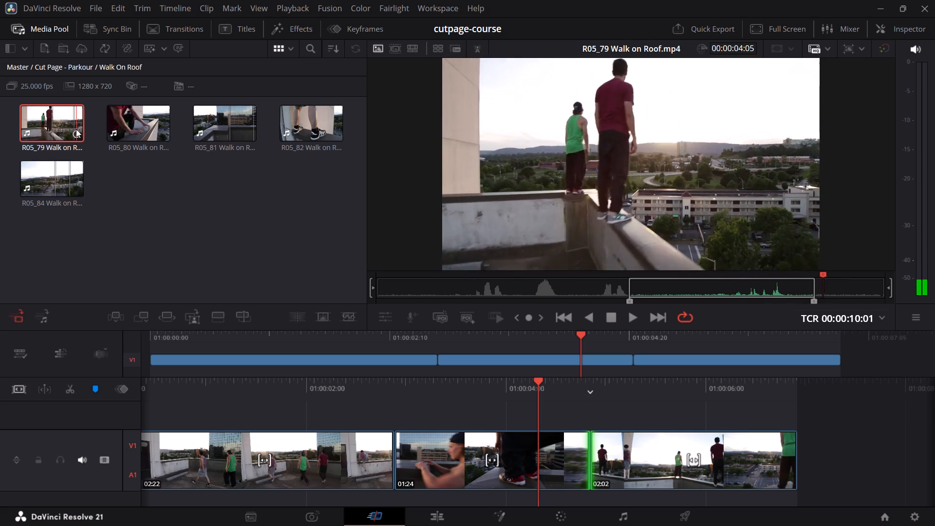
left_click_drag(797, 275, 772, 284)
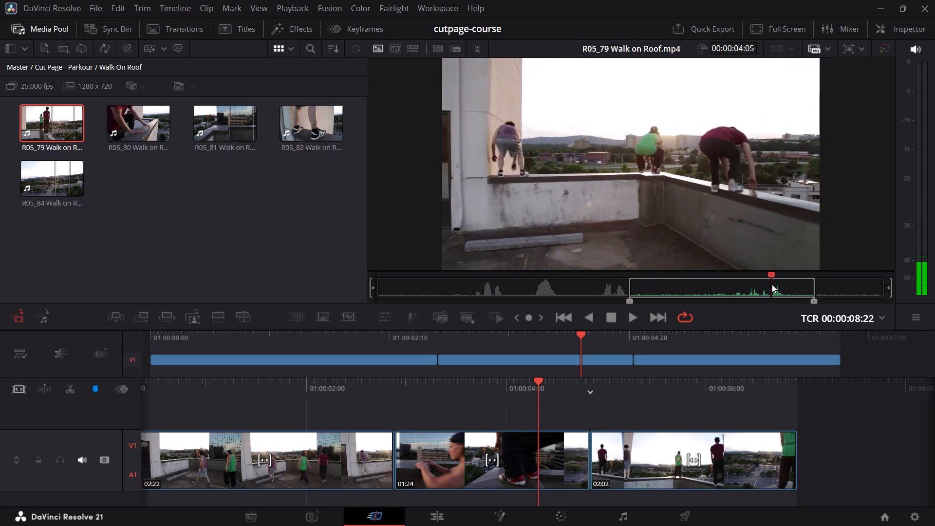
Scrub R05_79 between the climb onto the ledge and the walk, comparing it with the timeline close-up, to find a matching start frame.
left_click_drag(772, 284, 808, 288)
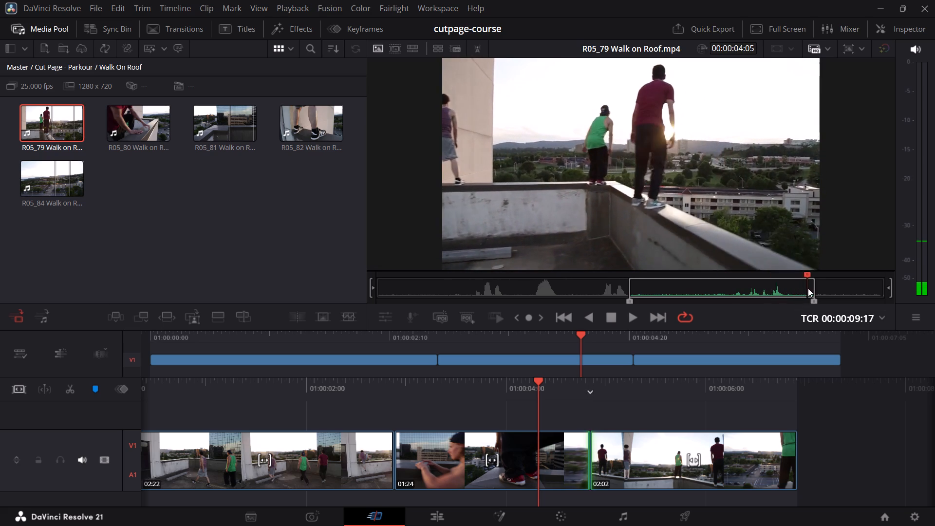
left_click_drag(808, 288, 846, 298)
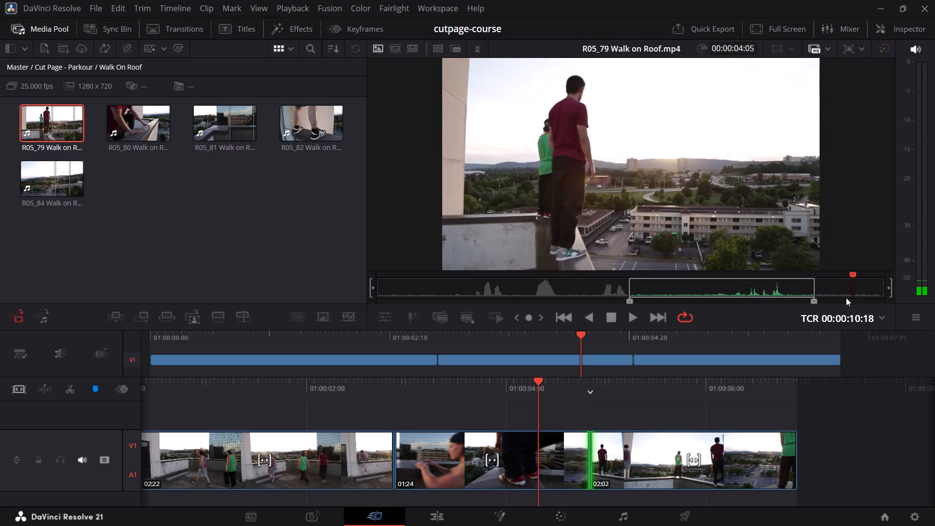
left_click_drag(846, 298, 781, 293)
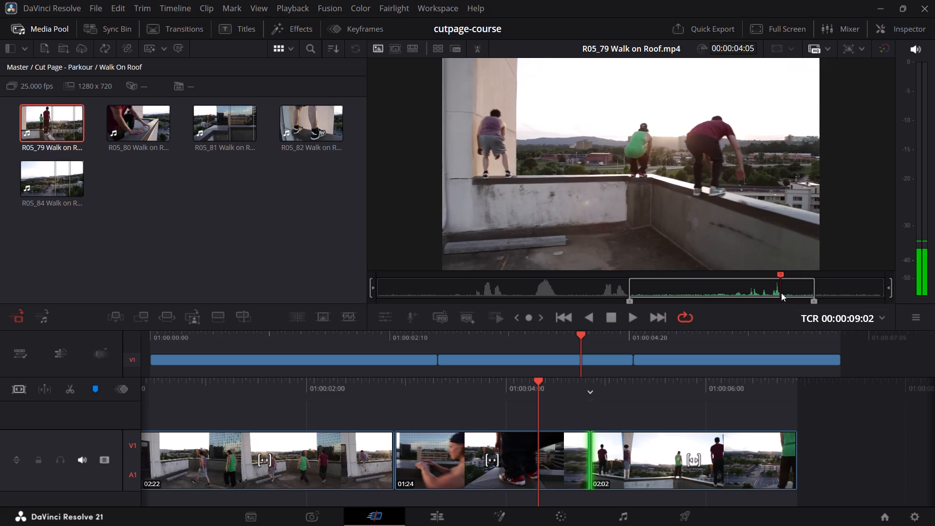
left_click_drag(781, 293, 784, 292)
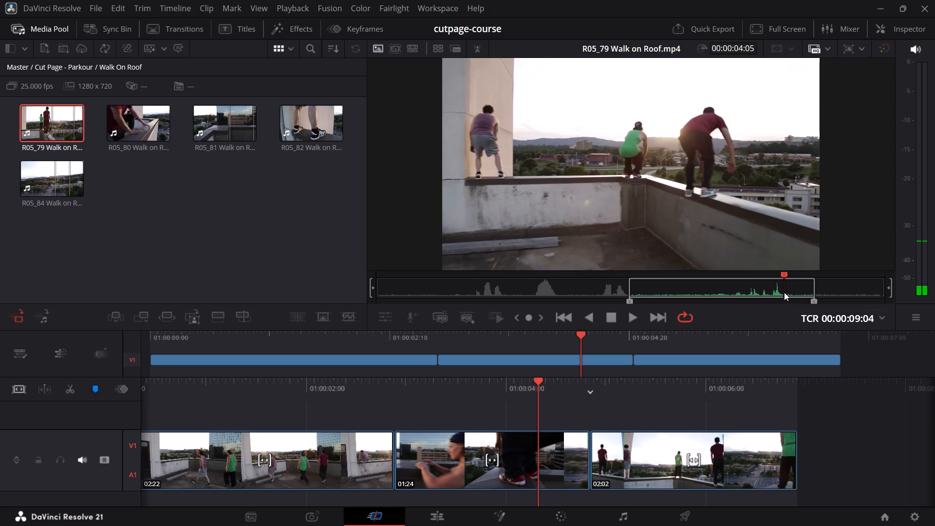
left_click_drag(784, 292, 808, 299)
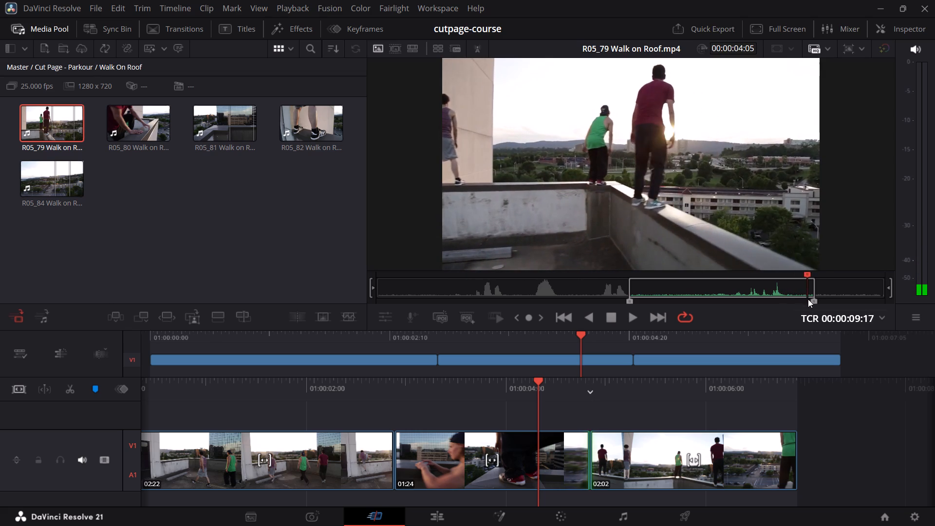
left_click_drag(808, 299, 729, 273)
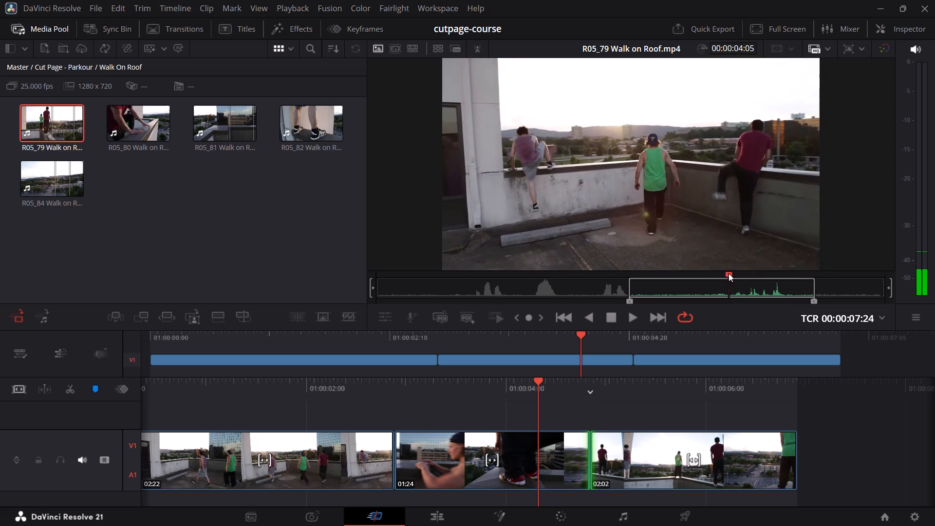
left_click_drag(729, 273, 799, 299)
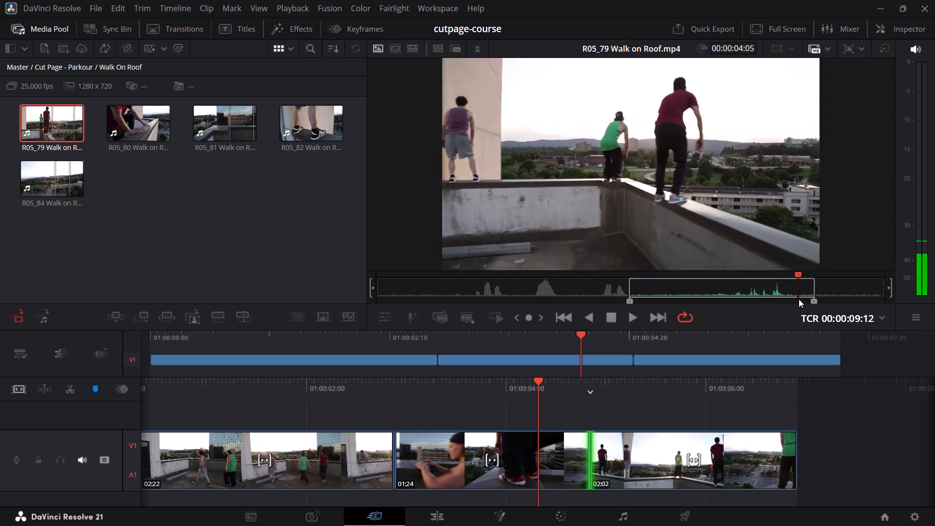
left_click_drag(799, 299, 791, 293)
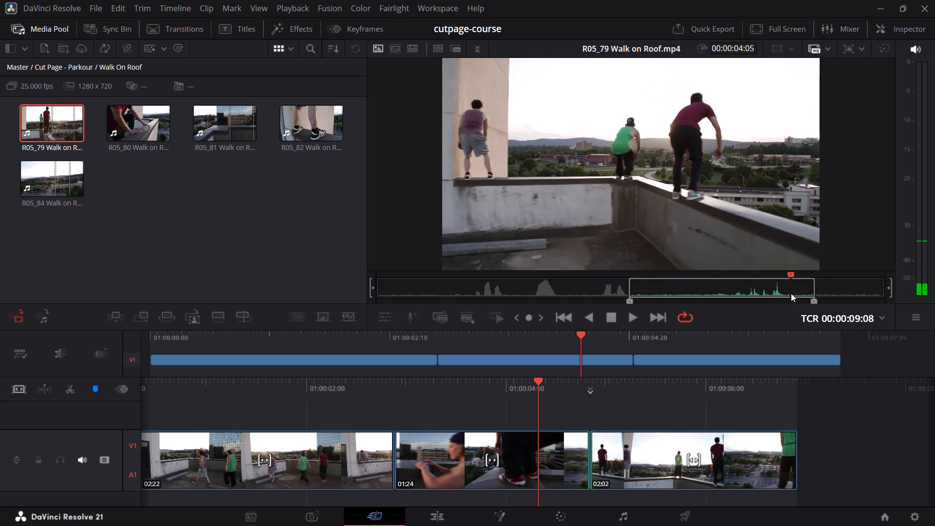
left_click_drag(791, 293, 791, 293)
left_click_drag(791, 293, 793, 294)
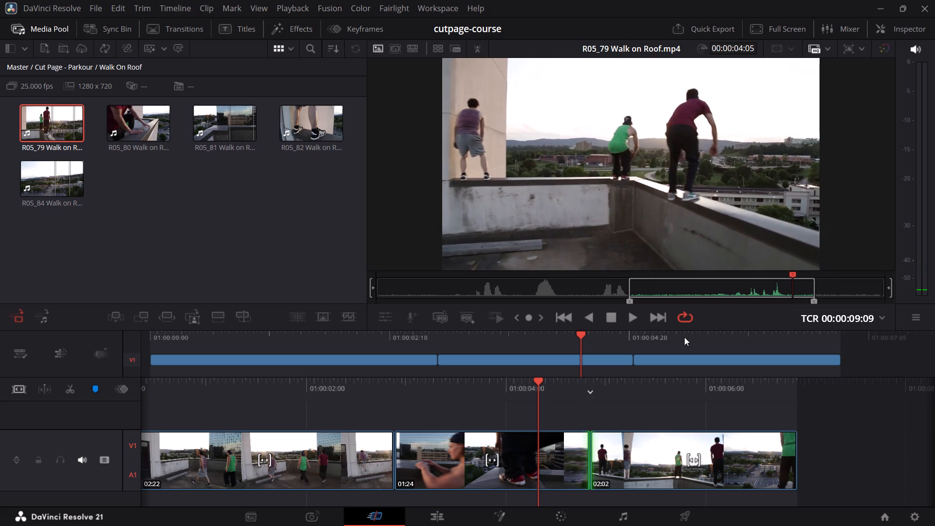
left_click(548, 336)
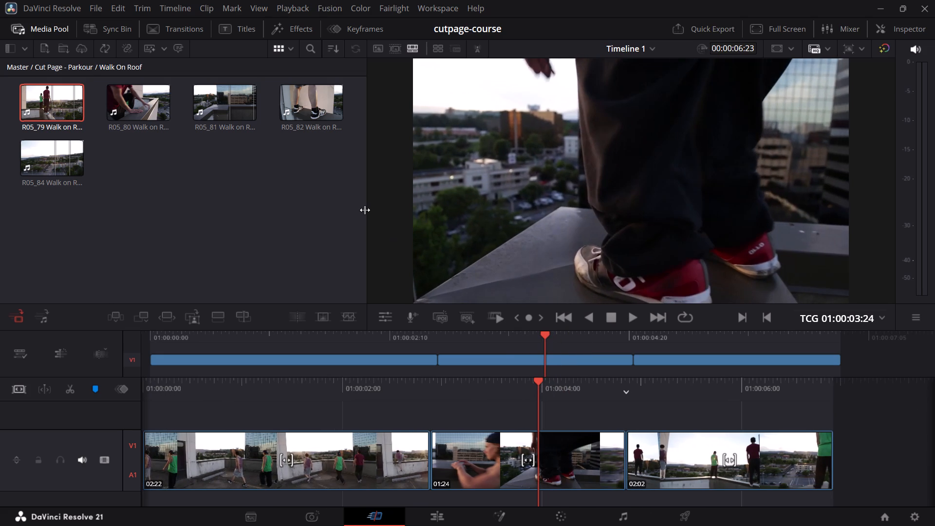
key("q")
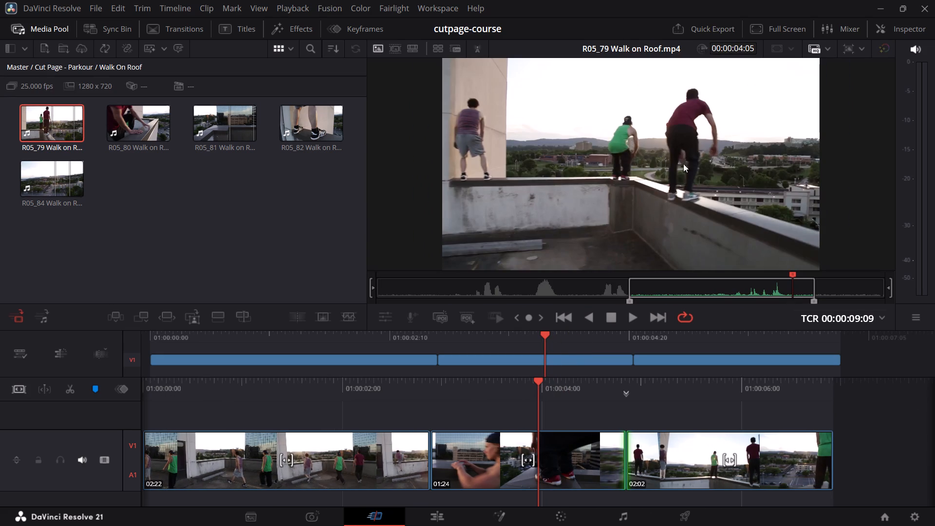
Mark a source range in R05_79 from 00:00:09:11 to 00:00:10:01, covering the men rising on the ledge.
left_click_drag(795, 273, 766, 280)
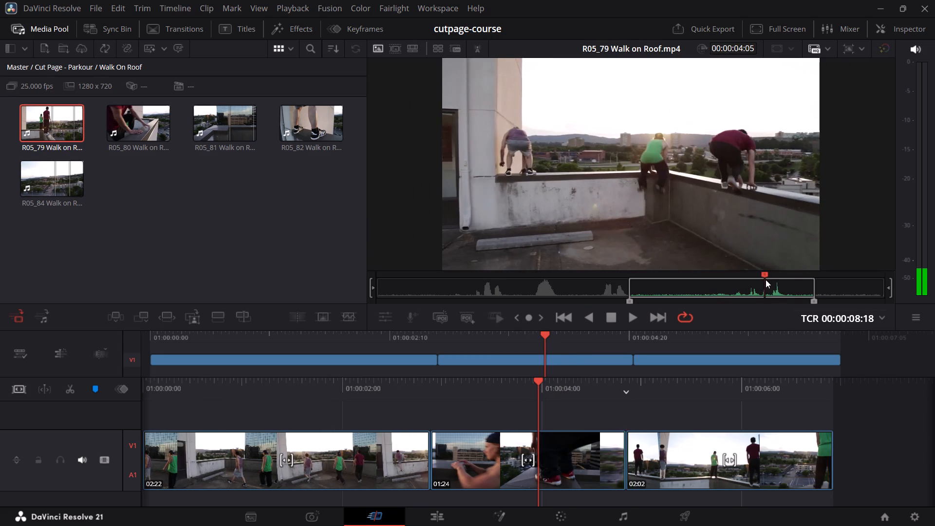
left_click_drag(766, 280, 796, 281)
key("i")
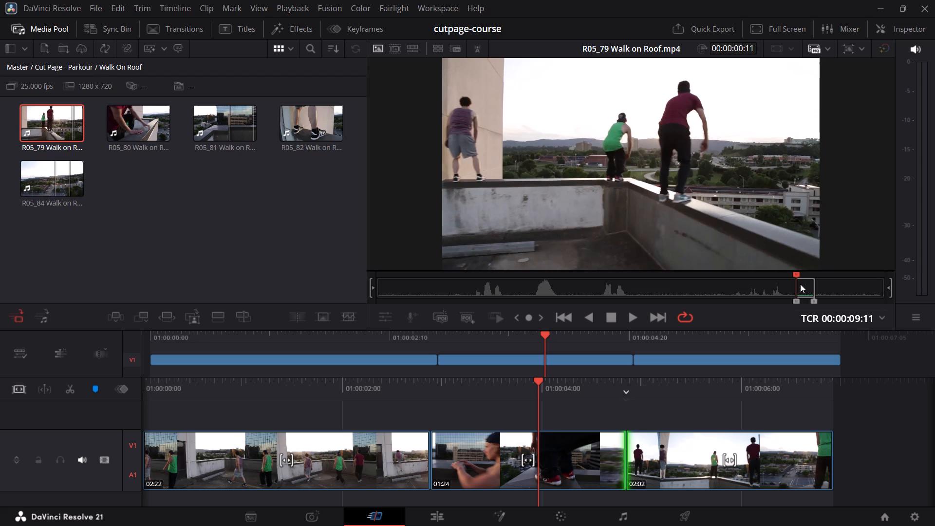
key("space")
key("space")
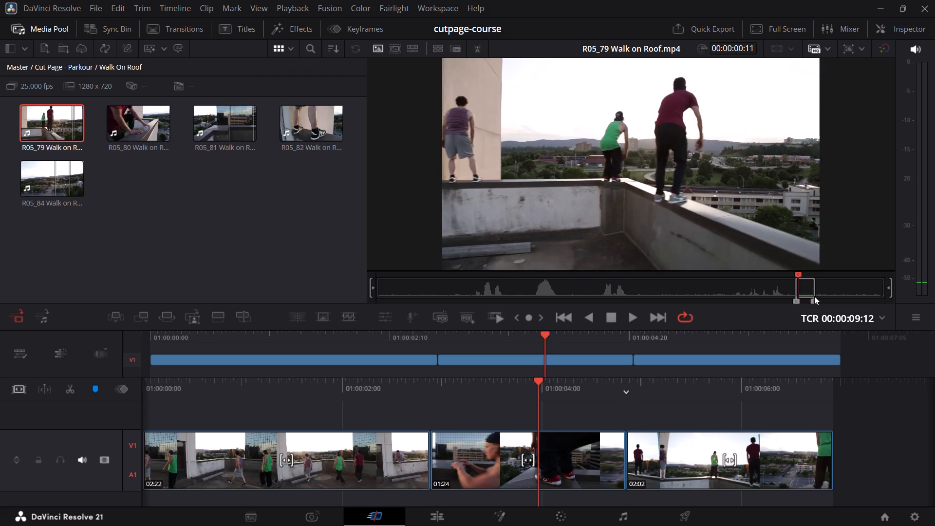
left_click_drag(815, 296, 824, 297)
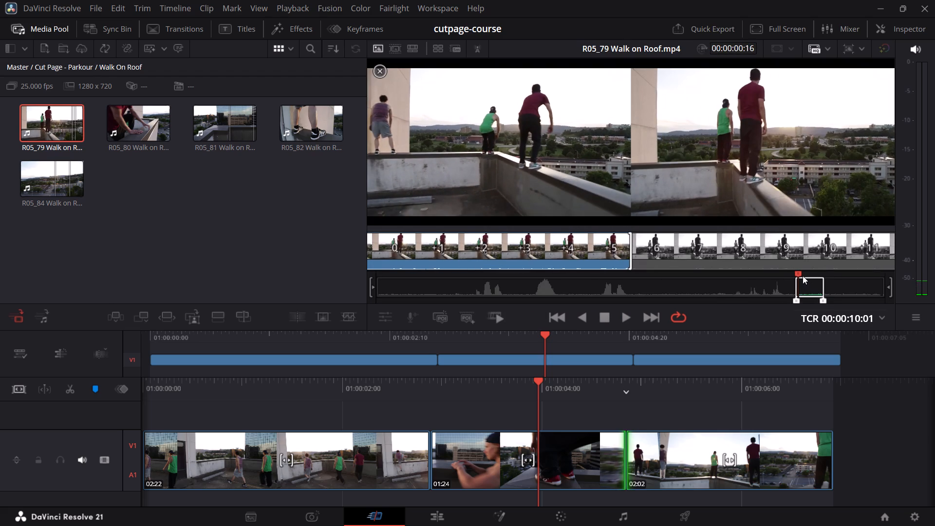
Play and scrub the marked R05_79 range and the footage through the clip's end to examine the ledge action.
key("space")
key("space")
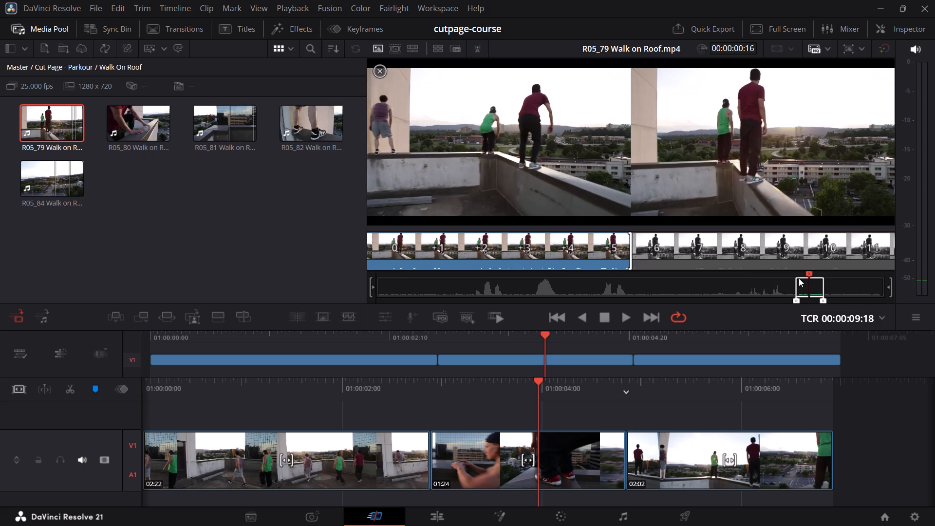
left_click_drag(810, 275, 823, 280)
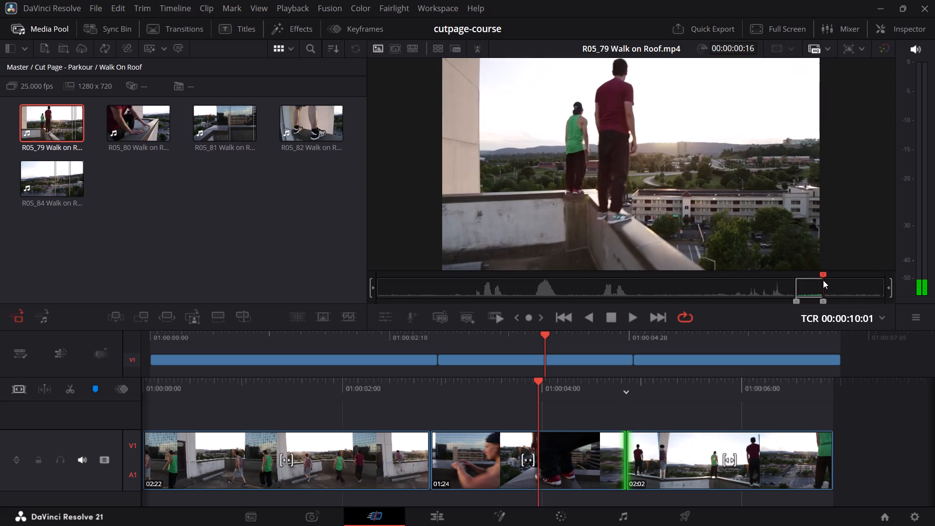
left_click_drag(823, 280, 810, 279)
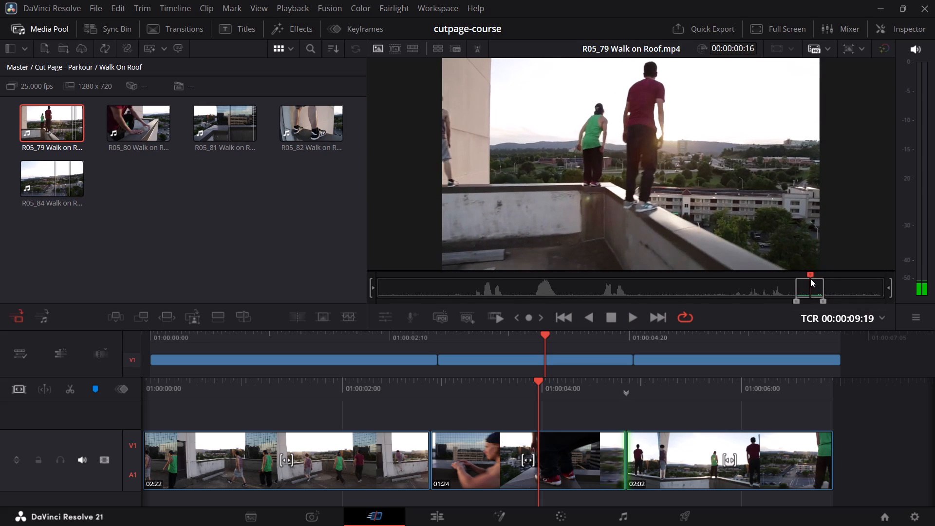
left_click_drag(810, 279, 795, 276)
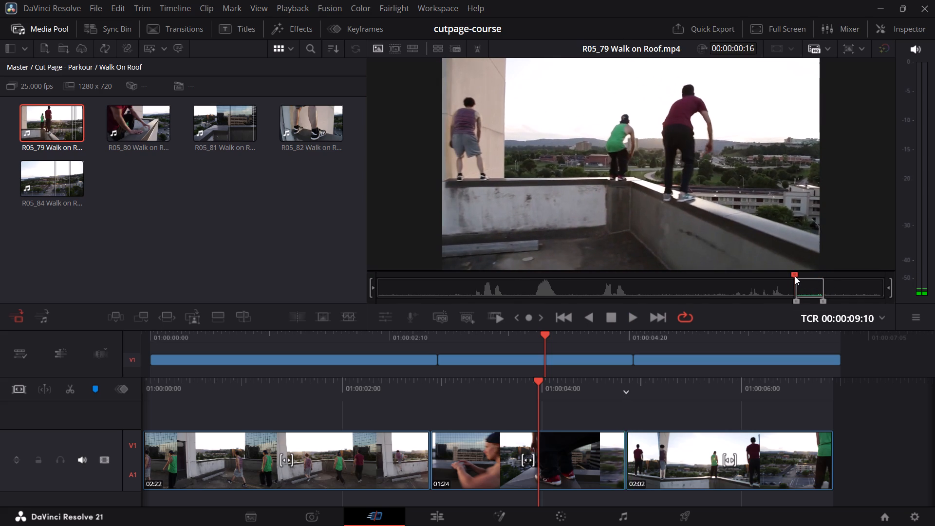
left_click_drag(795, 276, 810, 280)
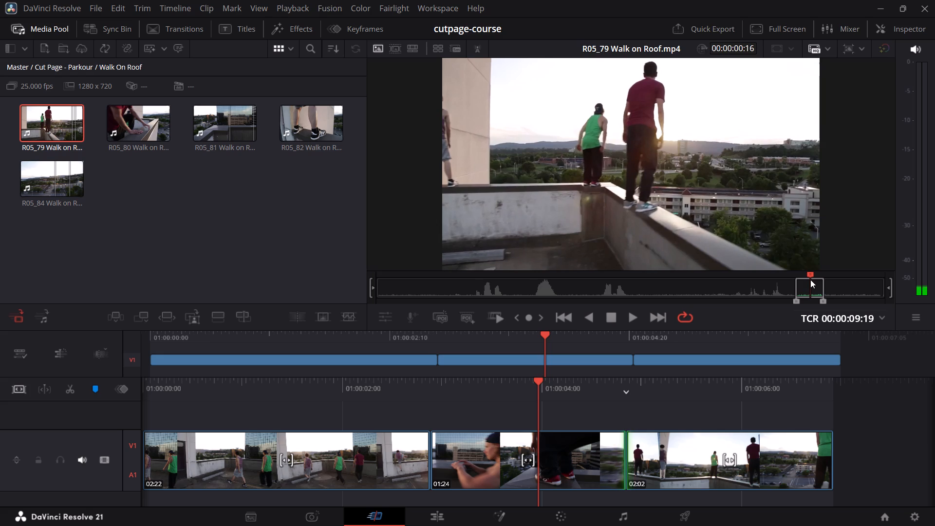
left_click_drag(810, 280, 814, 282)
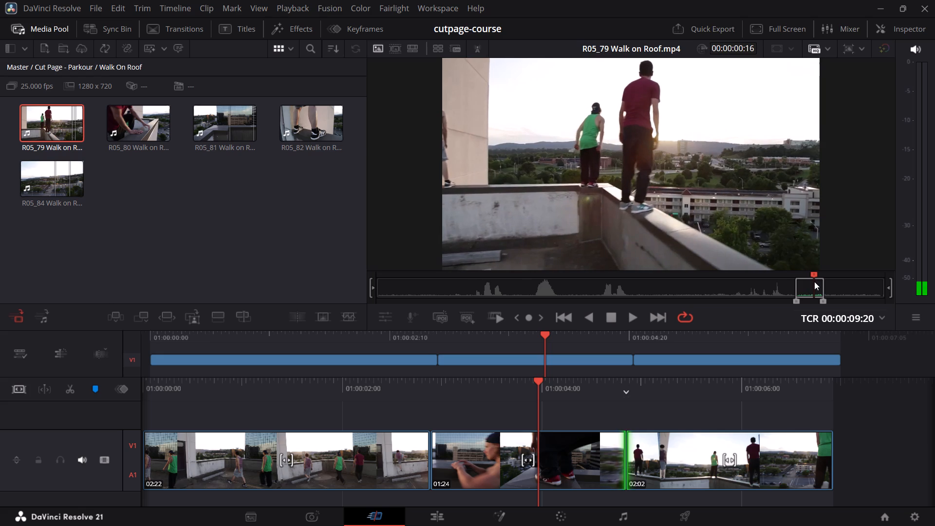
left_click_drag(814, 282, 867, 302)
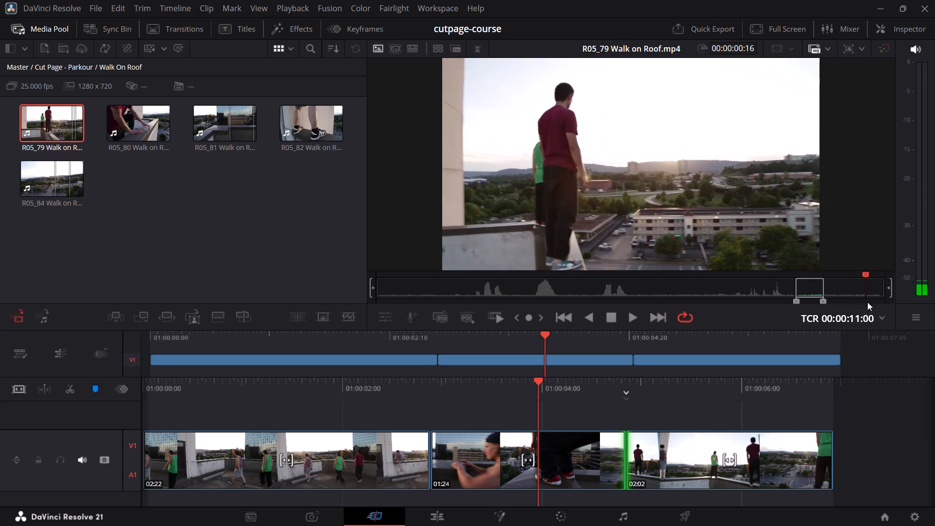
left_click_drag(867, 302, 886, 309)
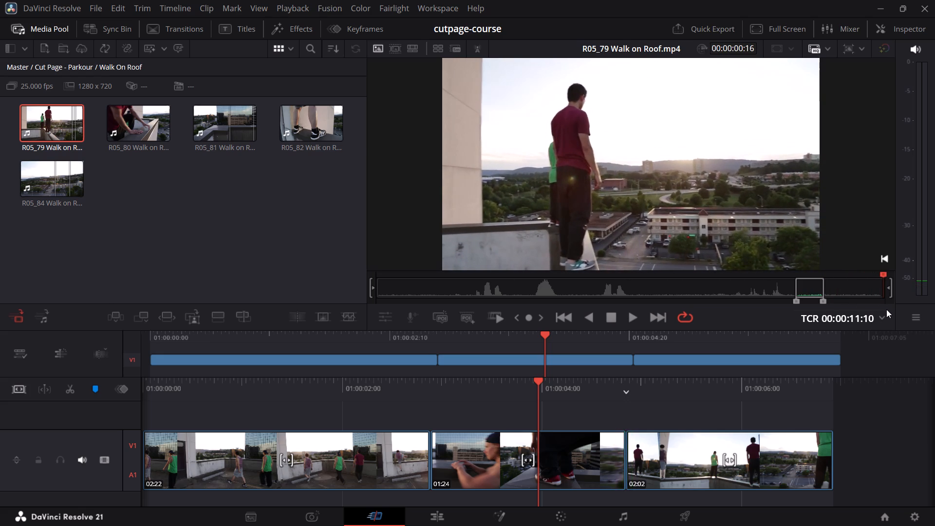
left_click_drag(886, 309, 857, 301)
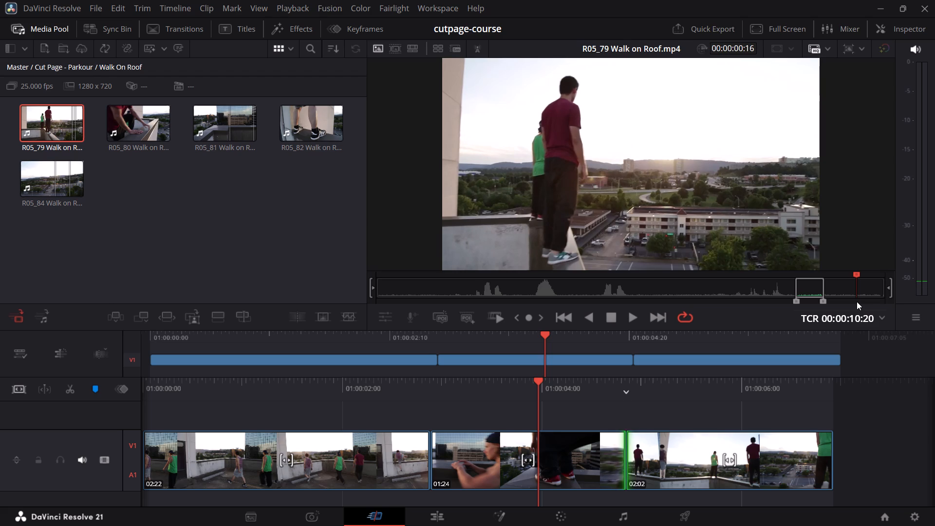
left_click_drag(857, 301, 830, 295)
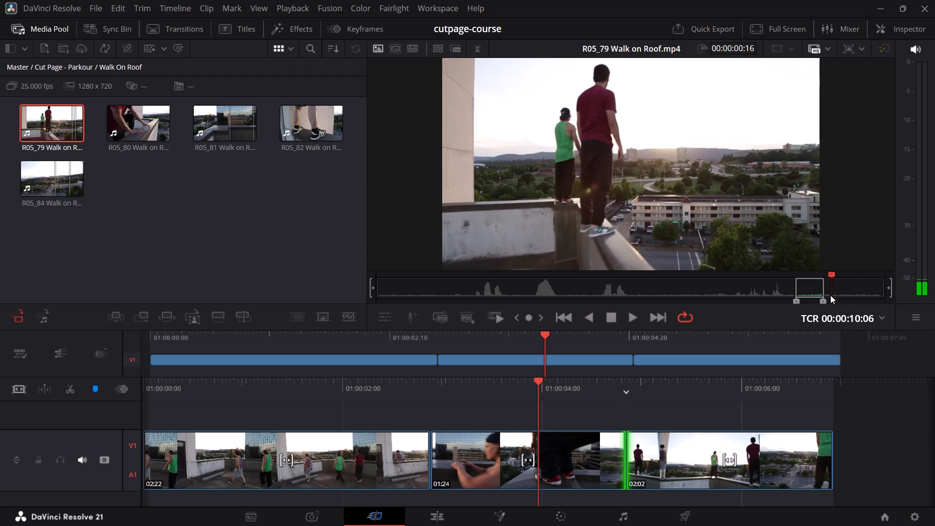
left_click_drag(830, 295, 804, 292)
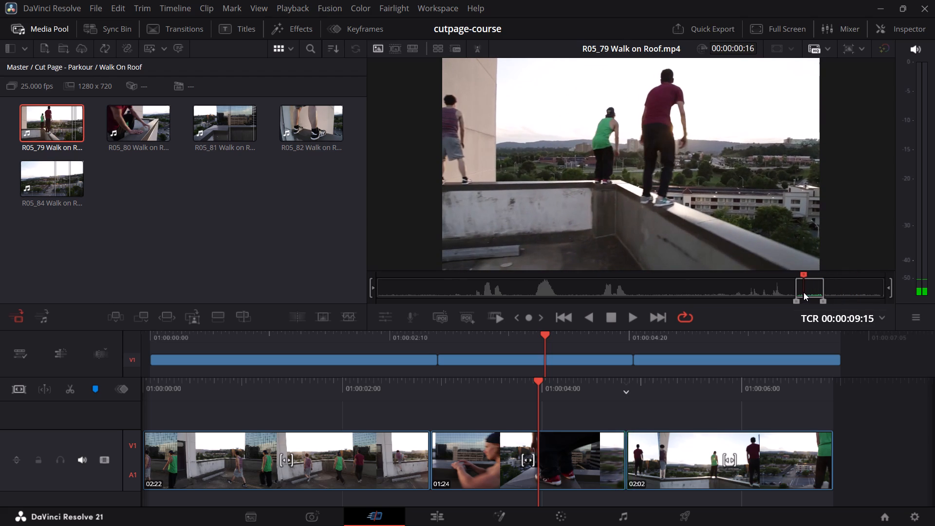
left_click_drag(804, 292, 811, 295)
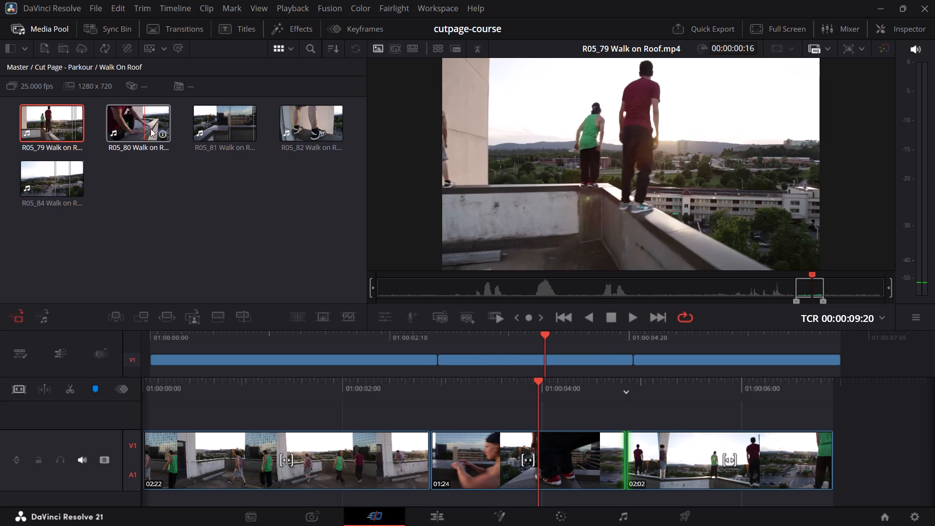
Preview source clip R05_82 and scrub the timeline's ledge close-up to examine where the man stands up.
left_click(293, 126)
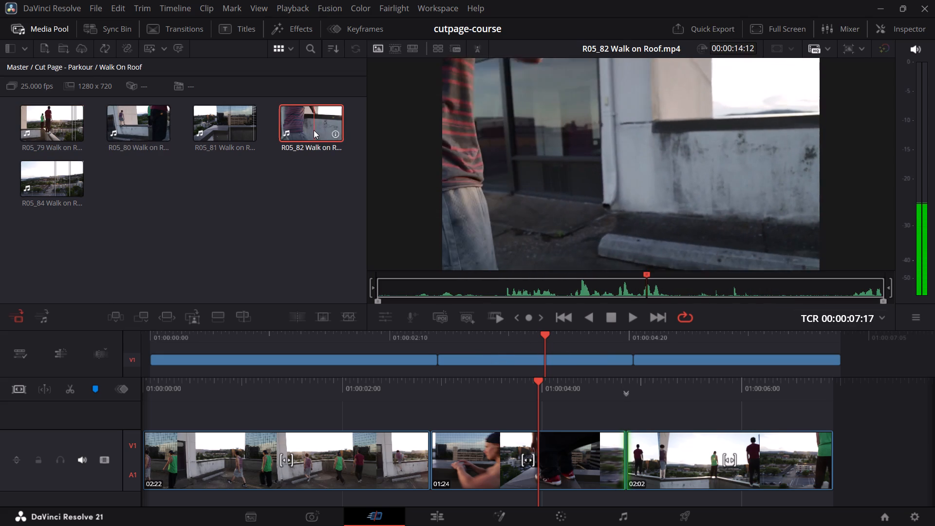
left_click(313, 130)
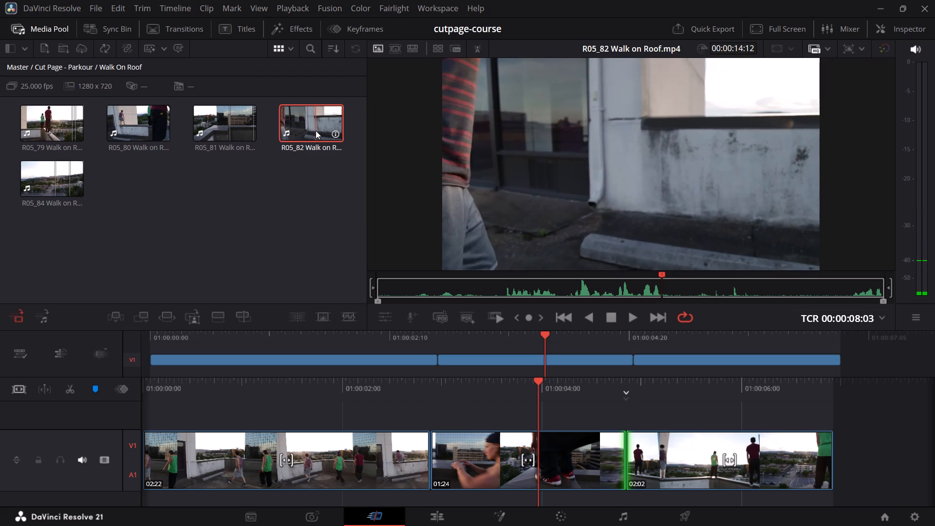
left_click_drag(434, 336, 416, 334)
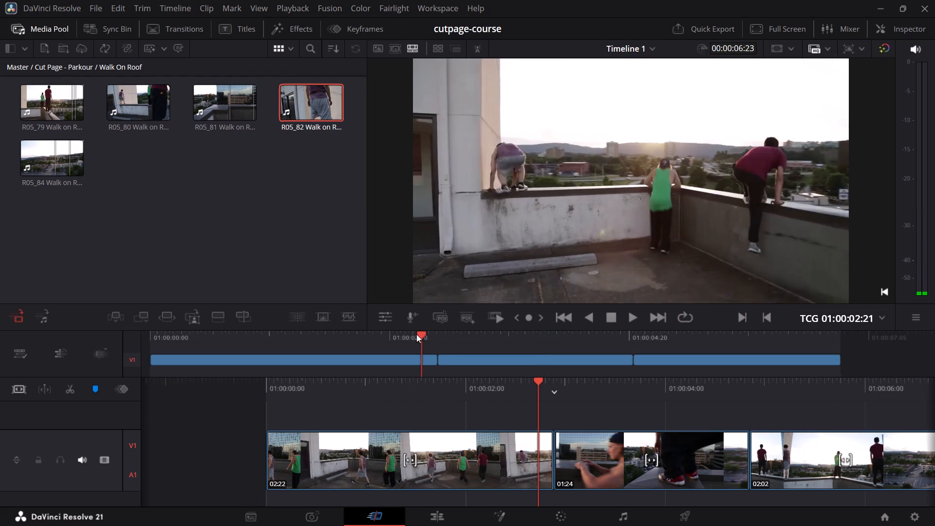
left_click_drag(416, 334, 467, 336)
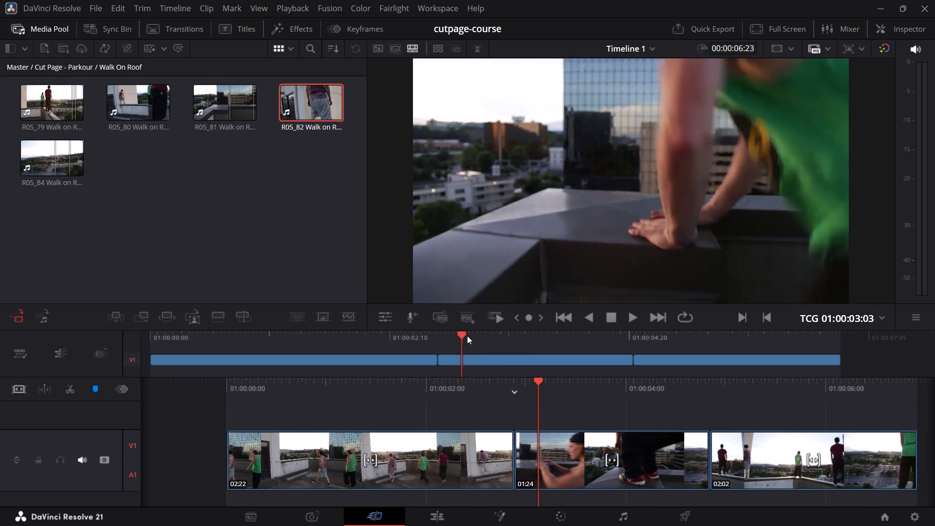
left_click_drag(467, 336, 532, 343)
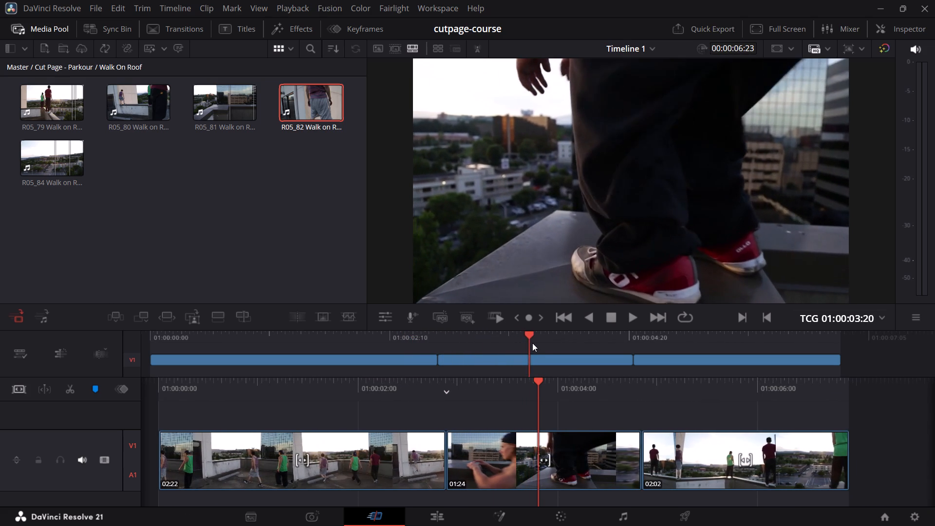
left_click_drag(532, 343, 590, 347)
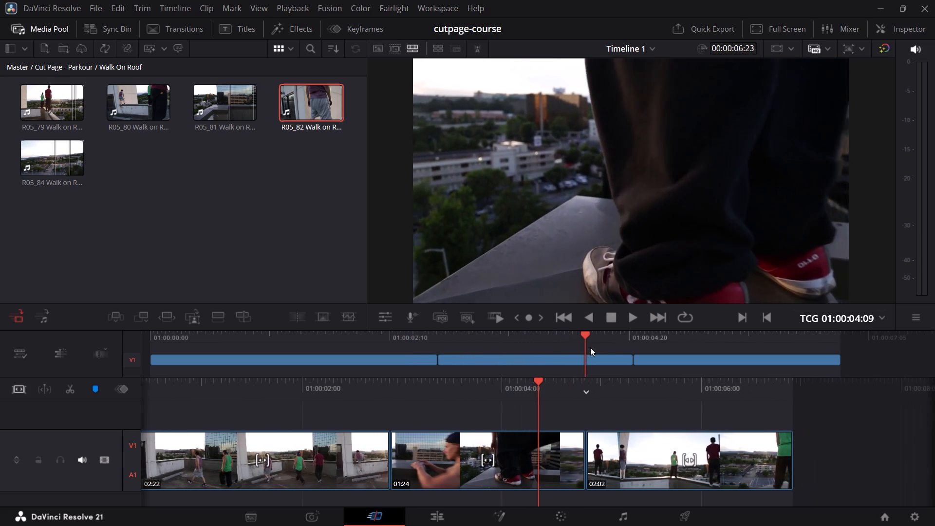
left_click_drag(590, 347, 615, 356)
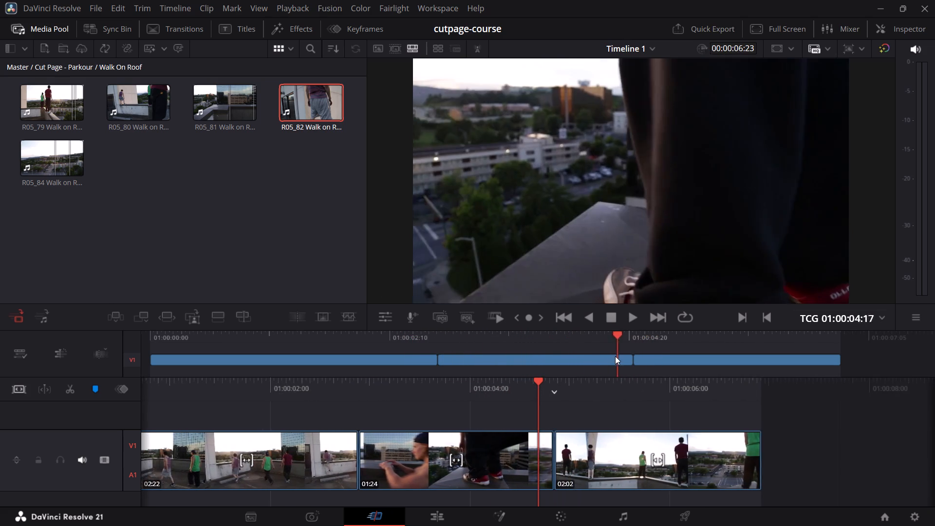
left_click_drag(615, 356, 585, 355)
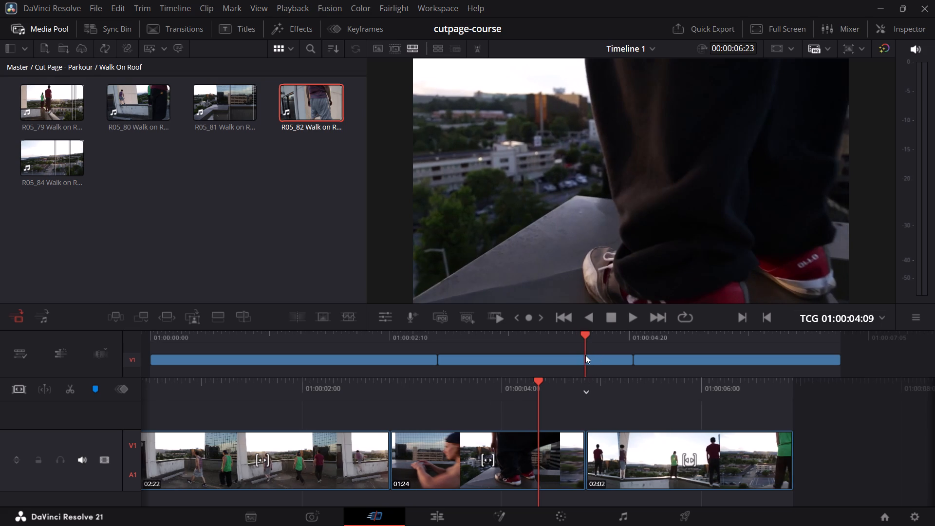
left_click_drag(585, 355, 555, 354)
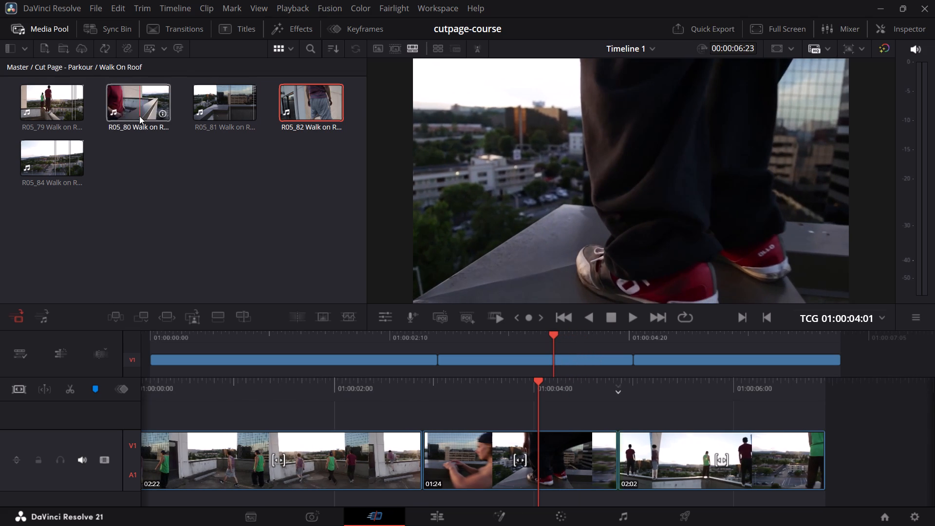
Adjust the marked range in R05_79 to run from 00:00:09:18 to 00:00:10:06, playing it to check the ledge action.
key("q")
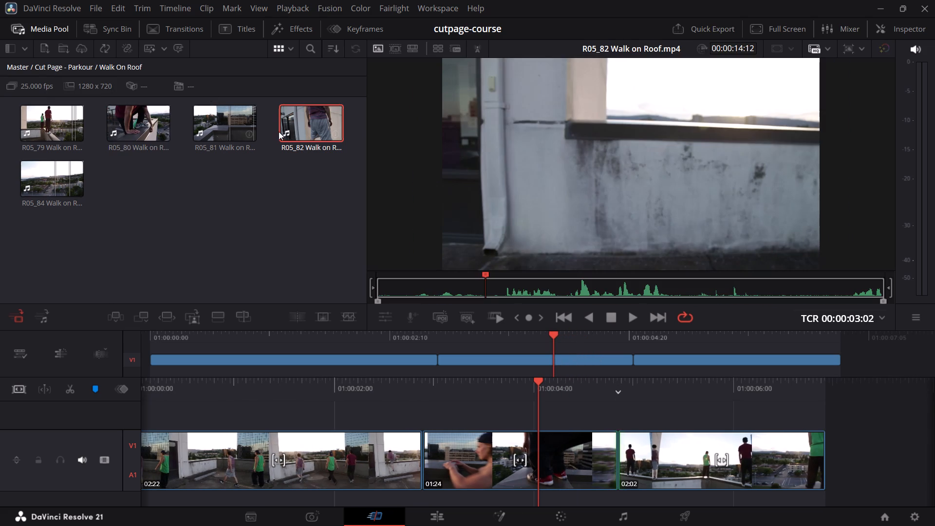
left_click(41, 120)
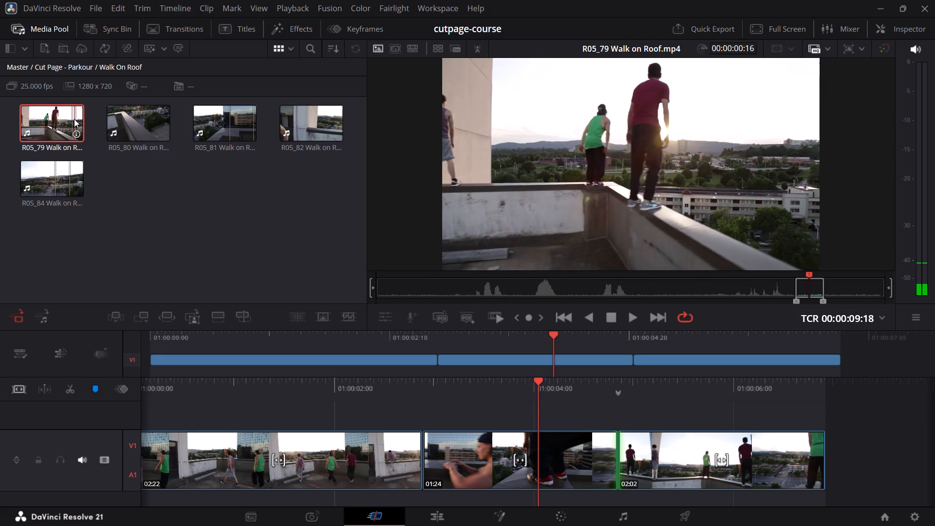
key("i")
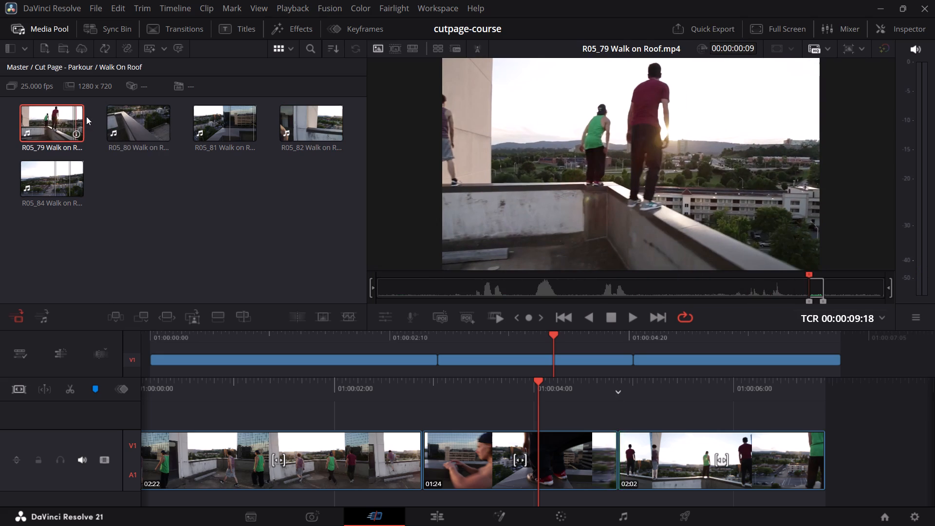
key("space")
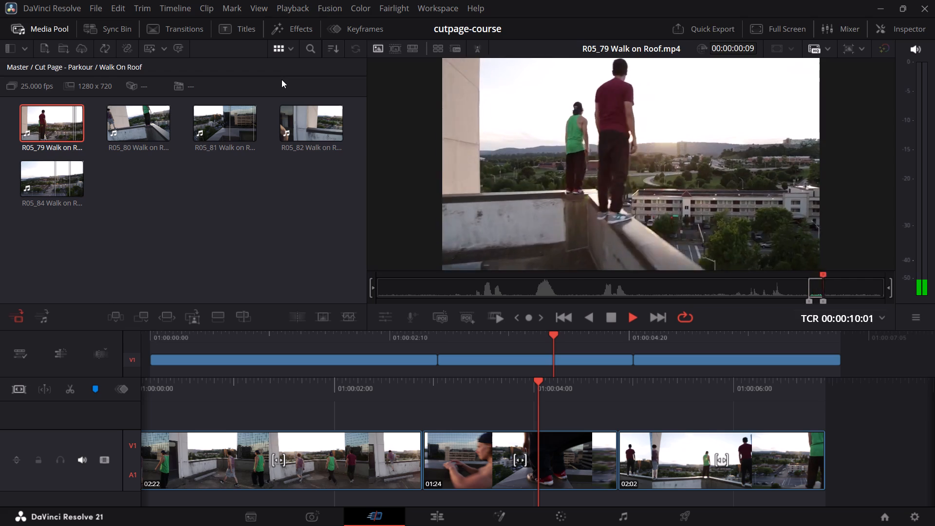
key("space")
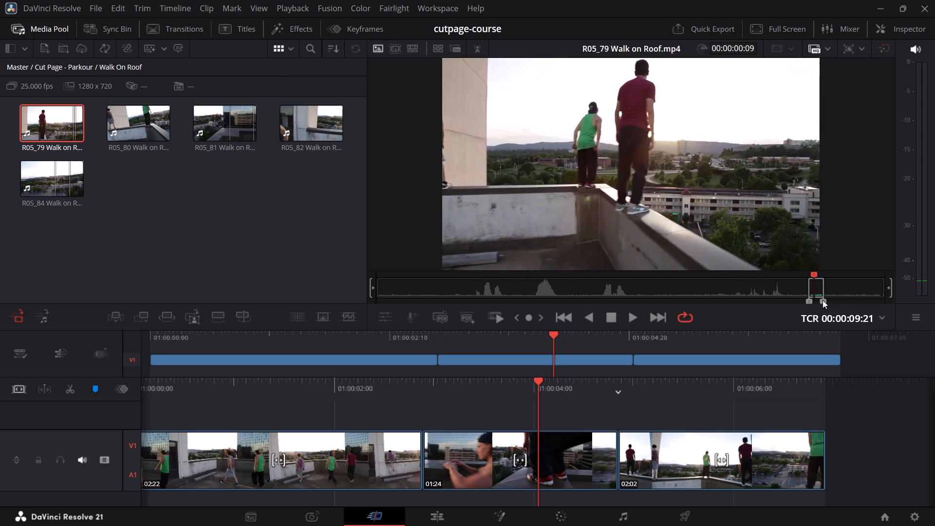
left_click_drag(822, 300, 831, 301)
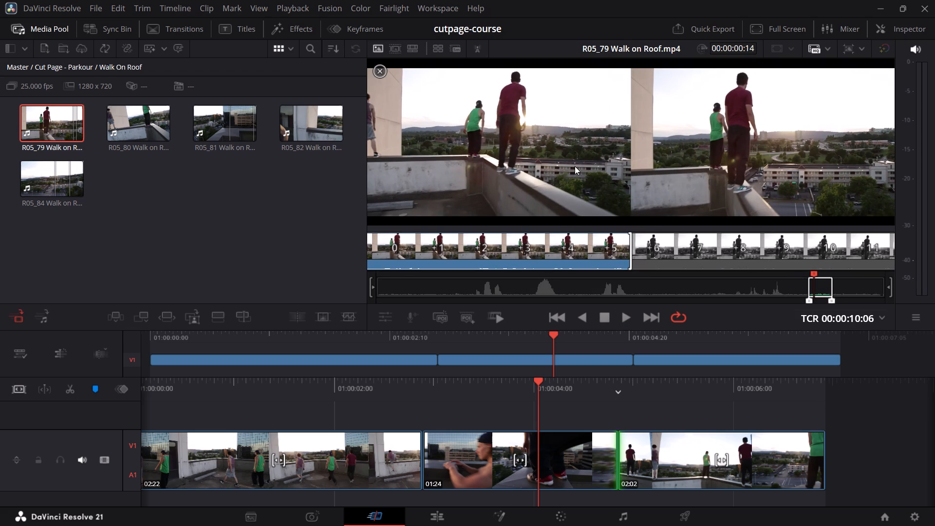
left_click(564, 198)
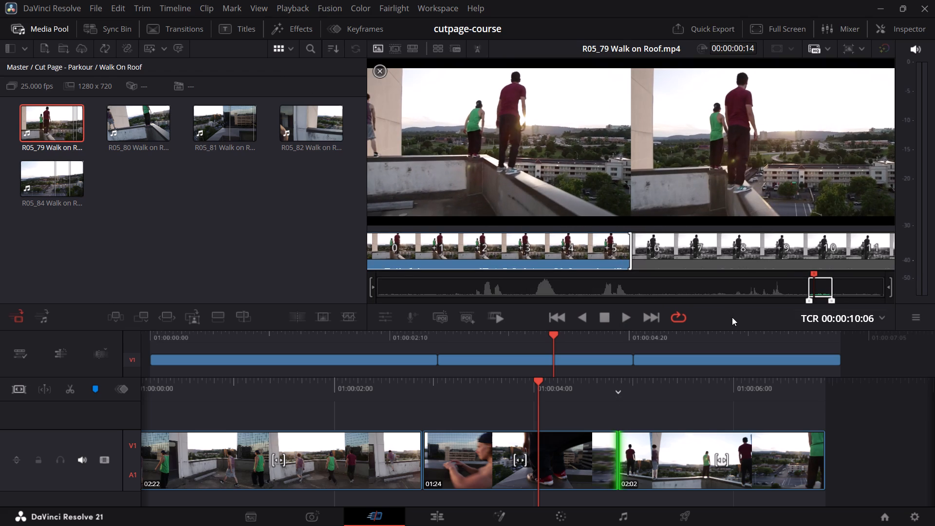
left_click(732, 318)
left_click(745, 339)
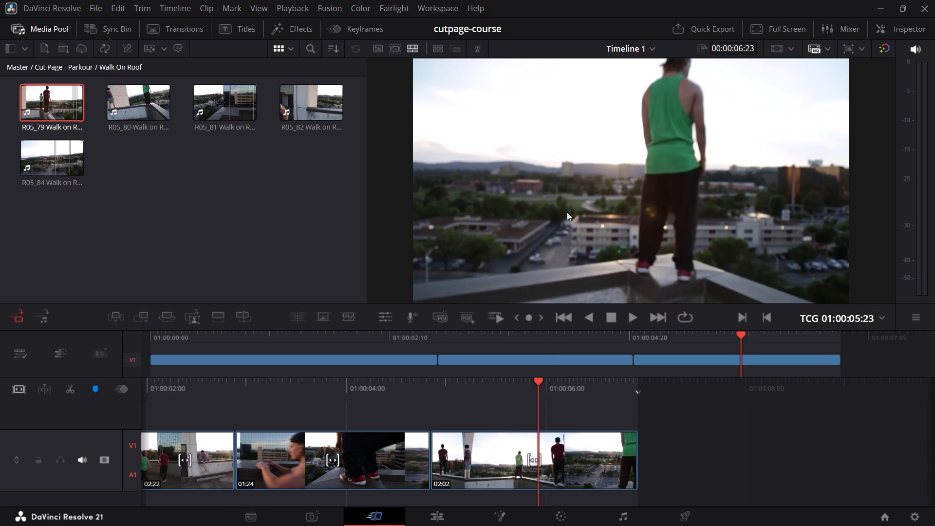
key("q")
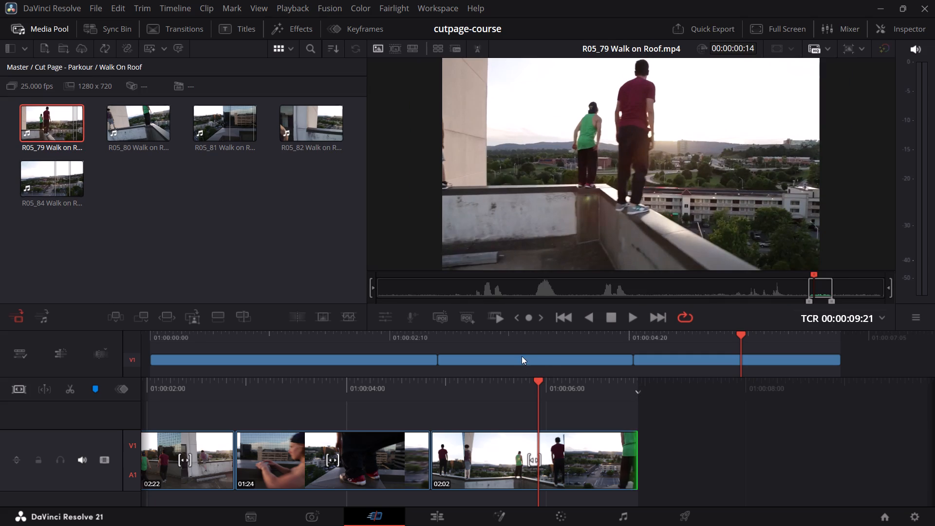
Insert the marked 14-frame R05_79 range into the timeline between the shoe close-up and the final wide shot.
left_click_drag(516, 334, 505, 343)
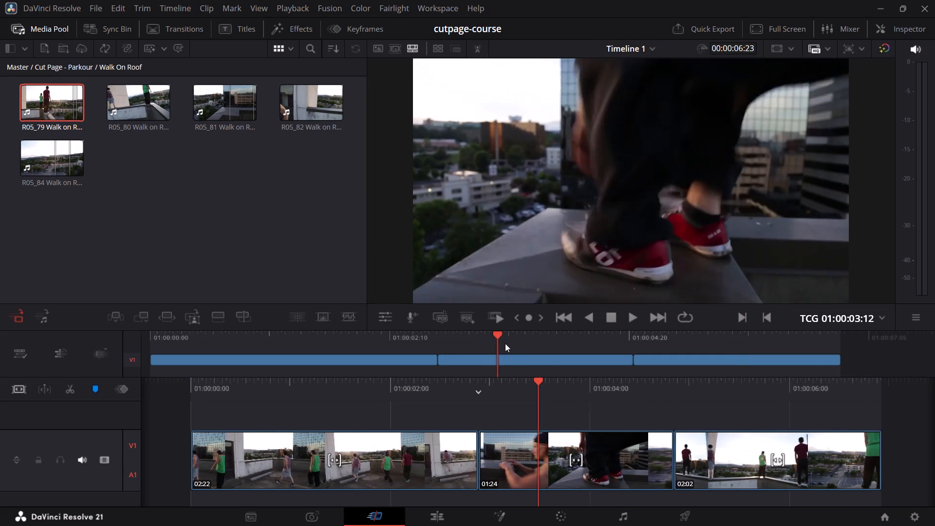
left_click_drag(505, 343, 594, 356)
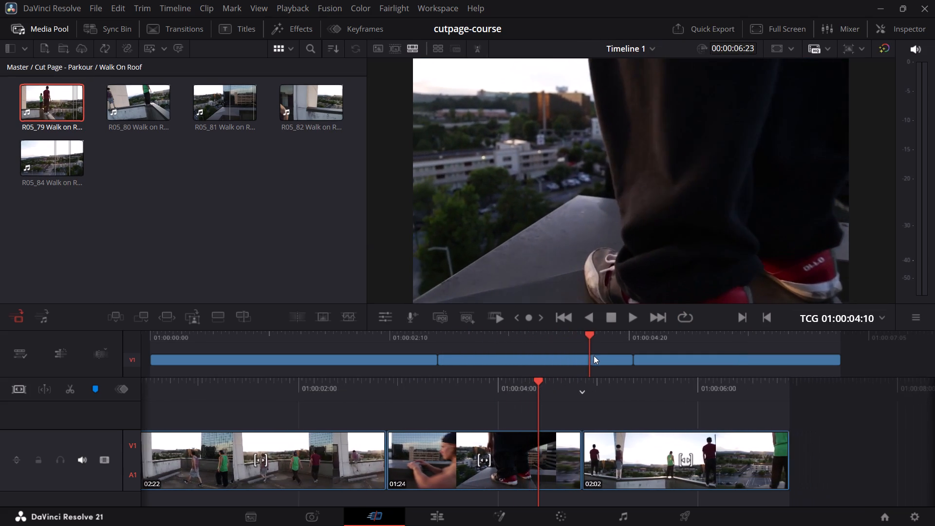
left_click_drag(594, 356, 545, 361)
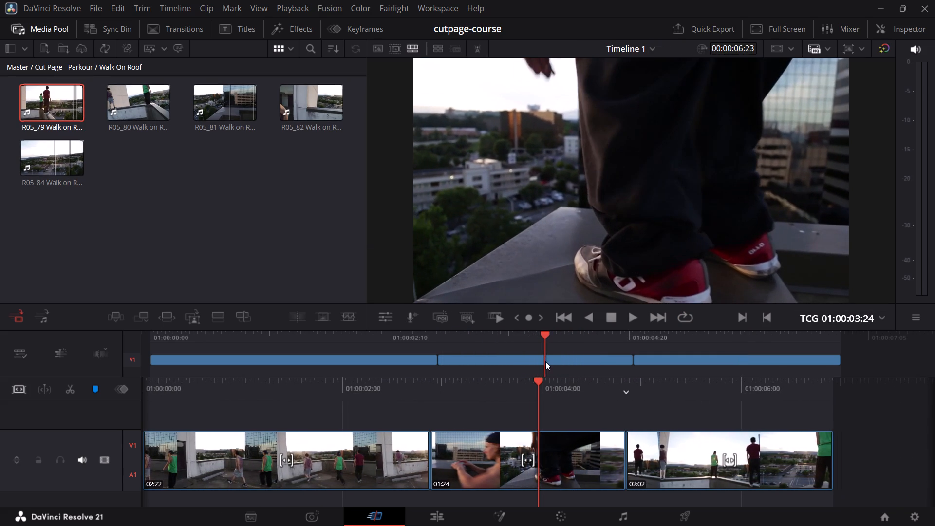
key("q")
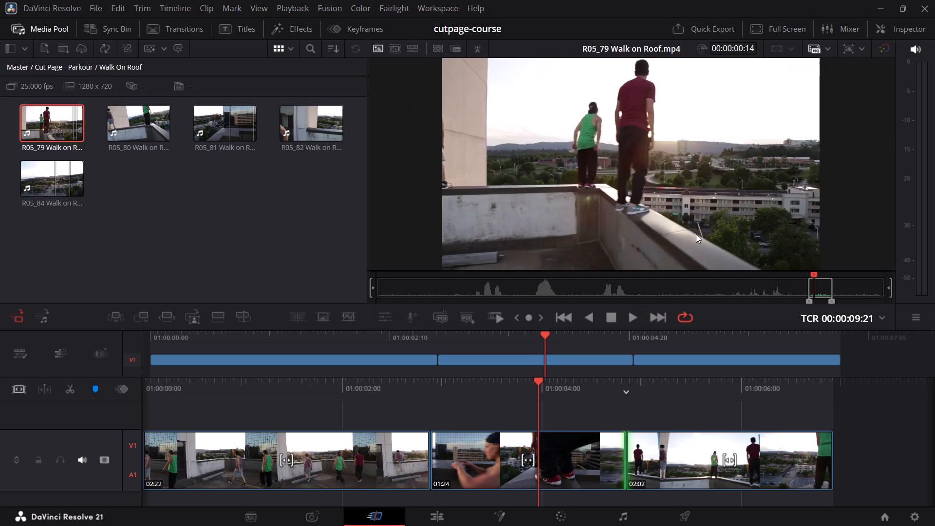
key("F9")
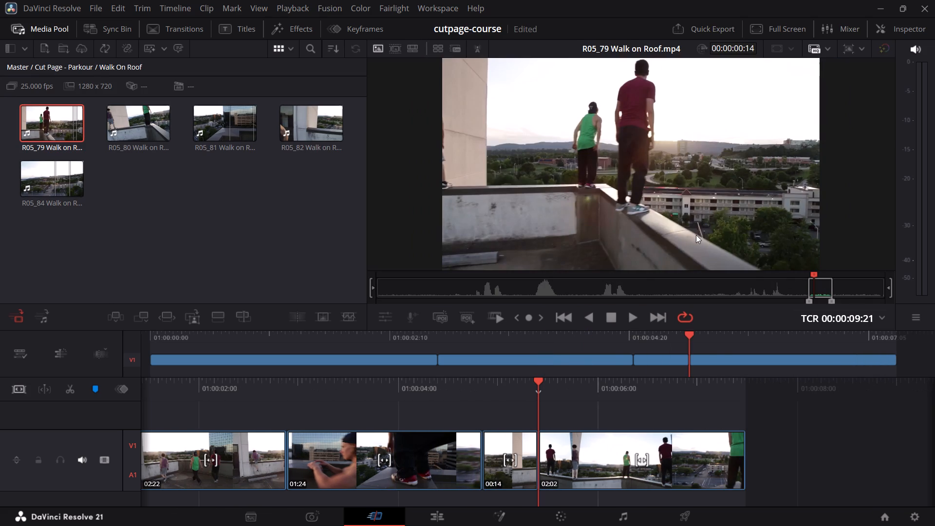
Play and scrub the timeline across the cut from the shoe close-up to the inserted R05_79 shot to examine the action's continuity.
left_click_drag(557, 334, 549, 335)
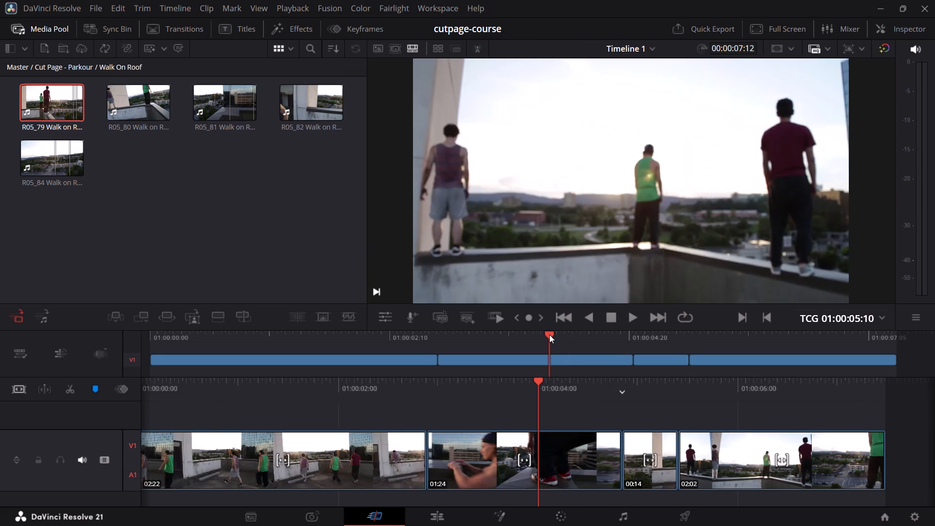
left_click_drag(549, 335, 362, 337)
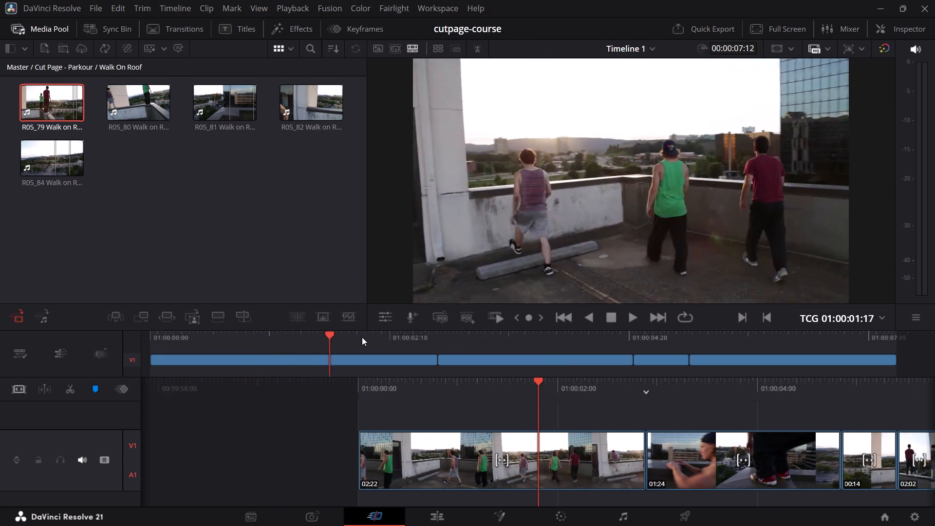
left_click_drag(362, 337, 629, 355)
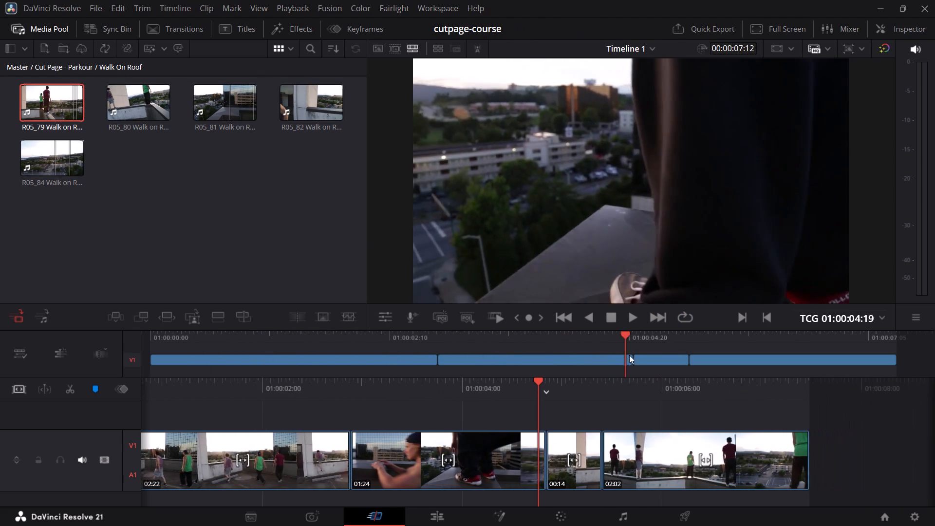
left_click_drag(629, 355, 596, 348)
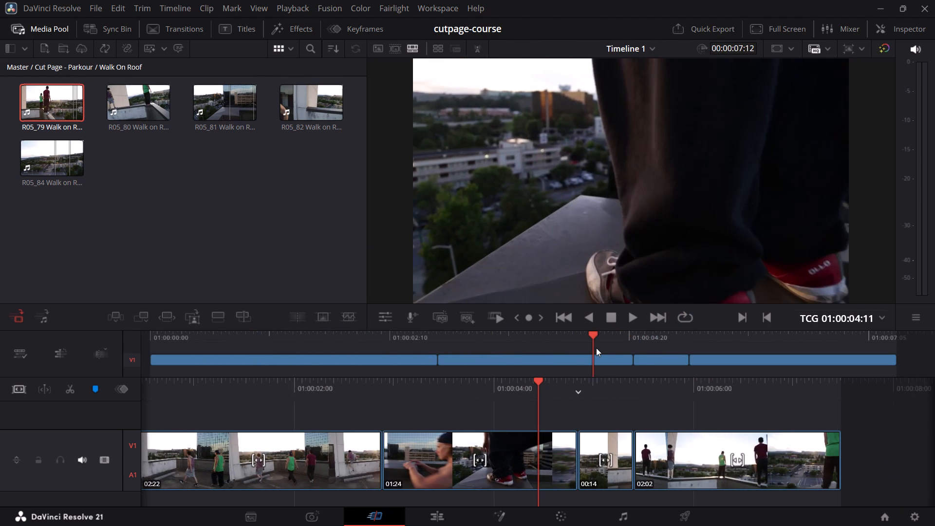
left_click_drag(596, 348, 595, 348)
key("space")
key("space")
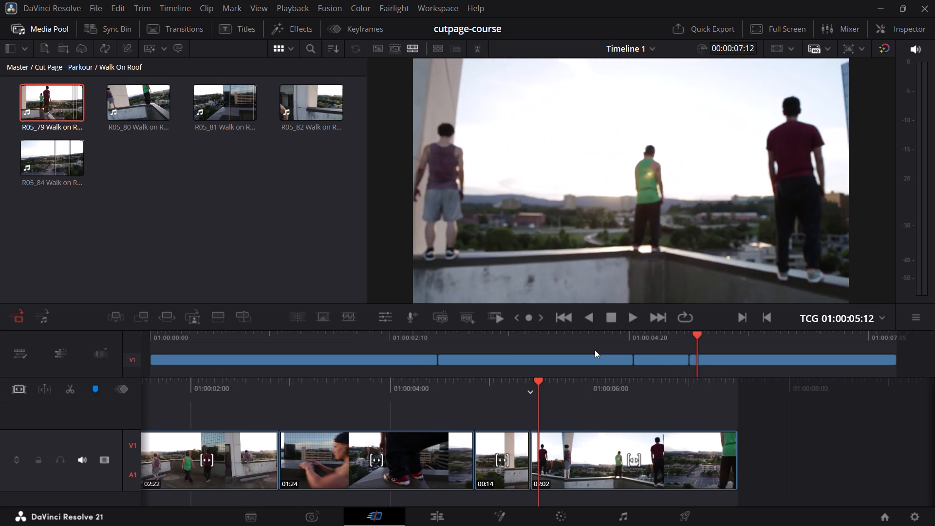
left_click(477, 339)
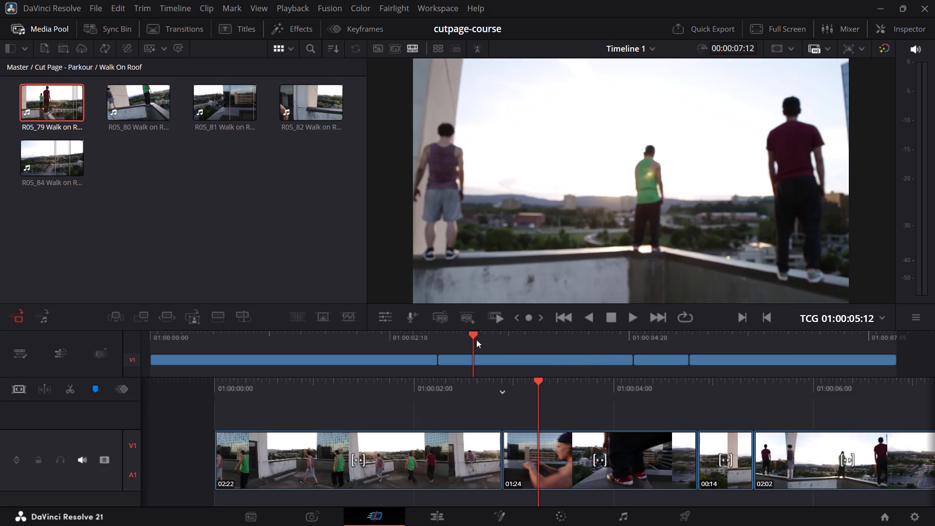
key("space")
key("space")
key("space")
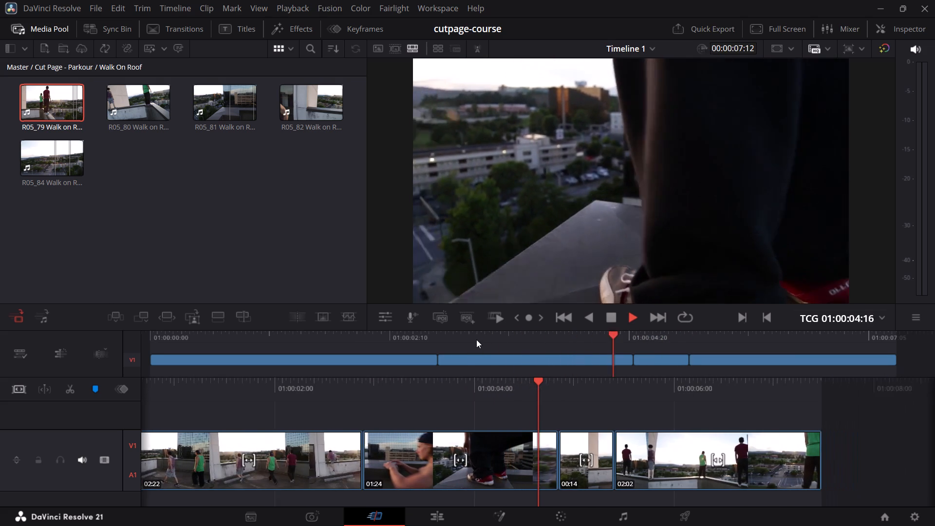
key("space")
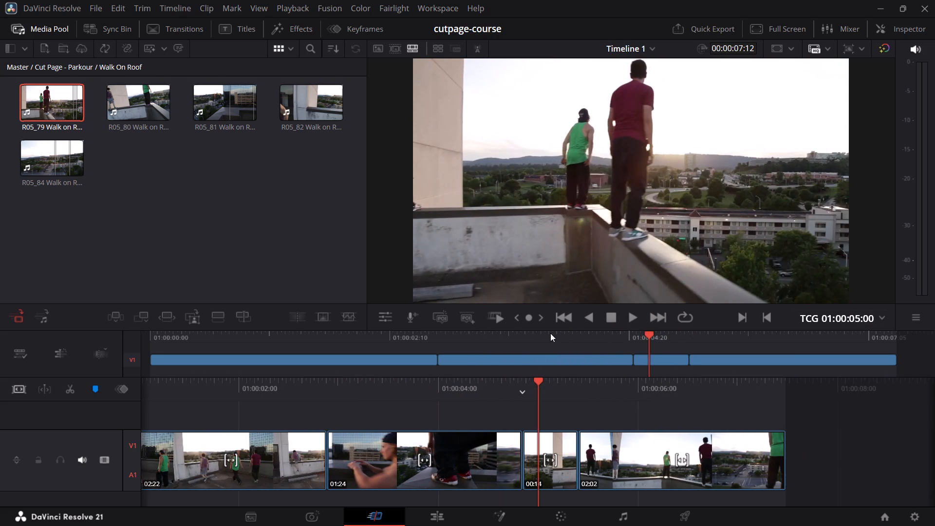
left_click_drag(634, 337, 631, 338)
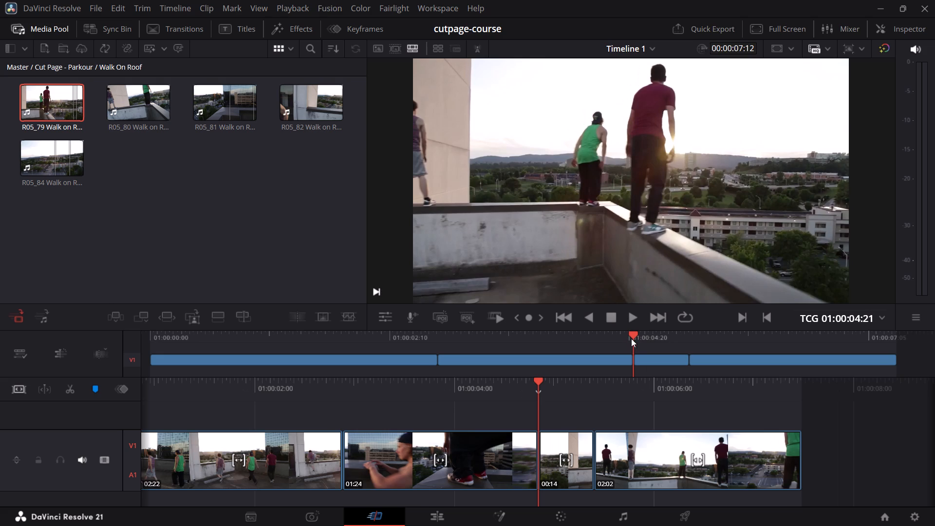
left_click_drag(631, 338, 625, 342)
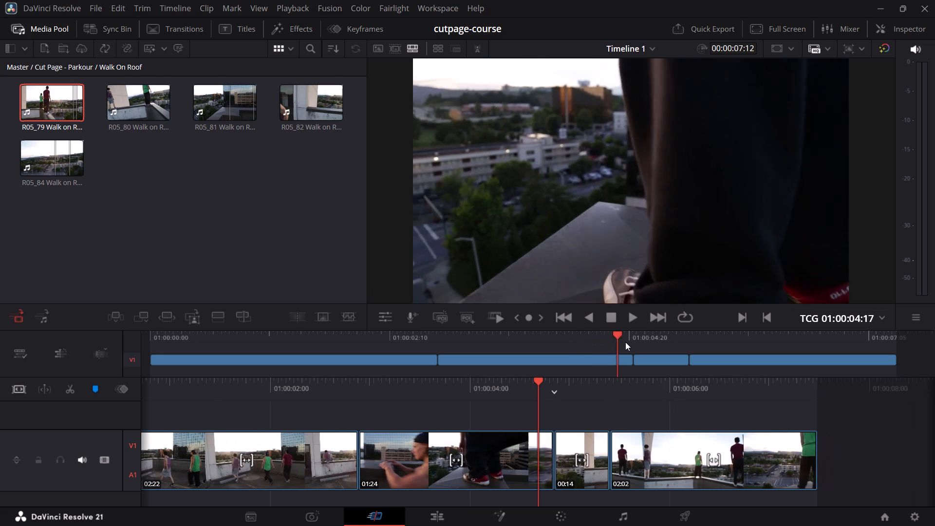
left_click_drag(625, 342, 633, 344)
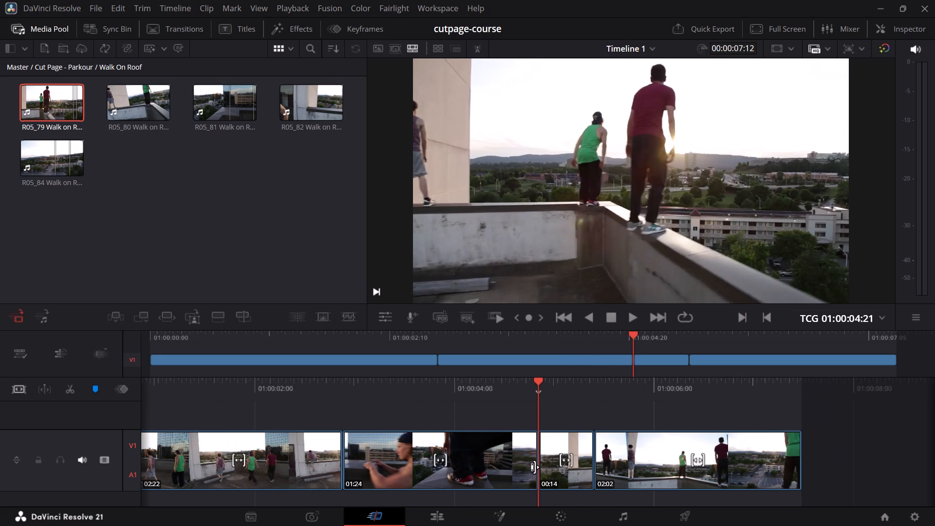
Ripple-trim the end of the shoe close-up so the clip lasts 01:01, up to the inserted R05_79 shot.
left_click_drag(535, 467, 464, 453)
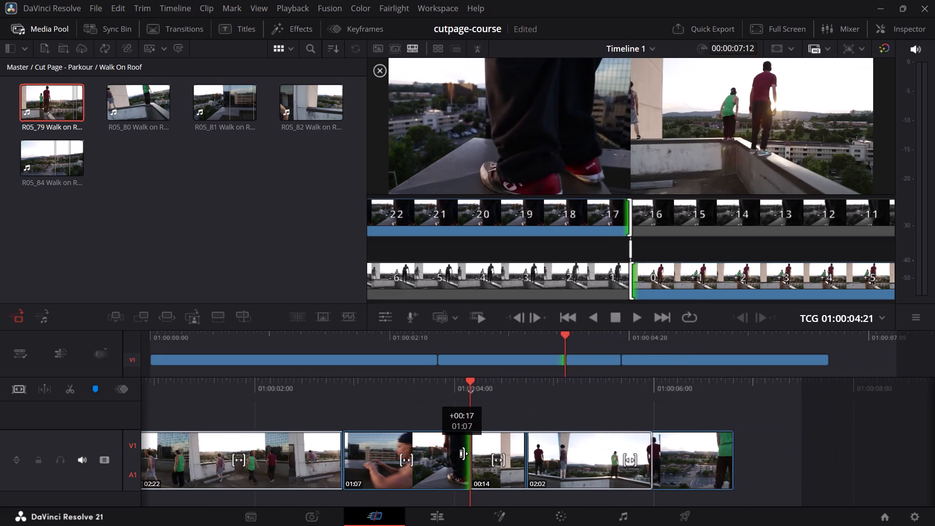
left_click_drag(464, 453, 418, 443)
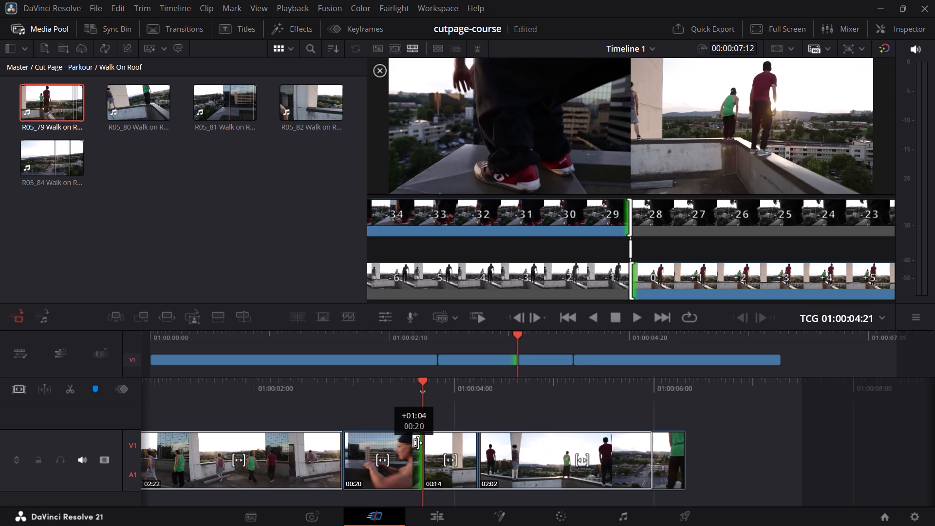
left_click_drag(418, 443, 442, 441)
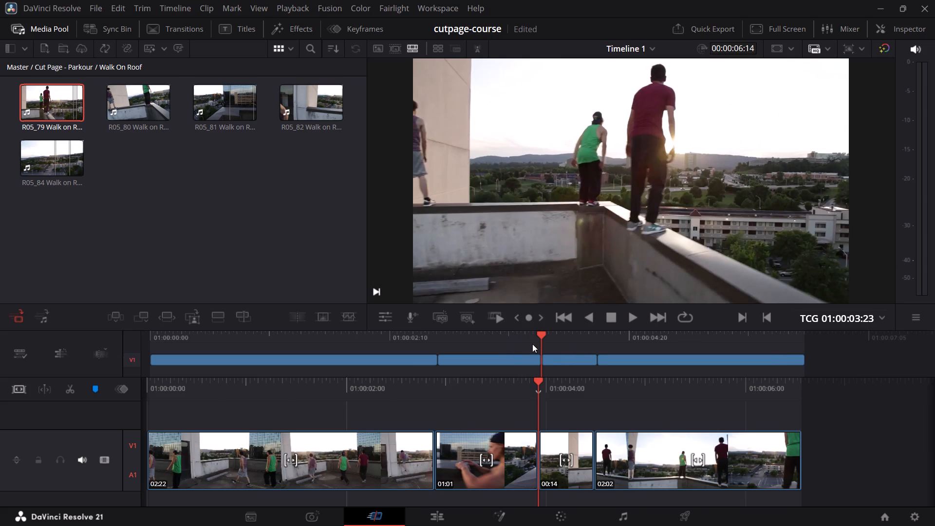
Play across the trimmed cut and from the start of the timeline to examine the flow into the R05_79 shot.
key("slash")
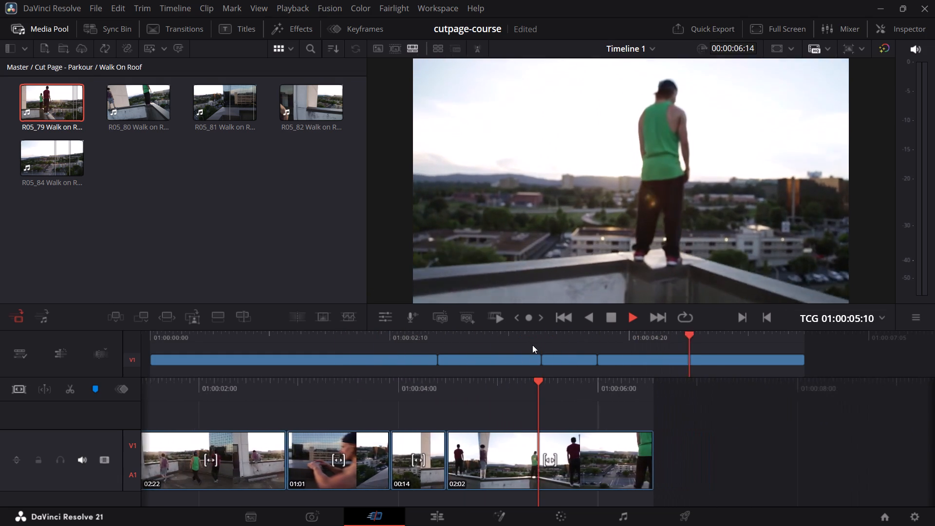
key("space")
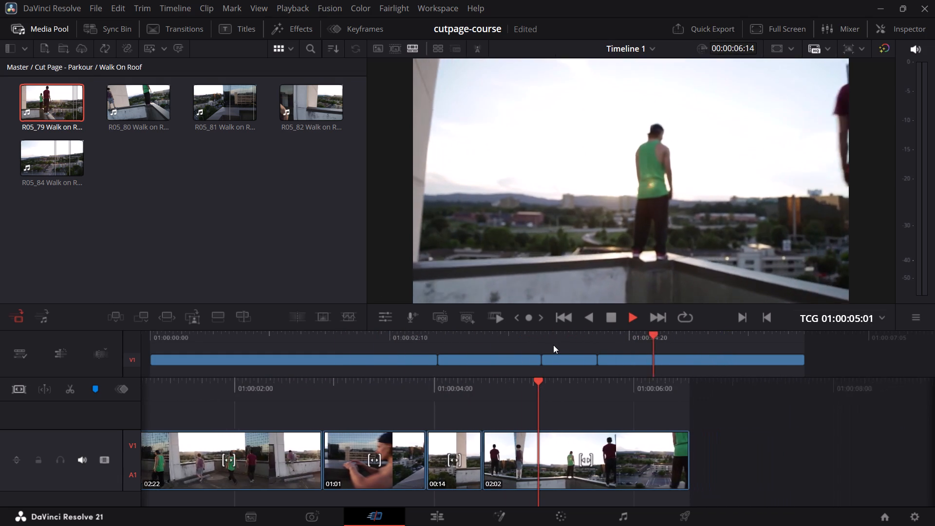
key("space")
left_click_drag(535, 335, 456, 346)
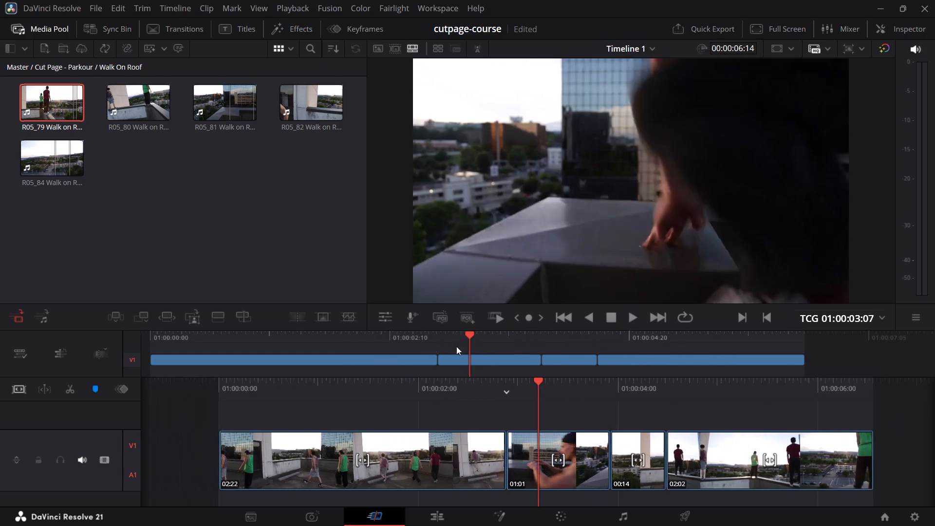
left_click_drag(456, 346, 122, 339)
key("space")
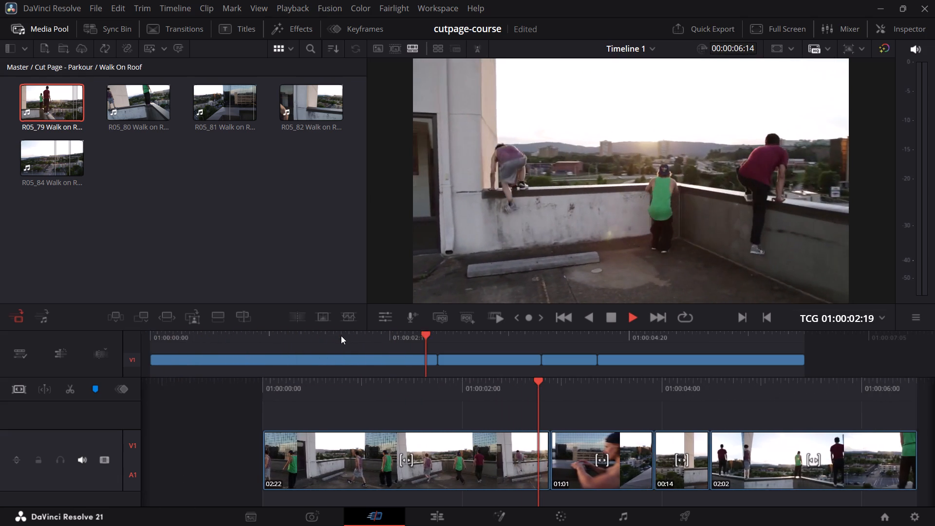
key("space")
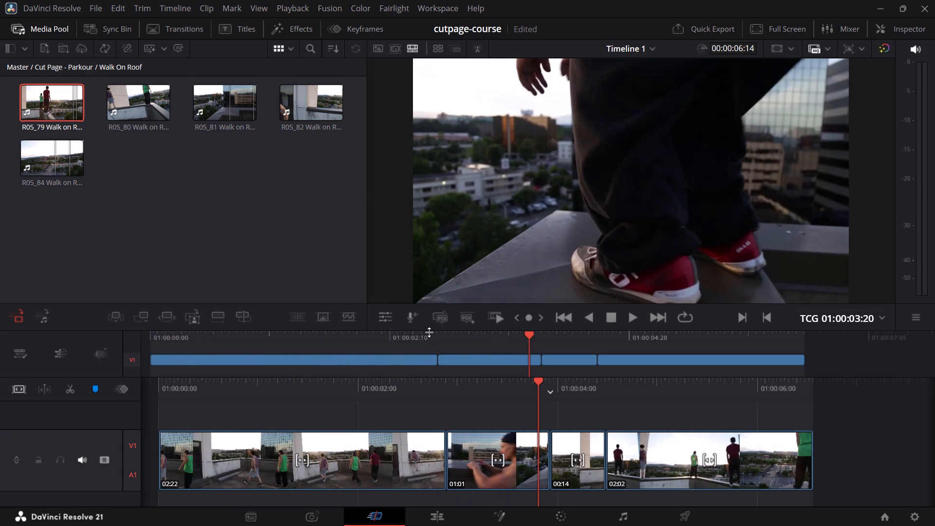
Trim two frames off the start of the ledge close-up so the clip lasts 00:24.
left_click(438, 336)
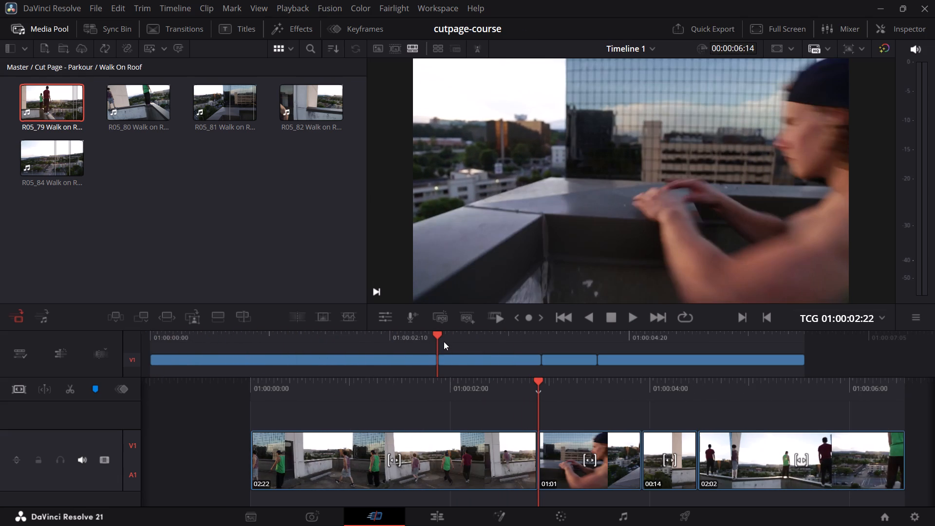
left_click(530, 444)
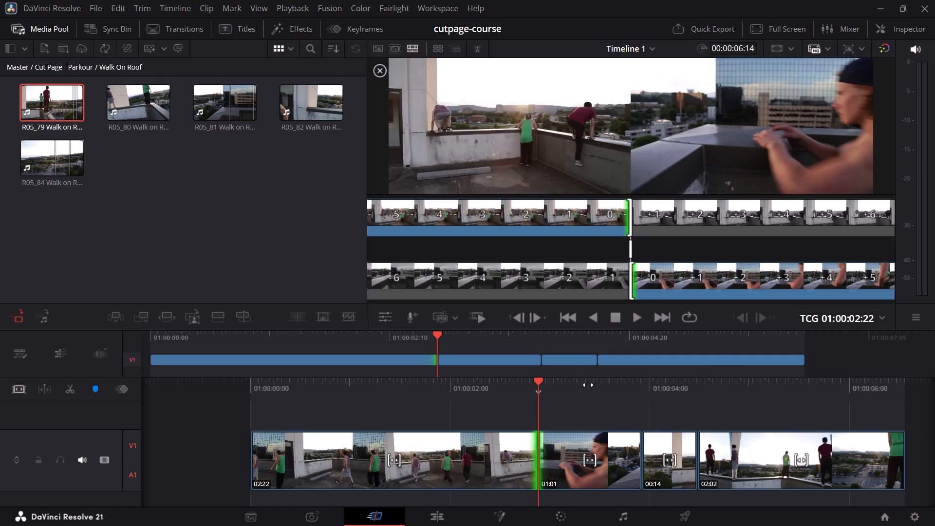
left_click(544, 464)
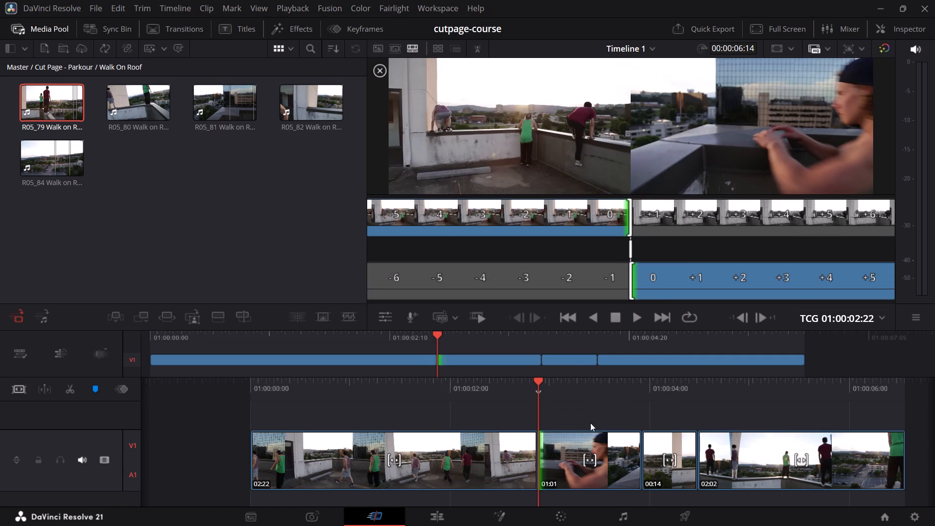
left_click(734, 318)
triple_click(758, 316)
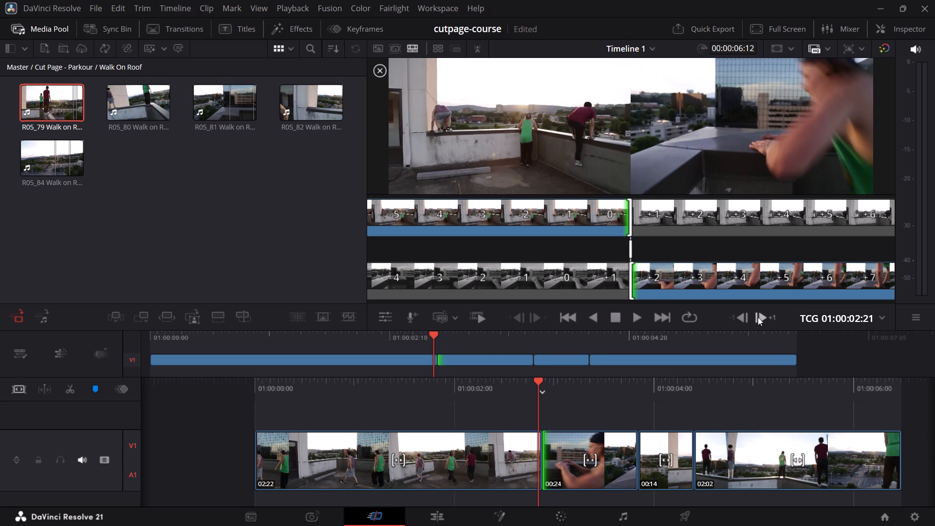
Play and scrub through the ledge close-up and its neighbouring shots to examine how the action matches at the cuts.
key("slash")
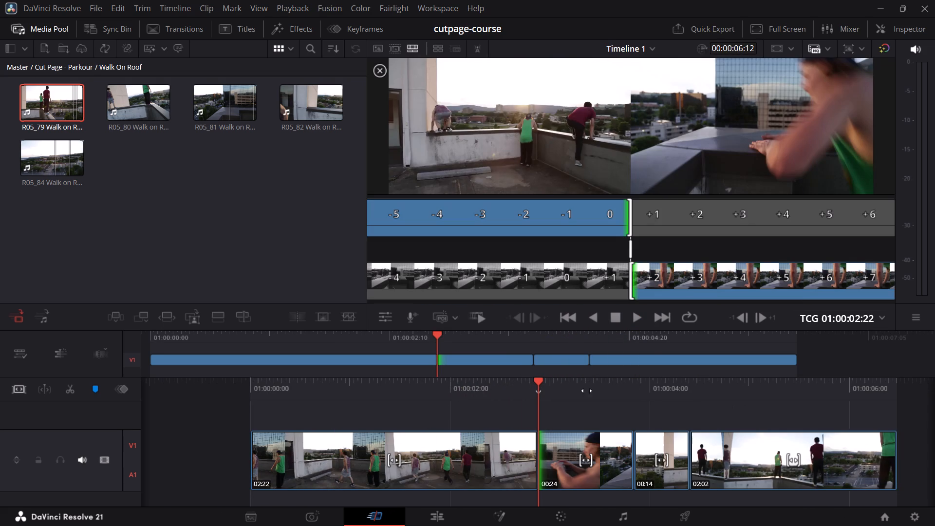
left_click(589, 334)
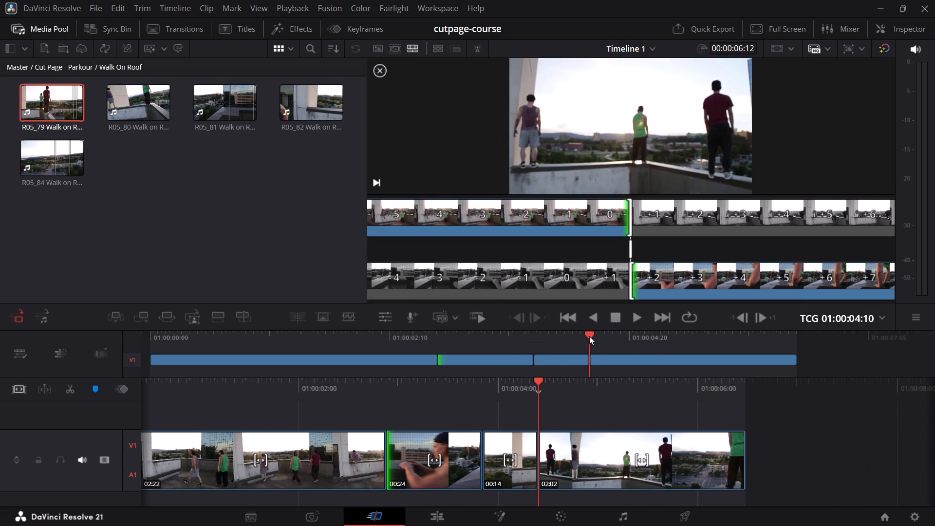
left_click(401, 337)
key("space")
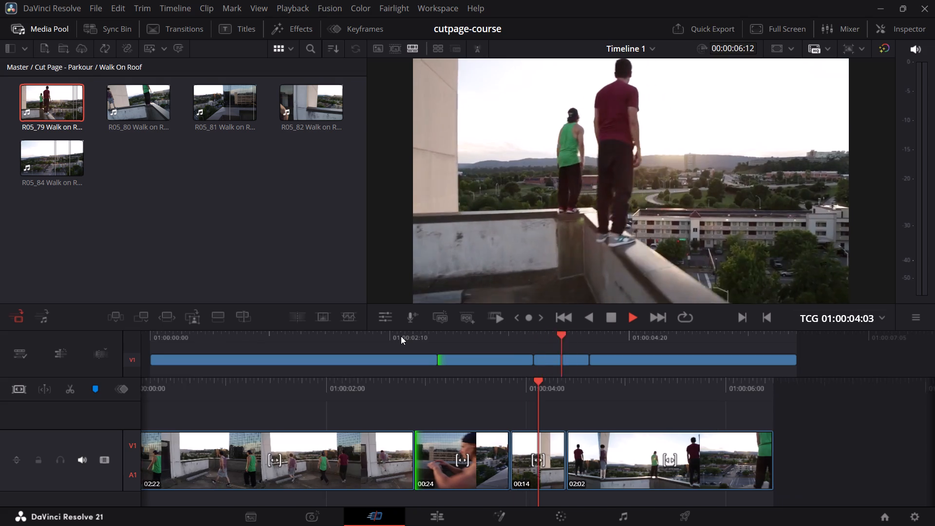
key("space")
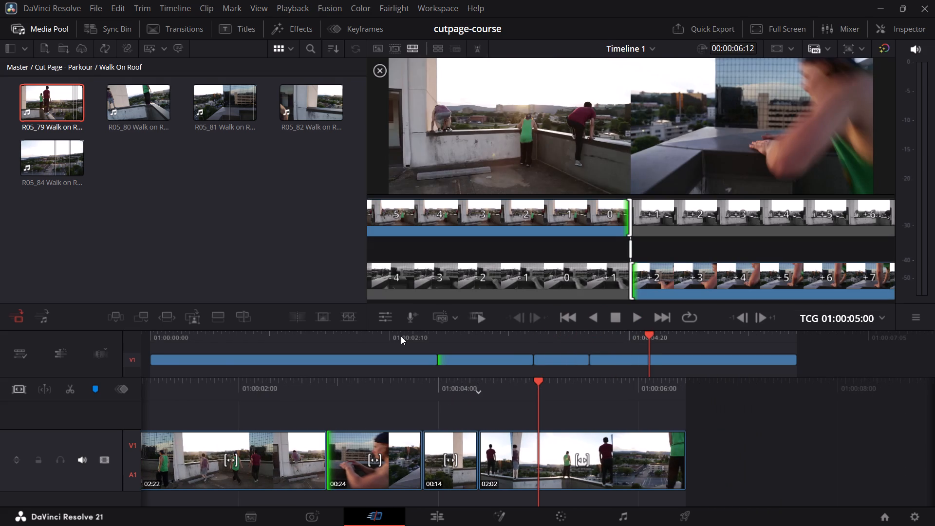
left_click(489, 334)
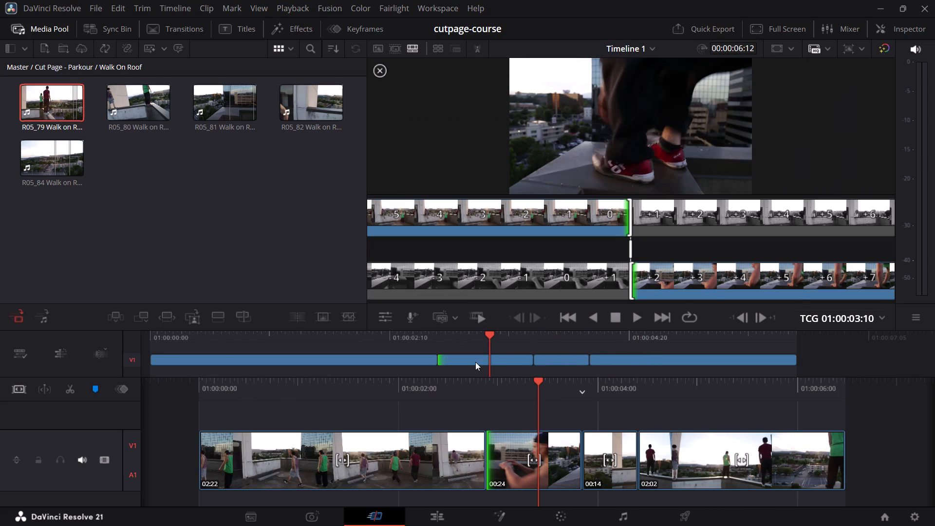
left_click(471, 346)
left_click_drag(453, 337, 452, 337)
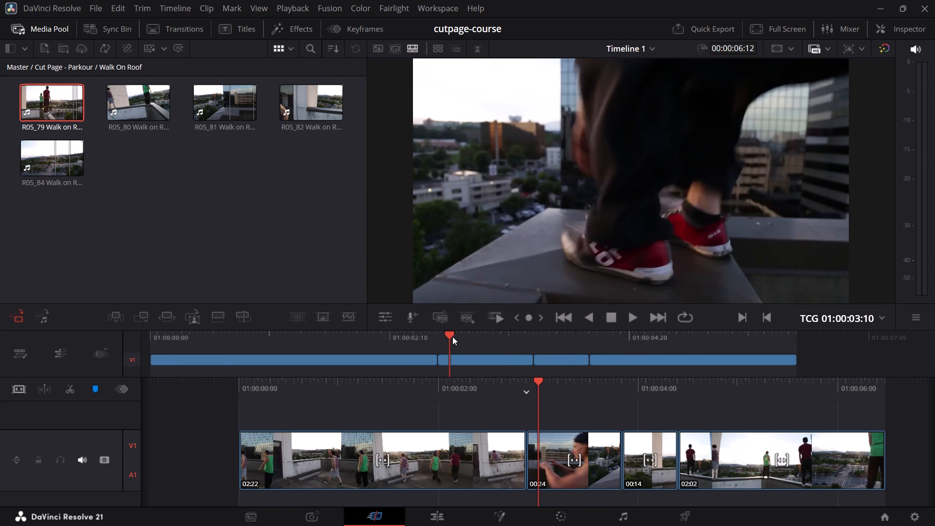
left_click_drag(452, 337, 460, 334)
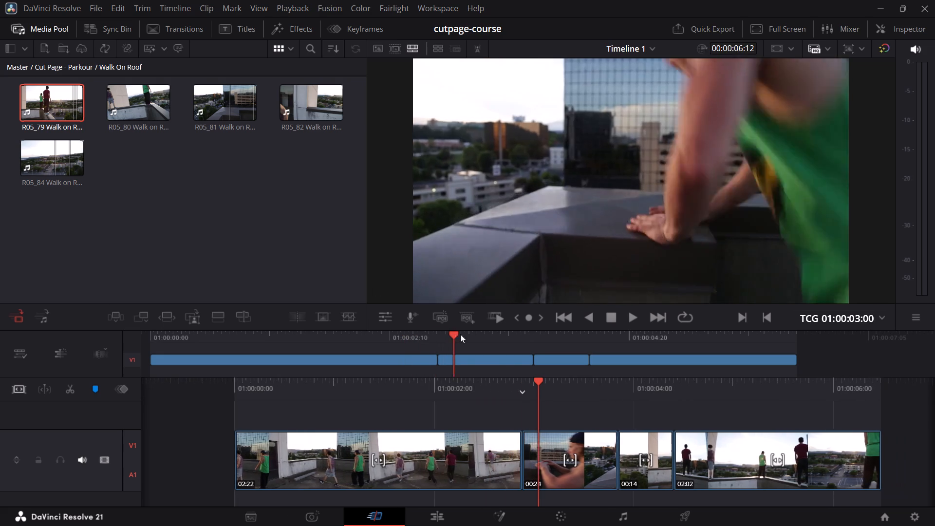
left_click_drag(460, 334, 511, 348)
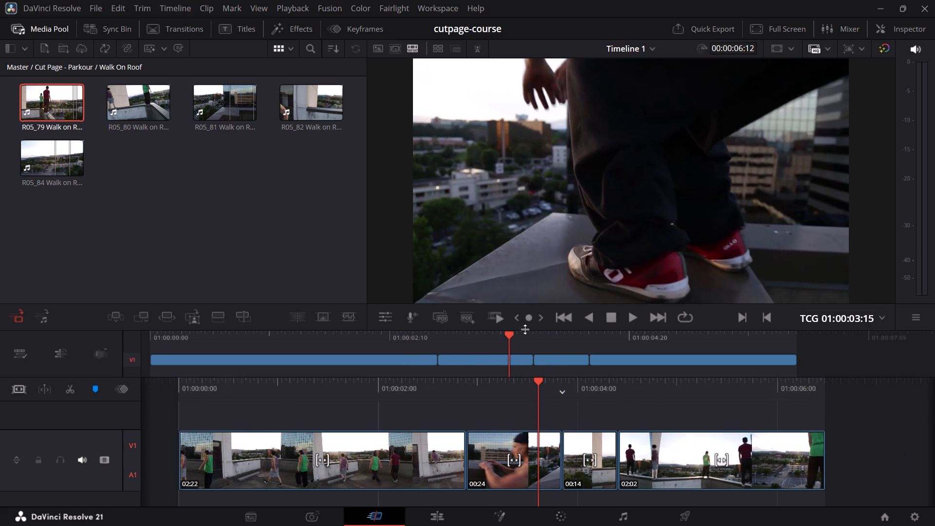
Extend the end of the inserted R05_79 shot before the final wide shot so the clip lasts 01:16.
left_click_drag(510, 335, 592, 336)
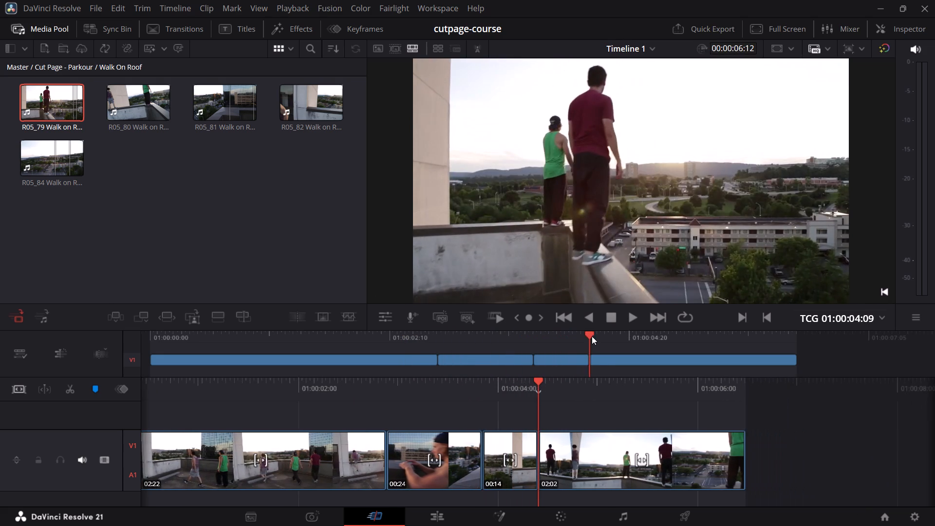
left_click_drag(592, 336, 601, 345)
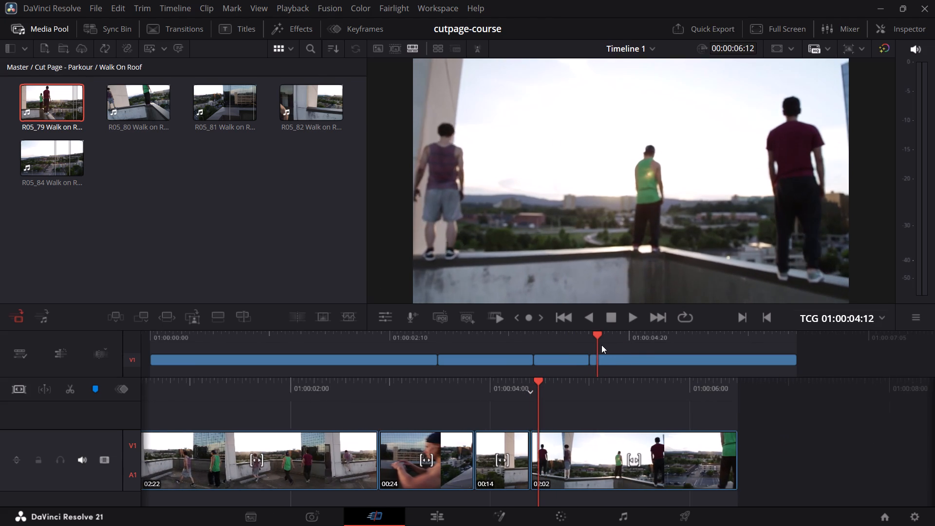
left_click_drag(601, 345, 586, 348)
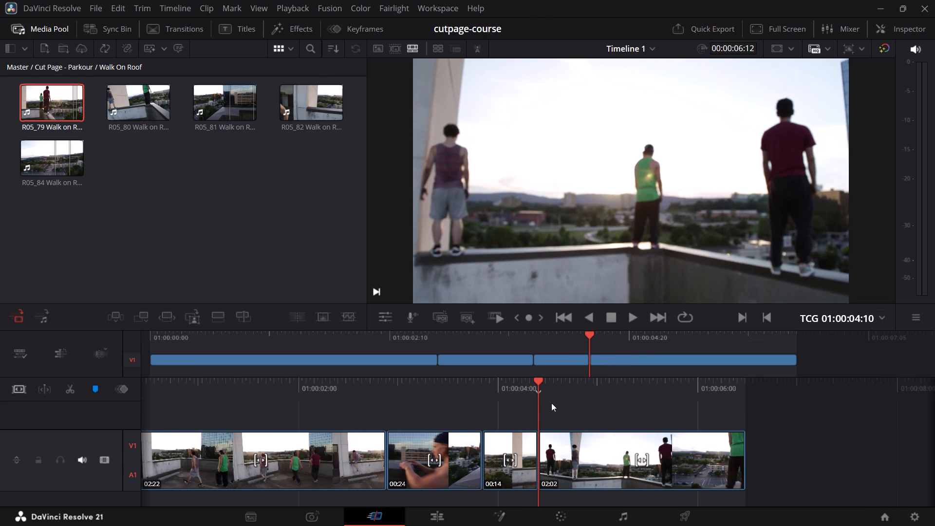
left_click(544, 456)
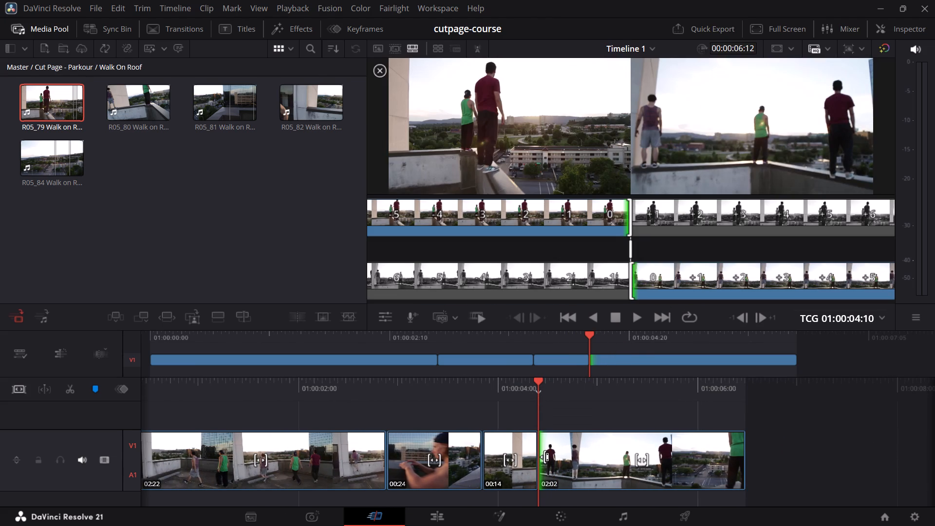
left_click_drag(634, 223, 638, 223)
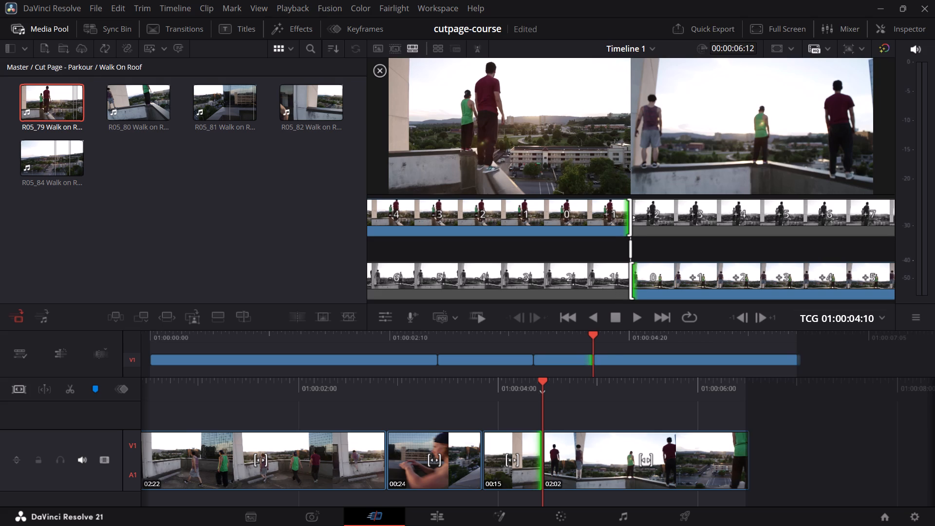
left_click_drag(638, 223, 708, 229)
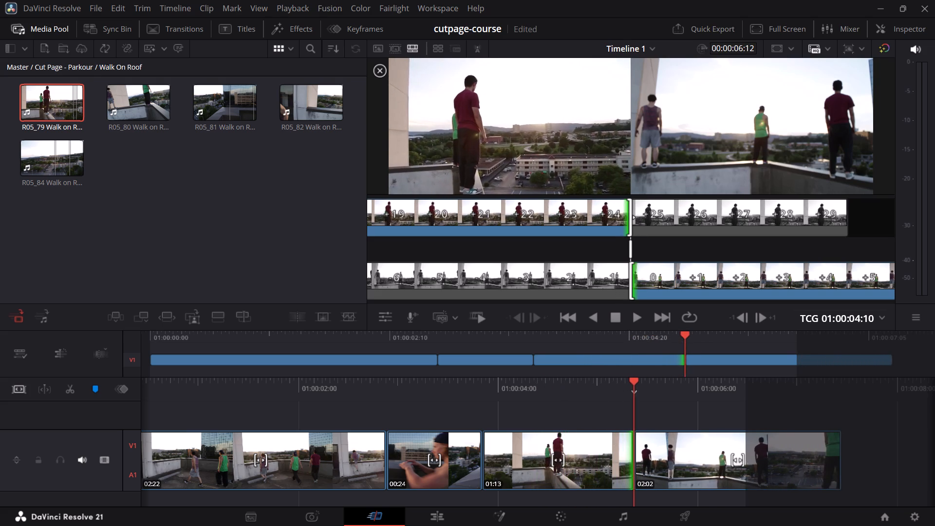
left_click_drag(708, 229, 717, 230)
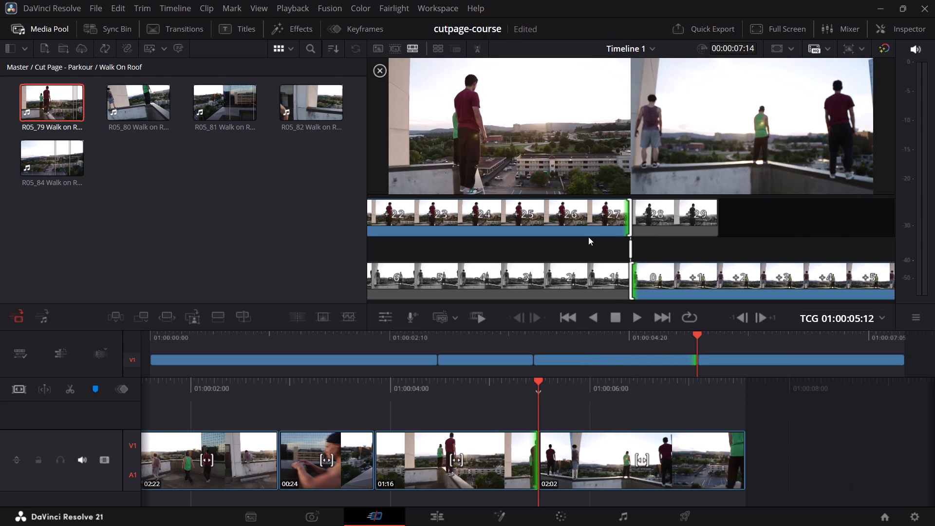
Play the cuts around the extended R05_79 shot, including a run from the opening shot, to examine pacing and continuity.
left_click(533, 334)
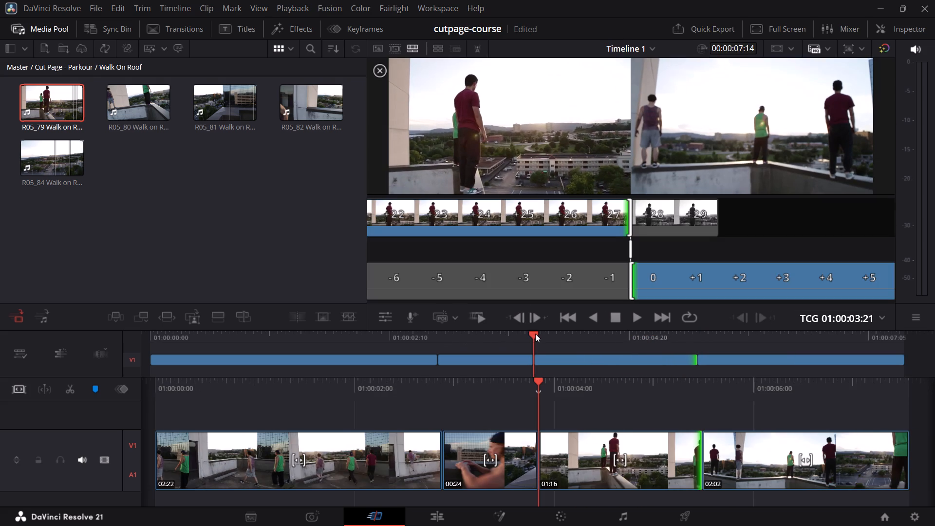
key("slash")
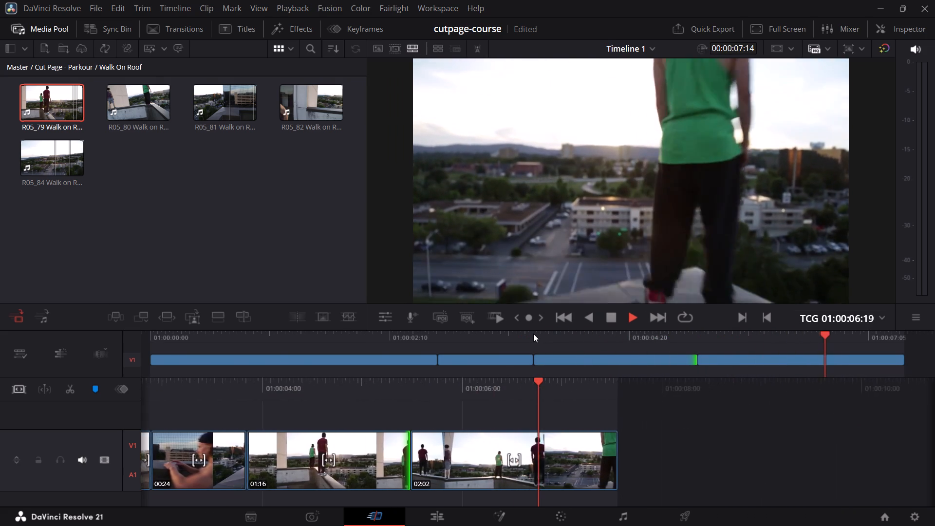
key("space")
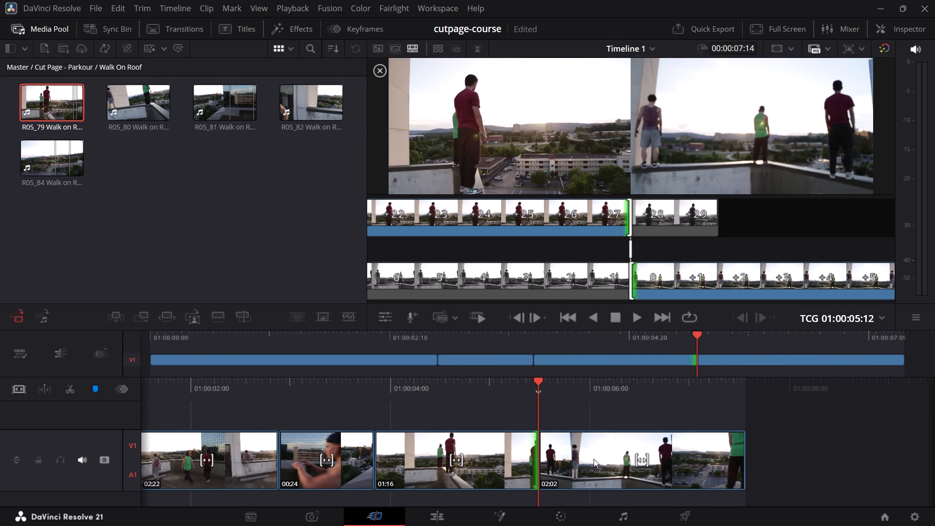
key("space")
key("space")
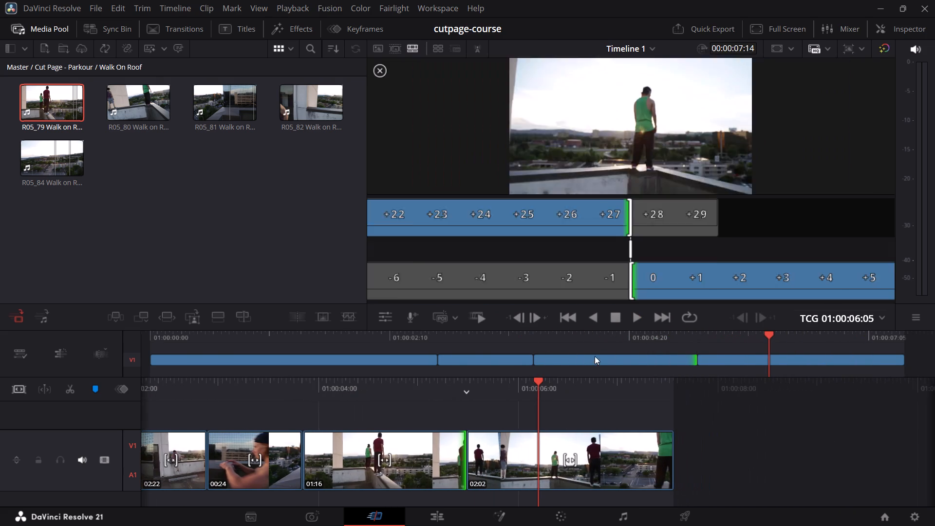
left_click(433, 339)
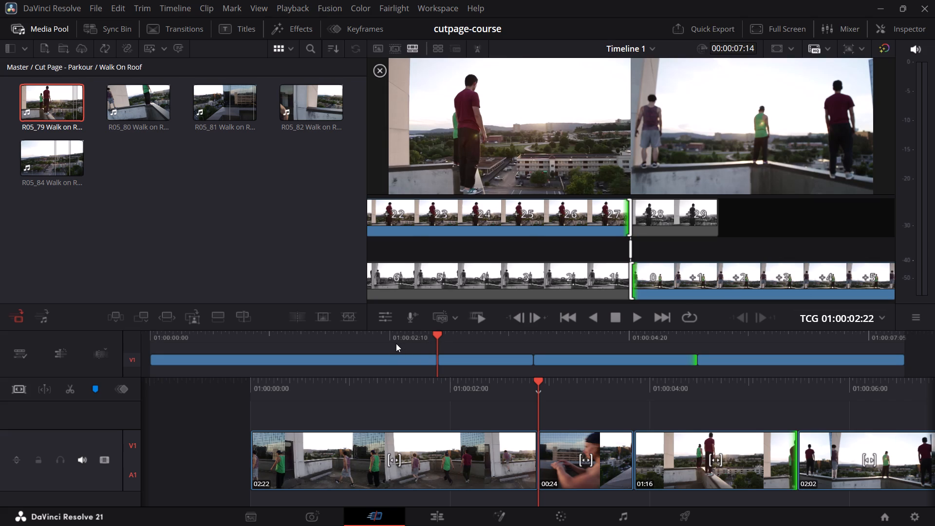
left_click(391, 347)
left_click_drag(338, 338, 312, 337)
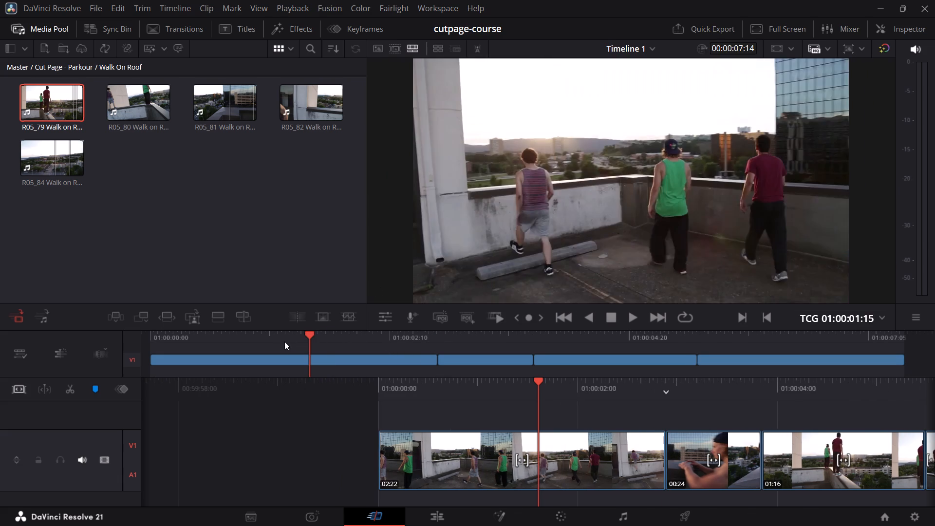
key("space")
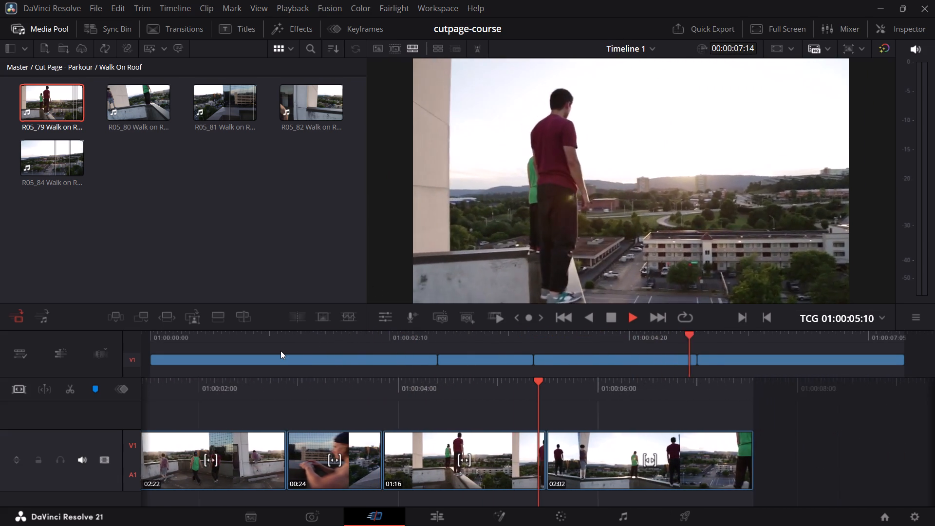
key("space")
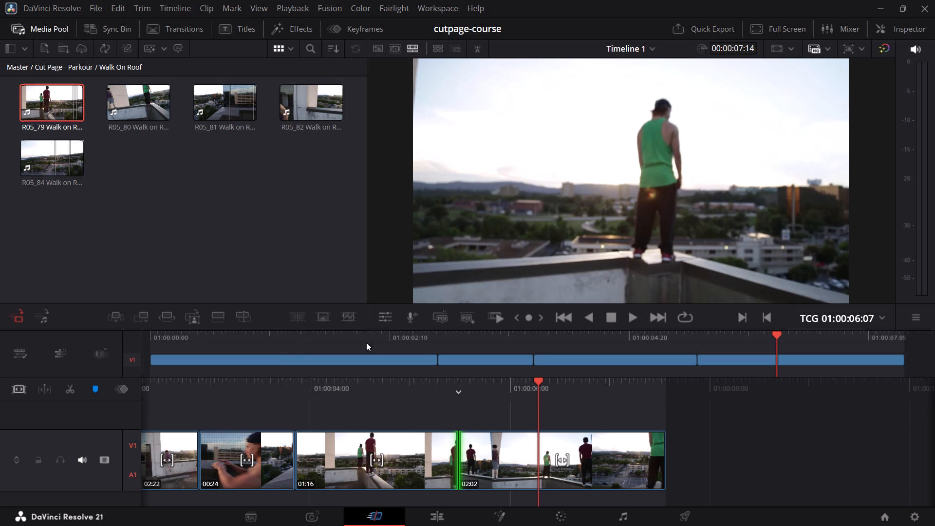
Scrub back from the final wide shot through the opening shot to examine the action leading into the ledge close-up.
left_click_drag(560, 336, 683, 343)
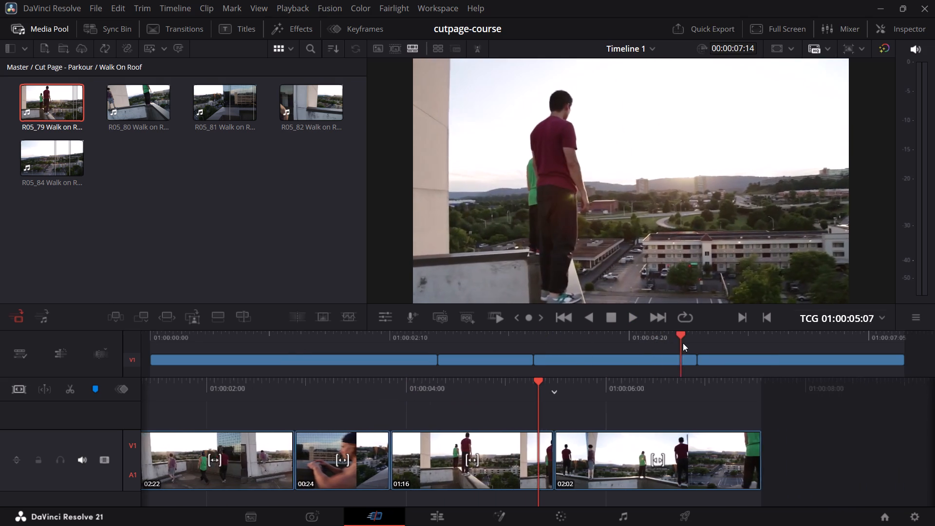
left_click_drag(683, 343, 534, 351)
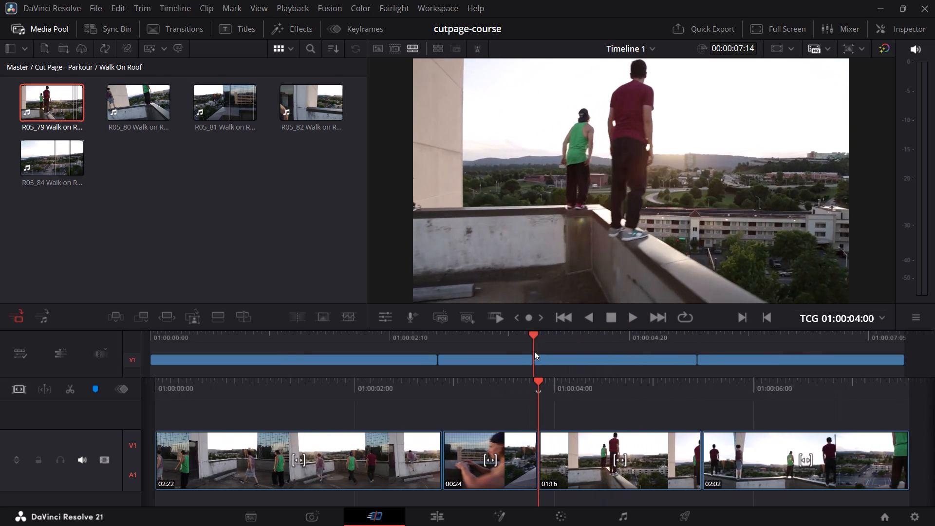
left_click_drag(534, 351, 416, 339)
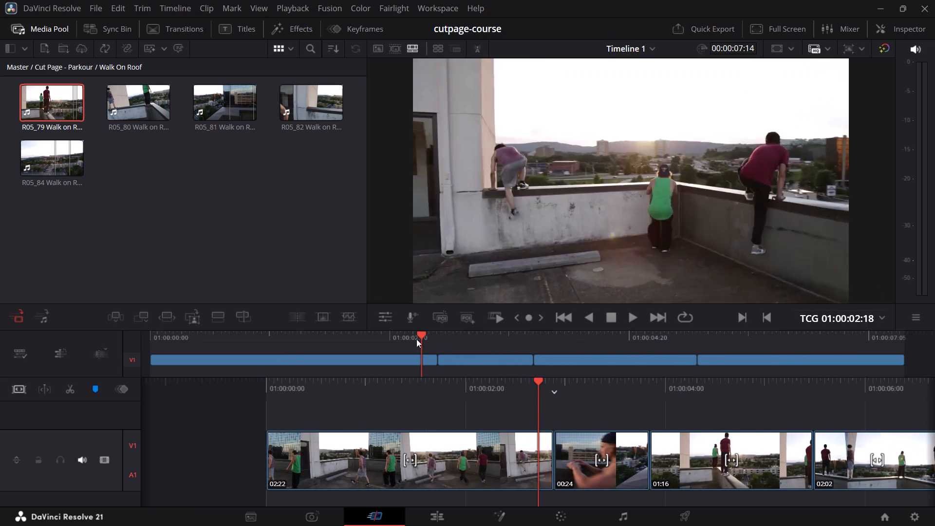
left_click_drag(416, 339, 271, 339)
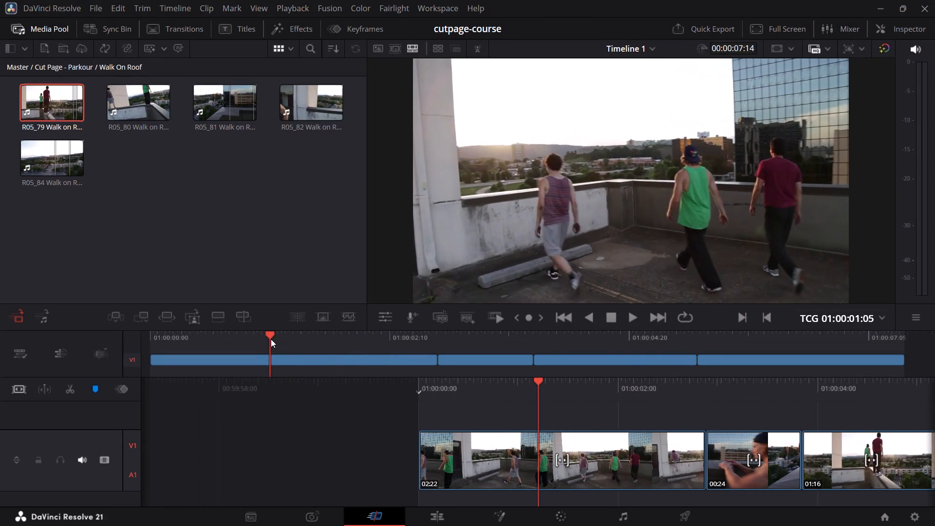
left_click_drag(271, 339, 297, 336)
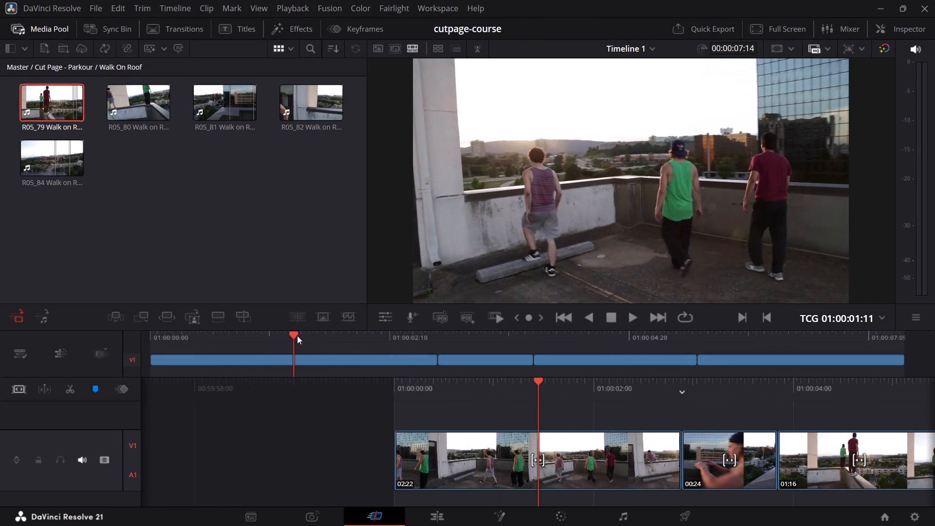
left_click_drag(297, 336, 372, 336)
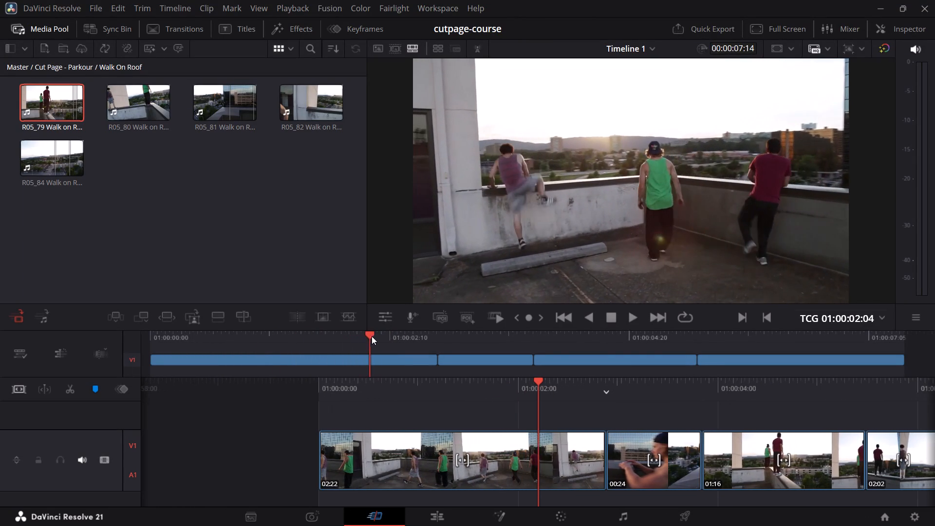
left_click_drag(372, 336, 430, 339)
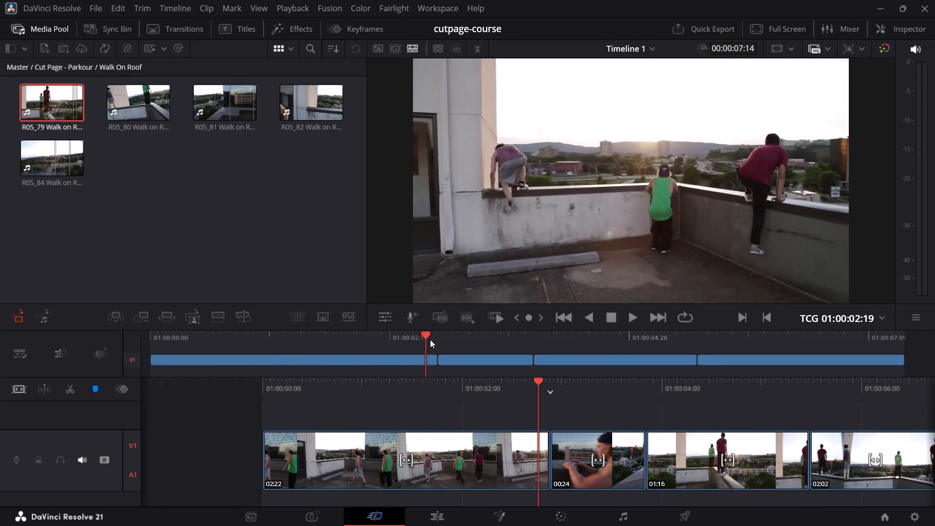
left_click_drag(430, 339, 407, 342)
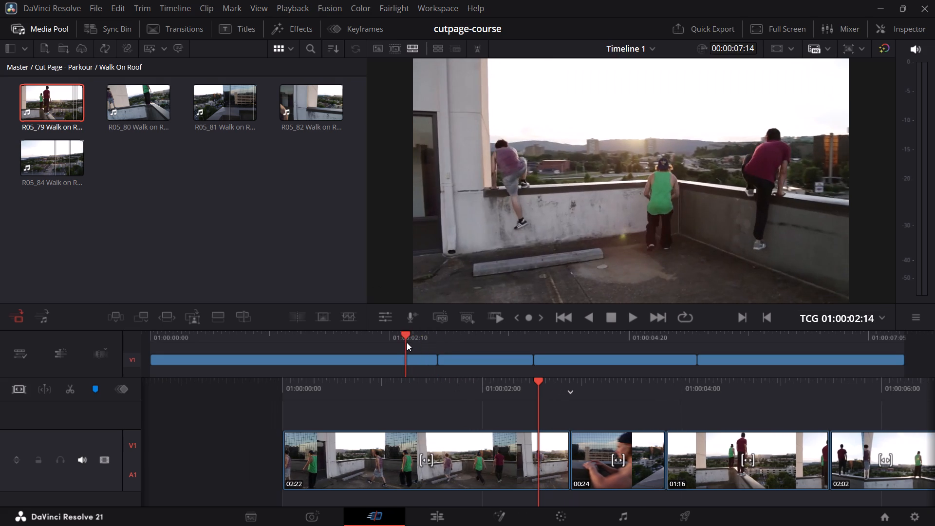
left_click_drag(407, 342, 406, 342)
left_click_drag(406, 342, 406, 343)
left_click_drag(406, 343, 418, 345)
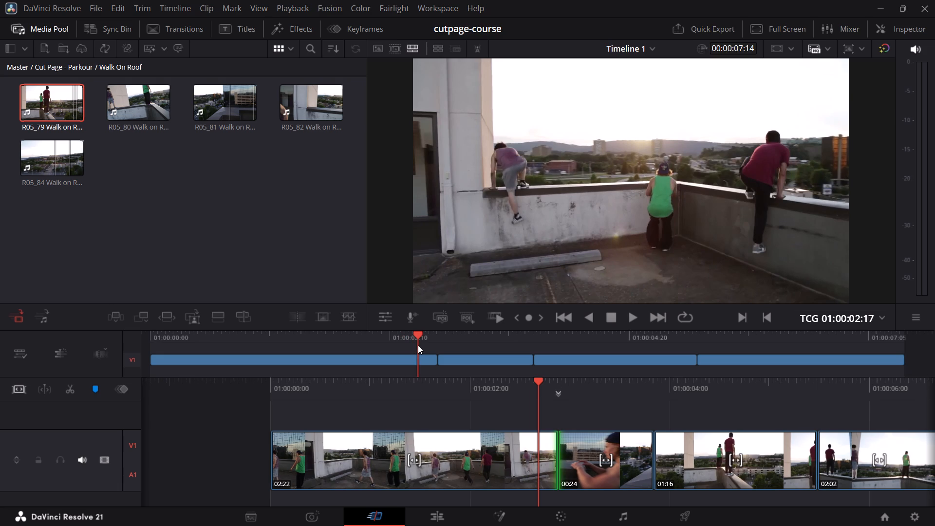
left_click_drag(418, 345, 421, 345)
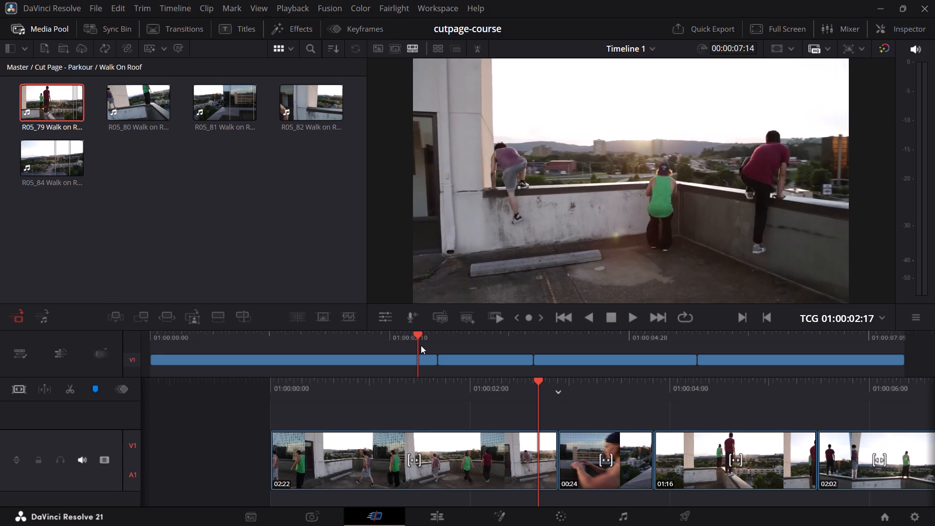
left_click_drag(421, 345, 432, 349)
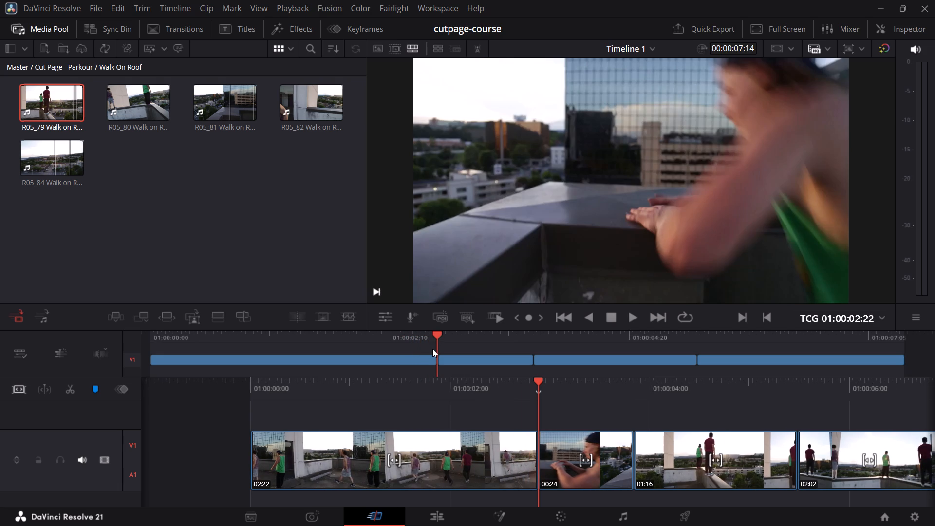
left_click_drag(432, 349, 445, 353)
Scrub back and forth over the cut from the ledge close-up to the R05_79 shot to examine its continuity.
left_click_drag(445, 353, 514, 360)
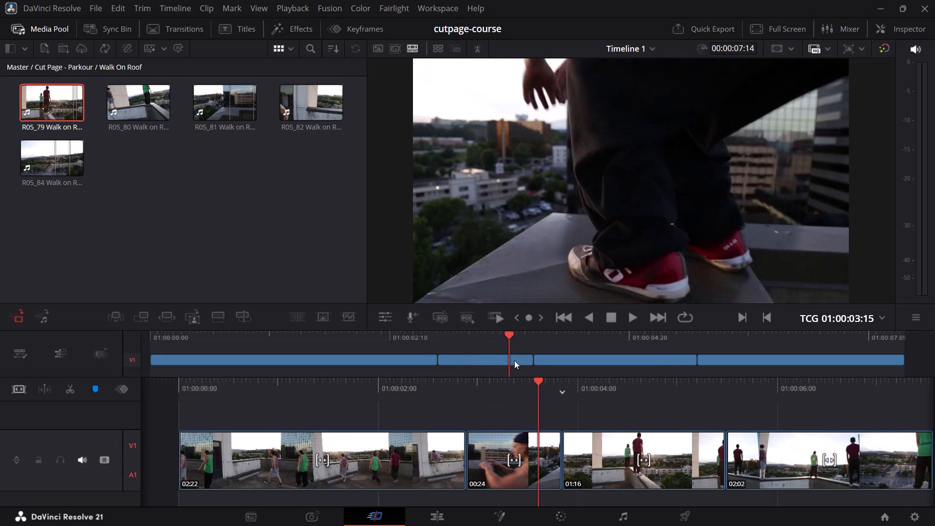
left_click_drag(514, 360, 535, 357)
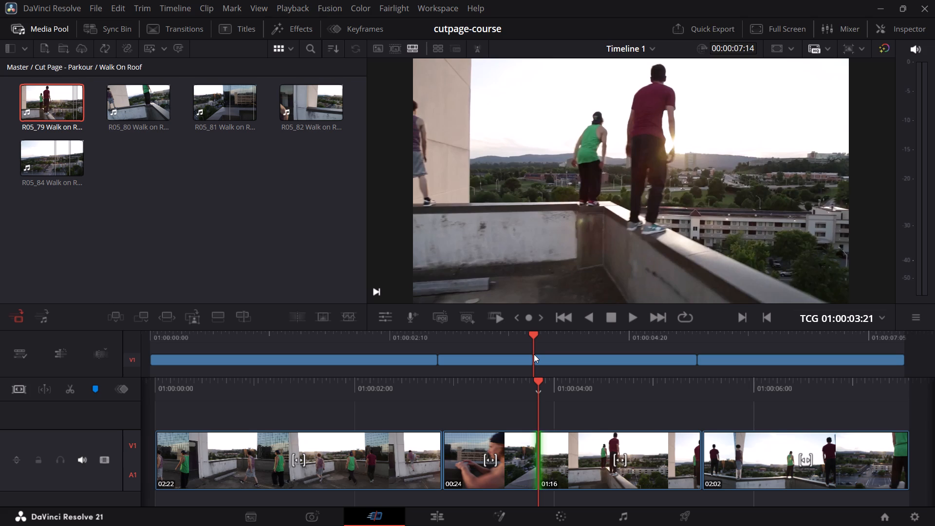
left_click_drag(533, 334, 501, 340)
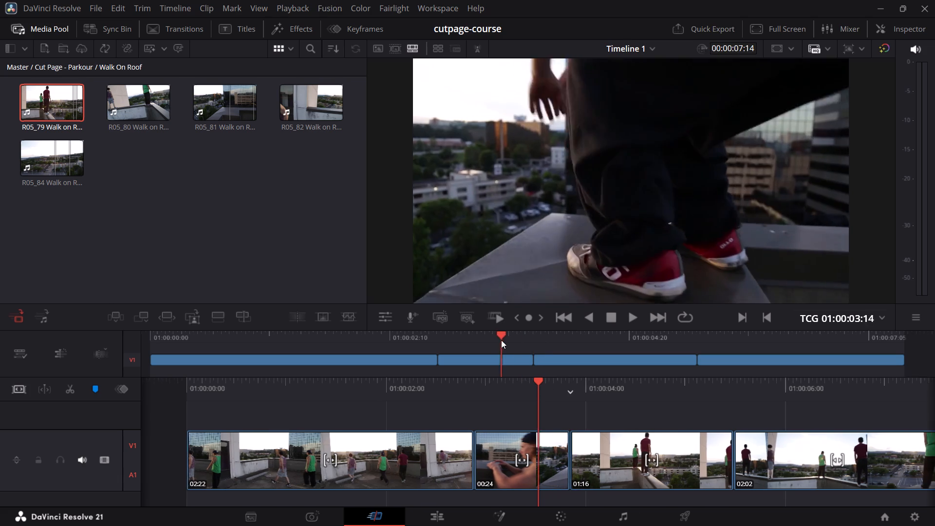
left_click_drag(501, 340, 535, 344)
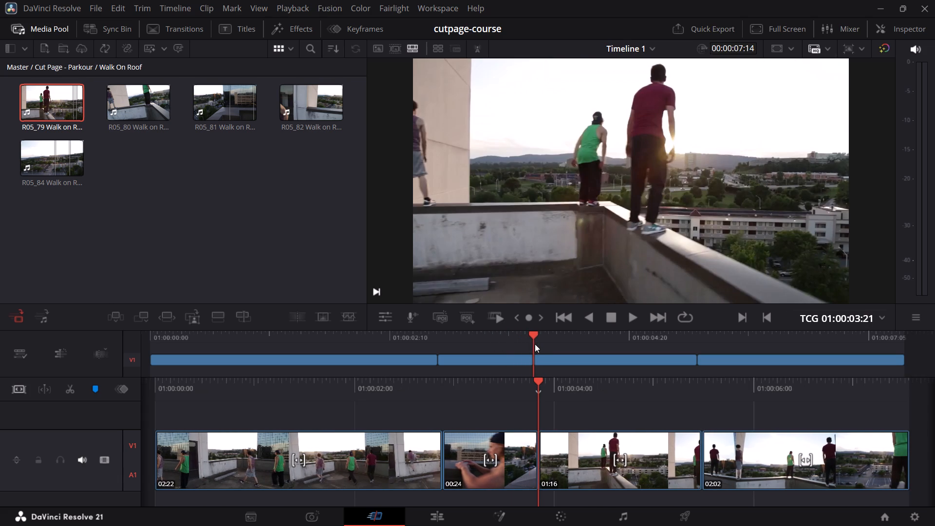
left_click_drag(535, 344, 513, 346)
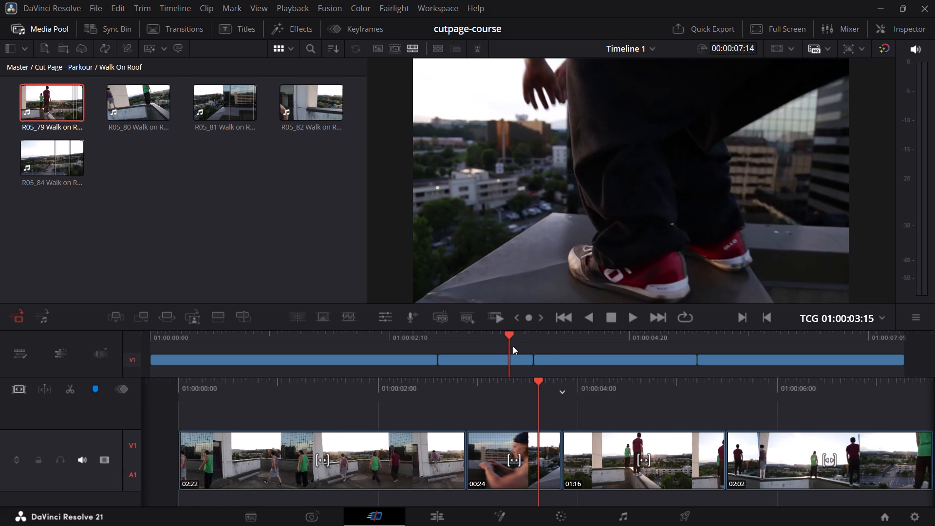
left_click_drag(513, 346, 526, 349)
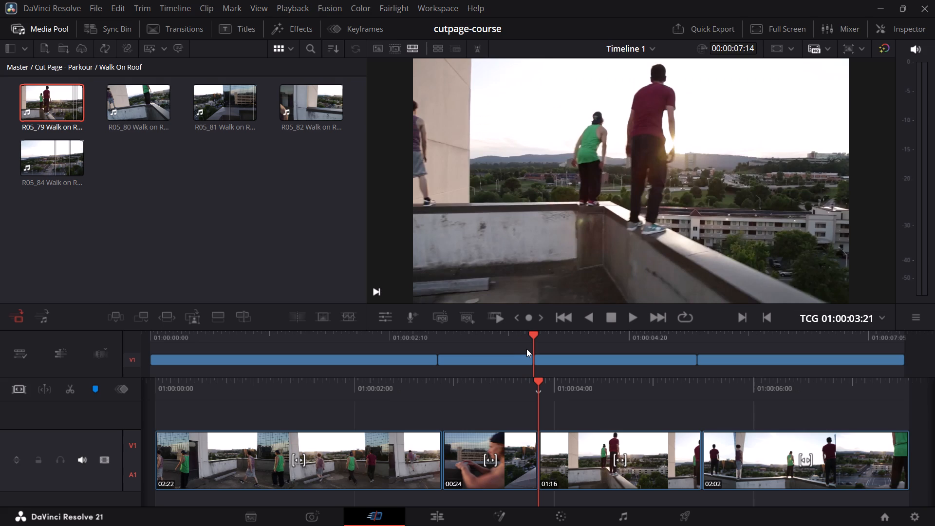
left_click_drag(526, 349, 527, 349)
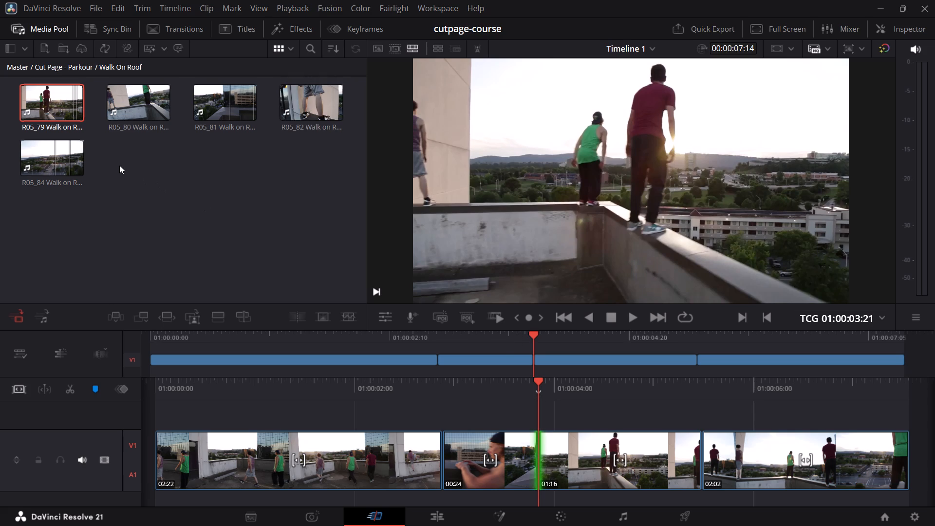
Preview the R05_80, R05_81, R05_82 and R05_84 source clips in the Walk On Roof bin.
left_click(121, 116)
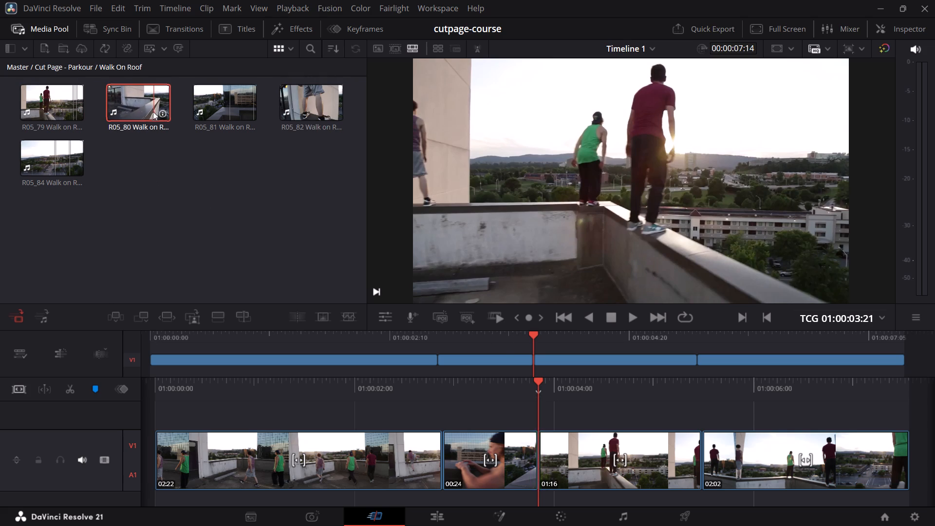
key("q")
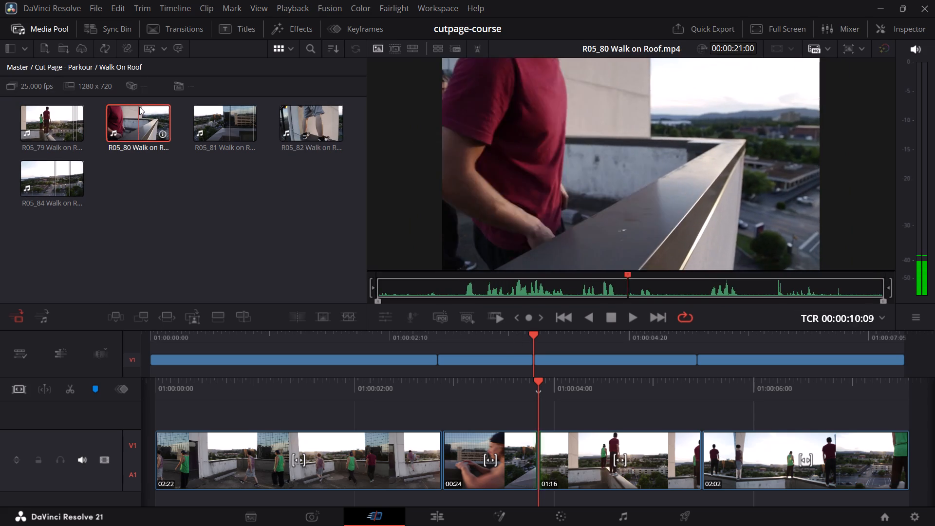
left_click(197, 117)
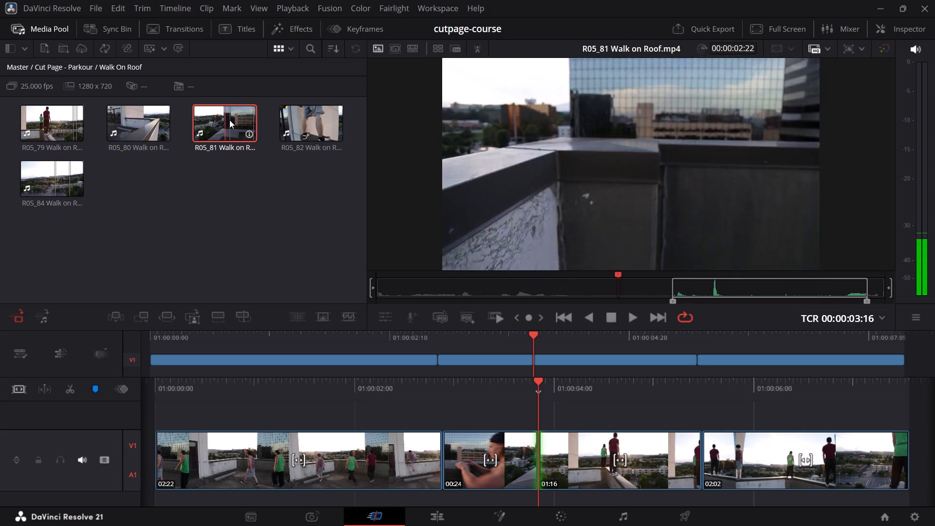
left_click(280, 120)
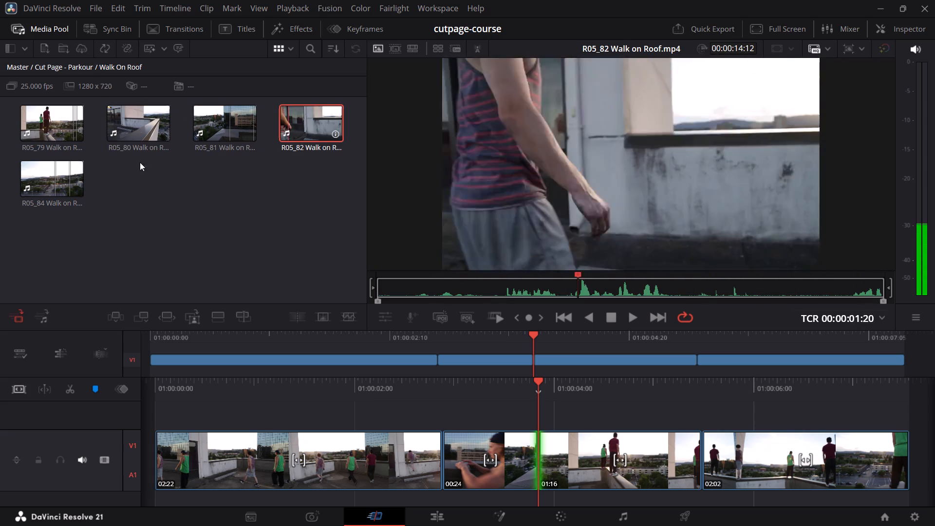
left_click(41, 182)
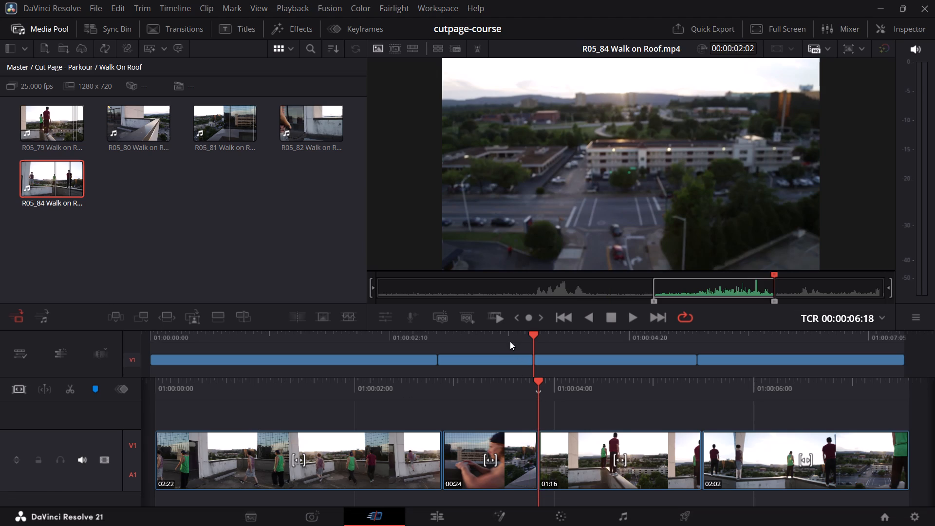
Scrub Timeline 1 from the start of the ledge close-up through R05_79 into the final wide shot to examine the cuts.
left_click_drag(505, 334, 443, 339)
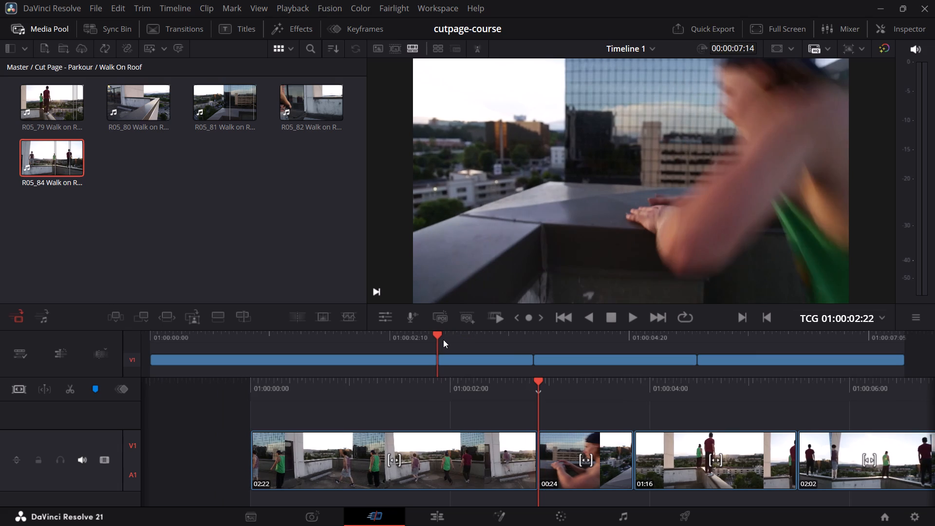
left_click_drag(443, 339, 500, 336)
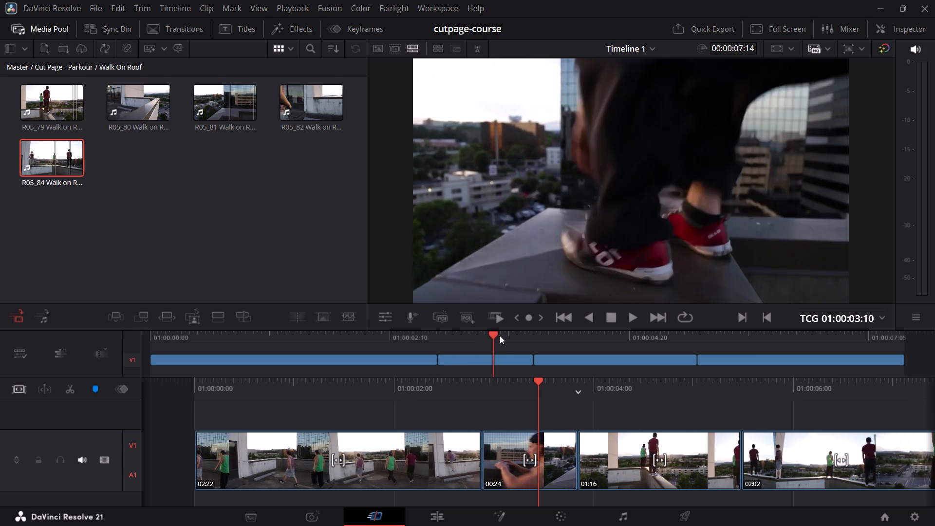
left_click_drag(500, 336, 535, 344)
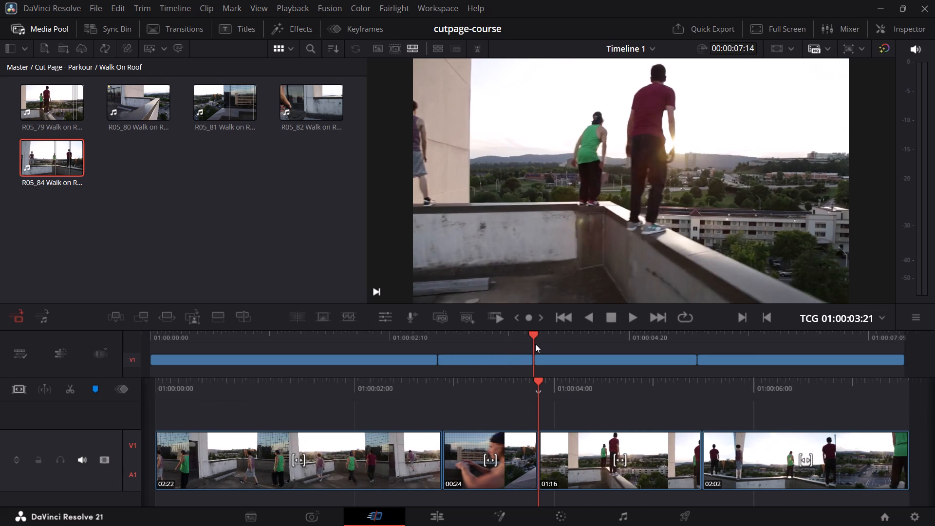
left_click_drag(535, 344, 530, 346)
left_click_drag(530, 346, 526, 346)
left_click_drag(526, 346, 531, 343)
left_click_drag(531, 343, 546, 341)
left_click_drag(546, 341, 751, 348)
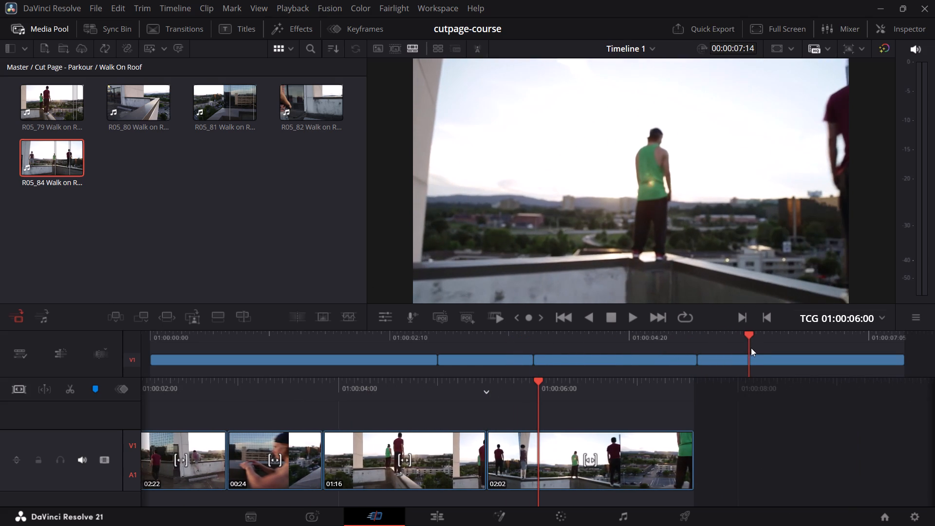
left_click_drag(751, 348, 697, 351)
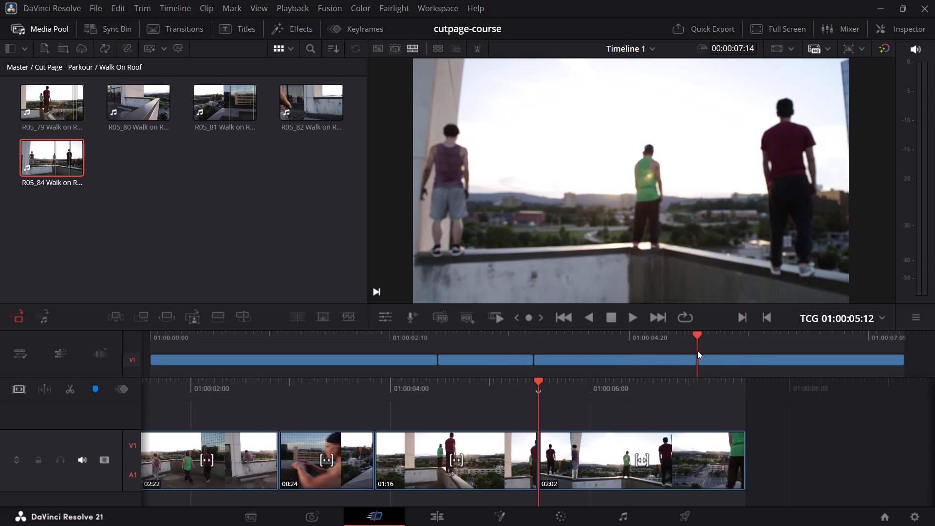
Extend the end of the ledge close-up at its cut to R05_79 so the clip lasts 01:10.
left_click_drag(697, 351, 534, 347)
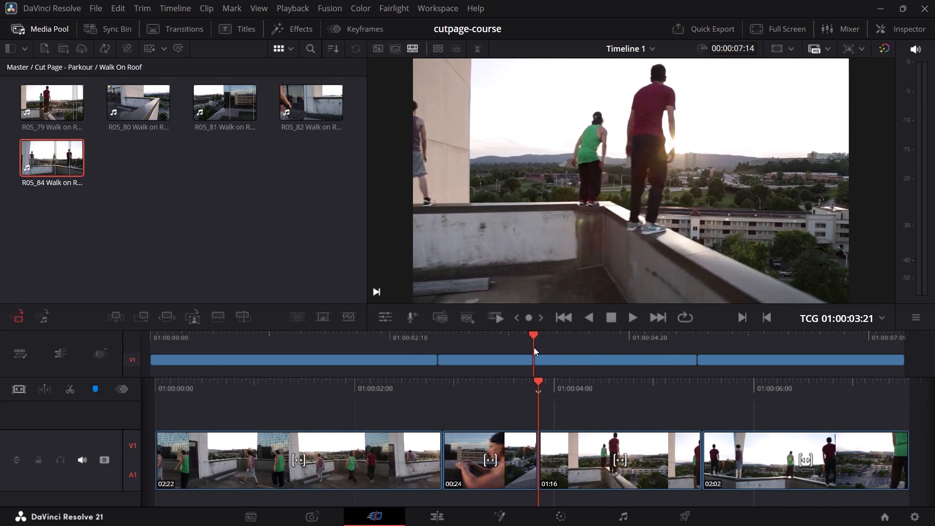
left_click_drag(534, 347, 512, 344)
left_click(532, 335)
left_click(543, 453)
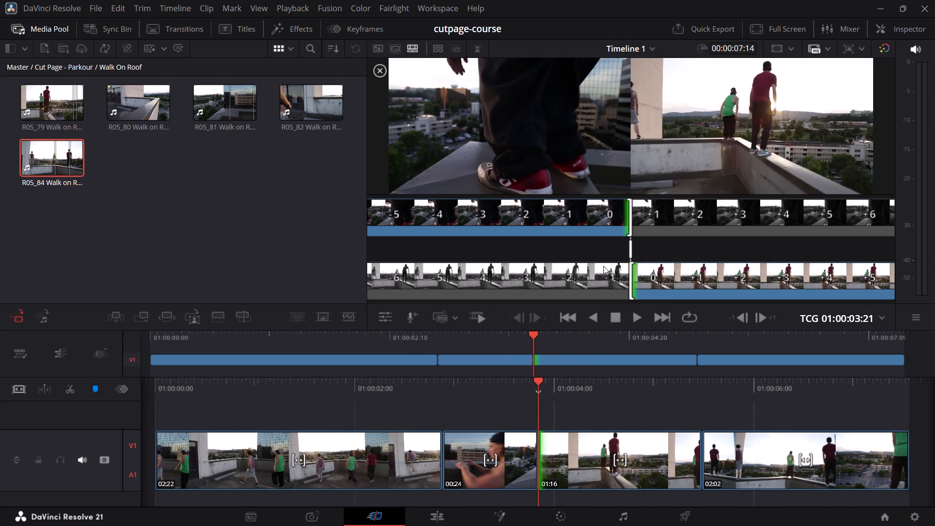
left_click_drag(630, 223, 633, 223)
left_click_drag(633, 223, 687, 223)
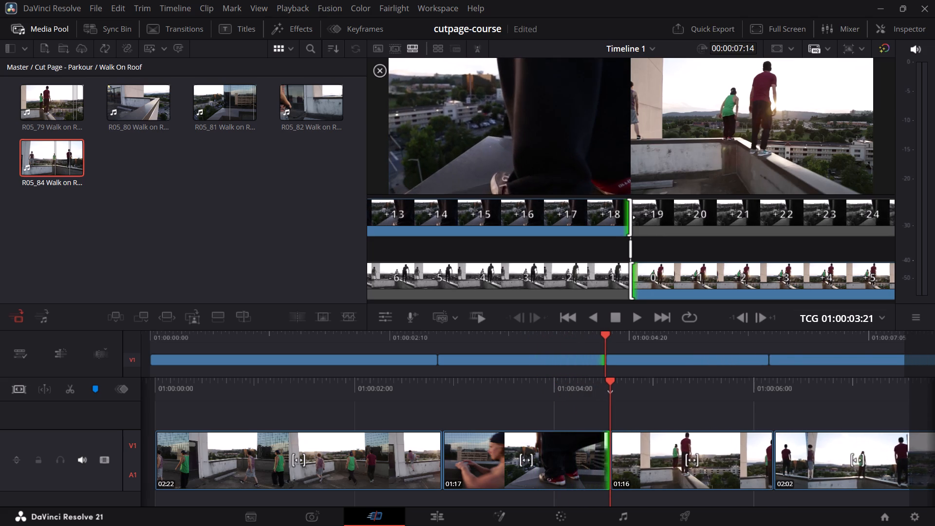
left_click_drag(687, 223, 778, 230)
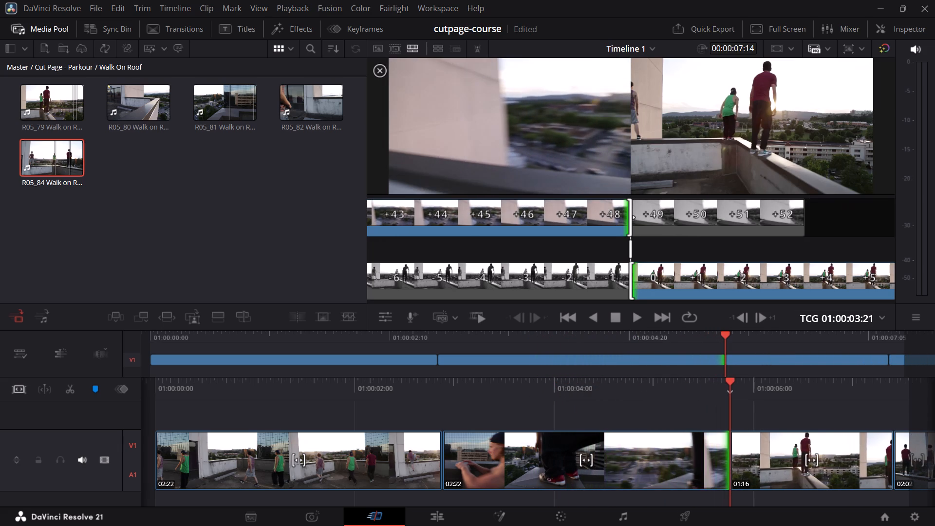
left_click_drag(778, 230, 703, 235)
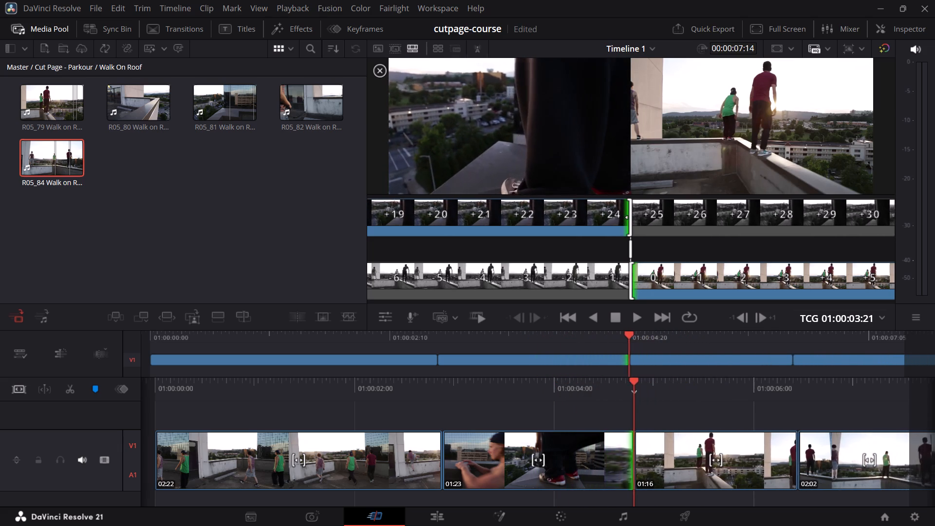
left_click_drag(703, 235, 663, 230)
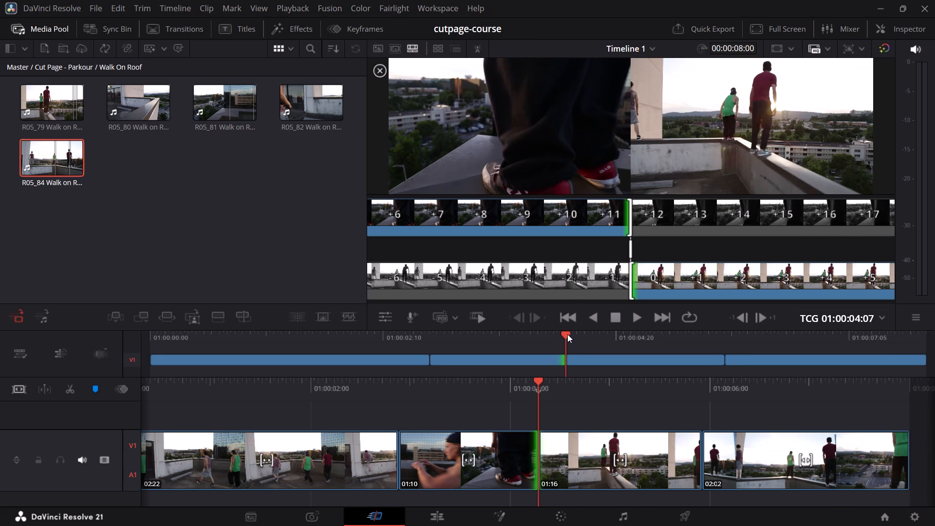
Scrub back and forth from the ledge close-up through R05_79 into the final wide shot to examine the cuts.
left_click_drag(567, 334, 549, 330)
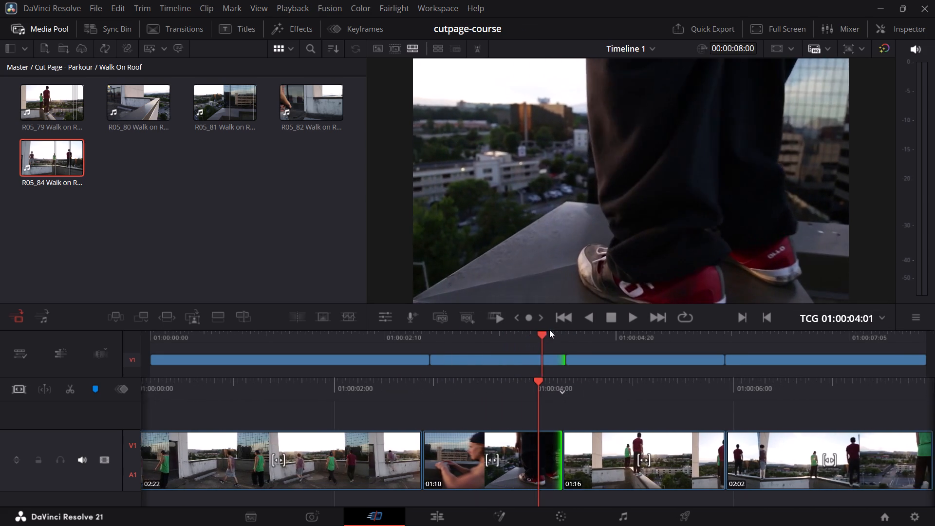
left_click_drag(549, 330, 733, 360)
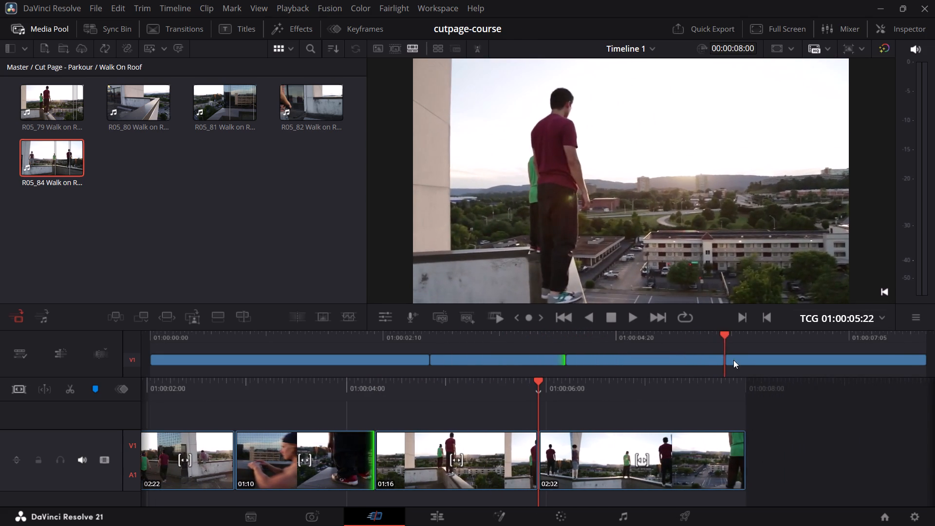
left_click_drag(733, 360, 799, 379)
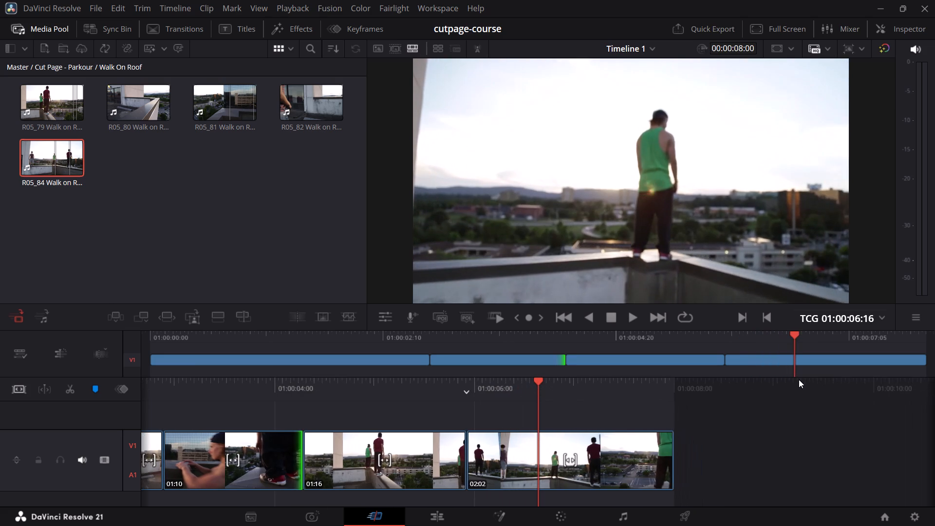
left_click_drag(799, 379, 634, 385)
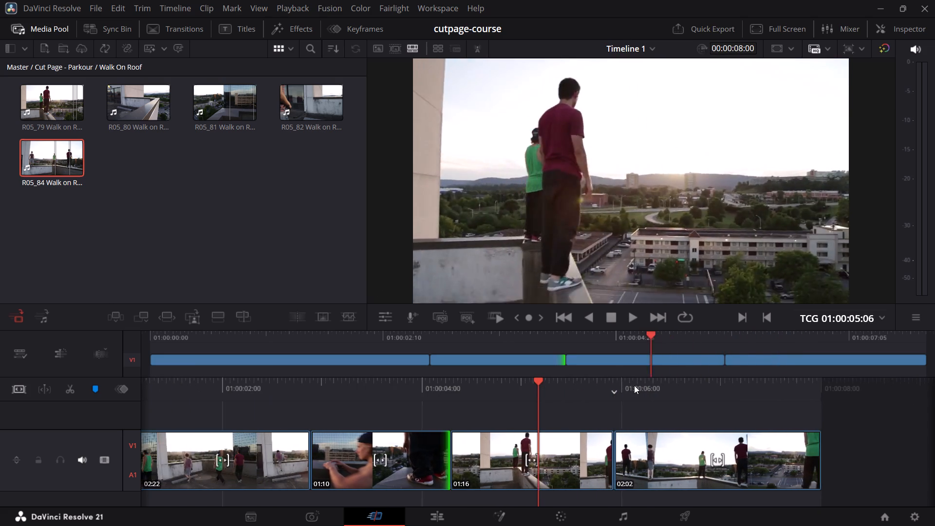
left_click_drag(634, 385, 562, 382)
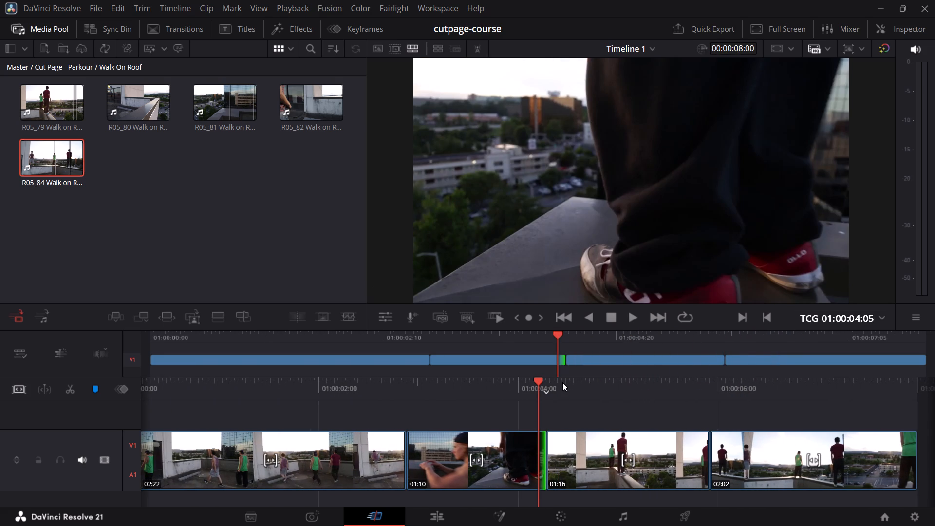
left_click_drag(562, 382, 837, 405)
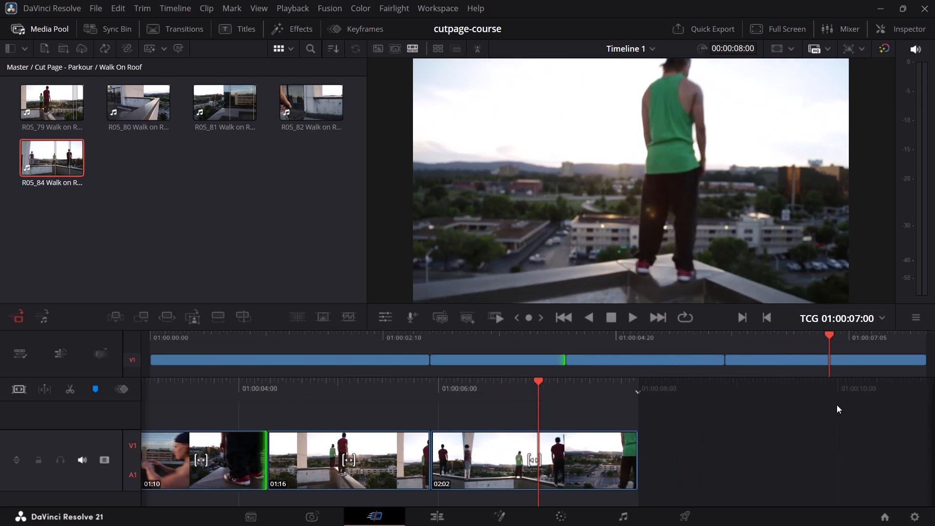
left_click_drag(837, 405, 735, 418)
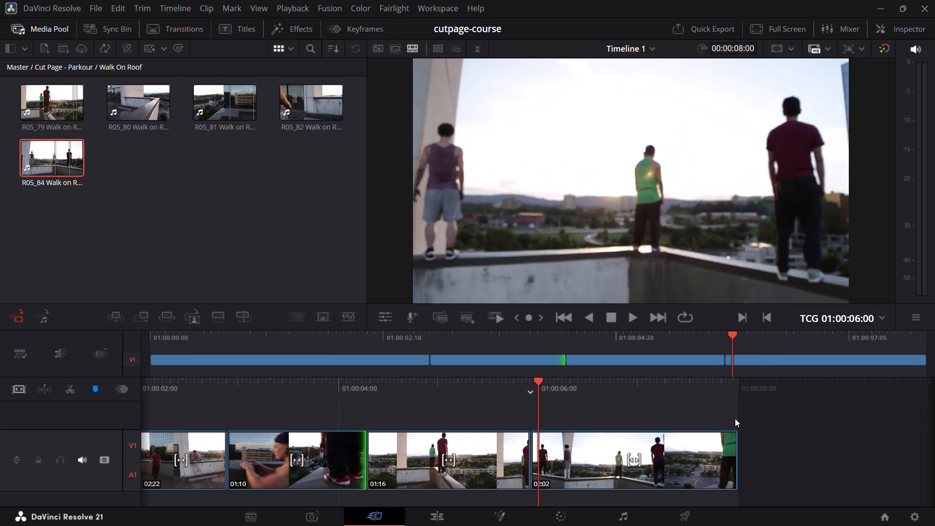
left_click_drag(735, 418, 707, 422)
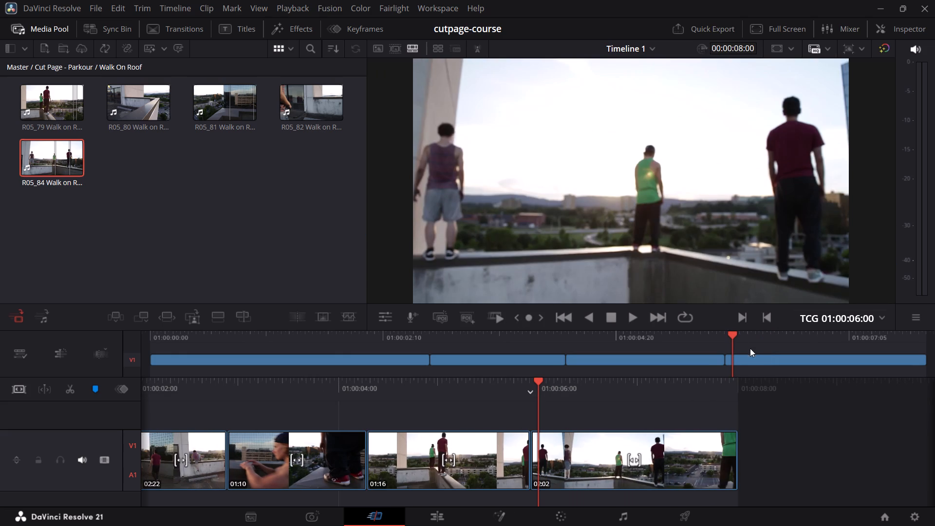
left_click_drag(730, 334, 754, 341)
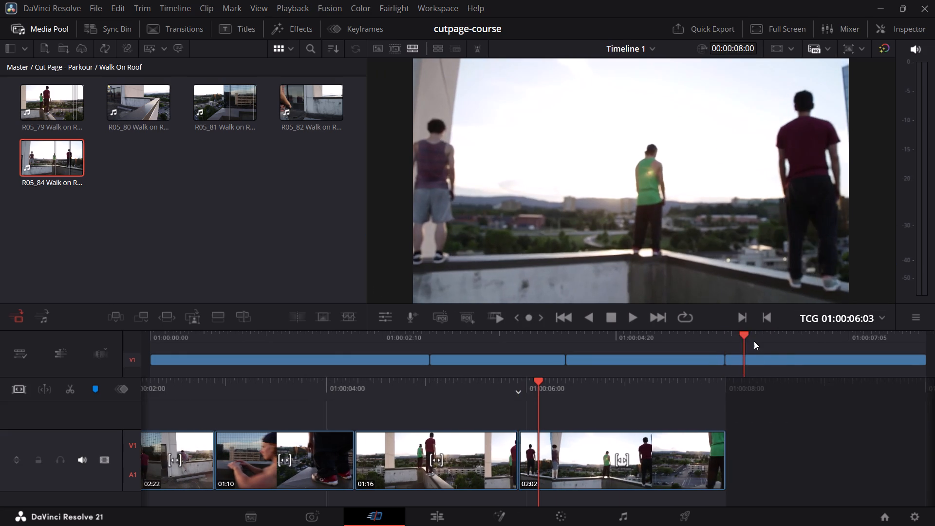
left_click_drag(754, 341, 751, 360)
Delete the R05_79 shot between the ledge close-up and the final wide shot, closing the gap.
left_click(677, 361)
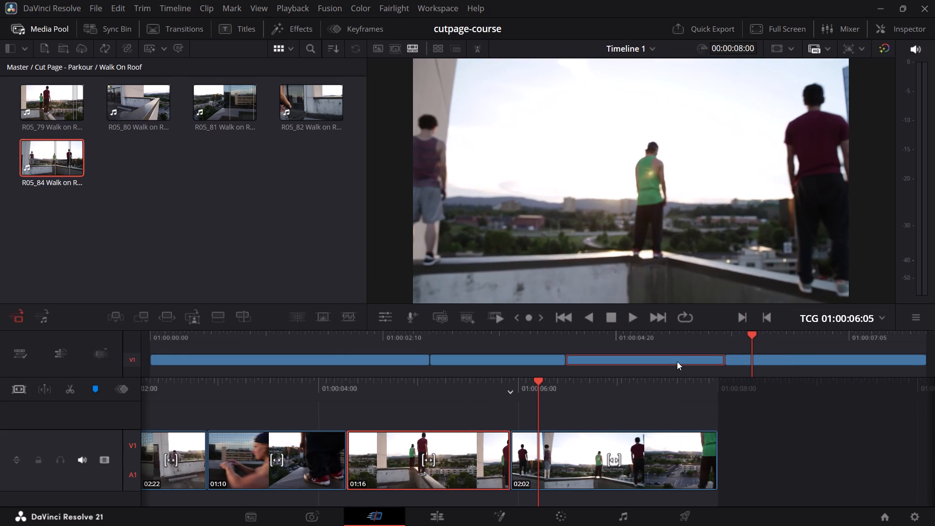
key("BackSpace")
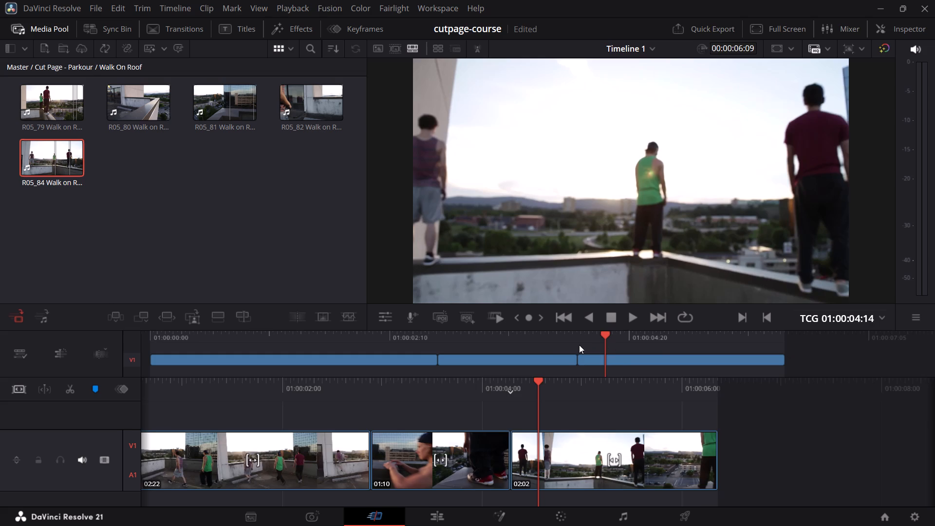
Extend the end of the ledge close-up through its whip pan so the clip lasts 02:19 before the final wide shot.
left_click_drag(578, 342, 442, 344)
key("space")
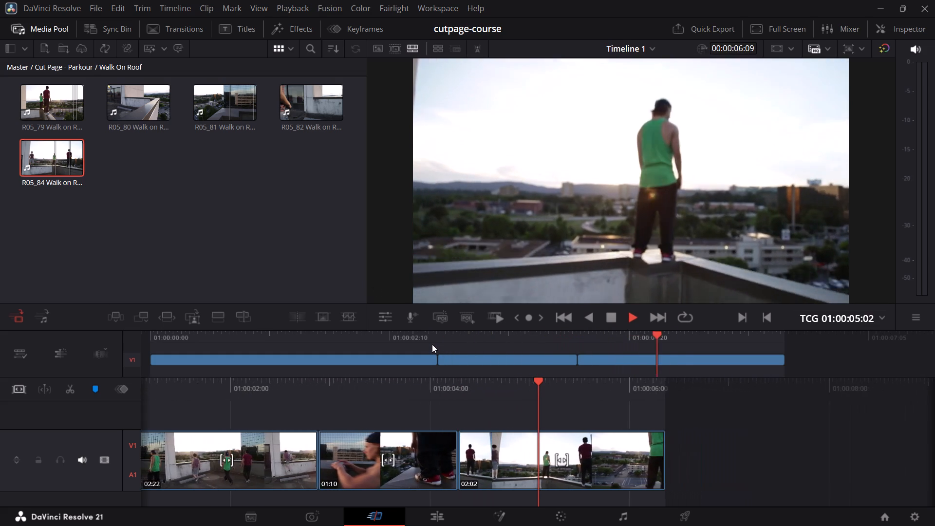
key("space")
left_click(579, 336)
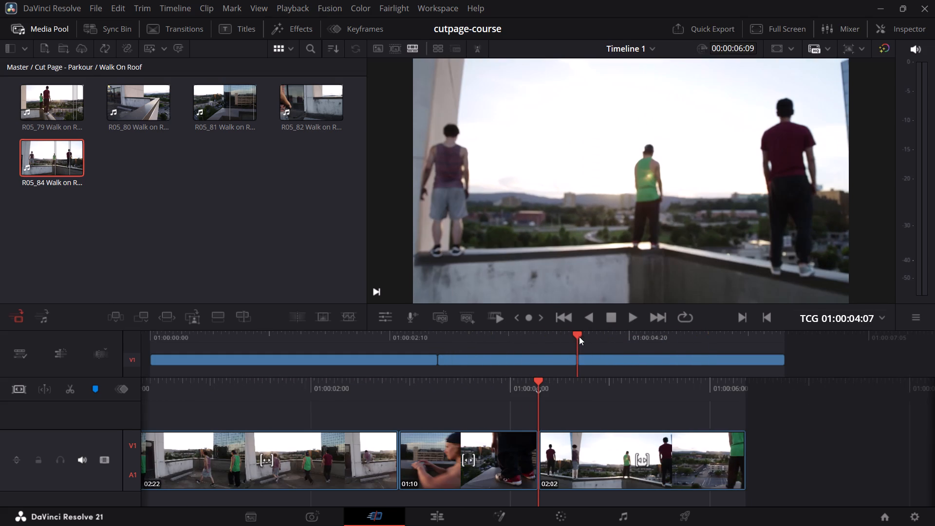
left_click(534, 457)
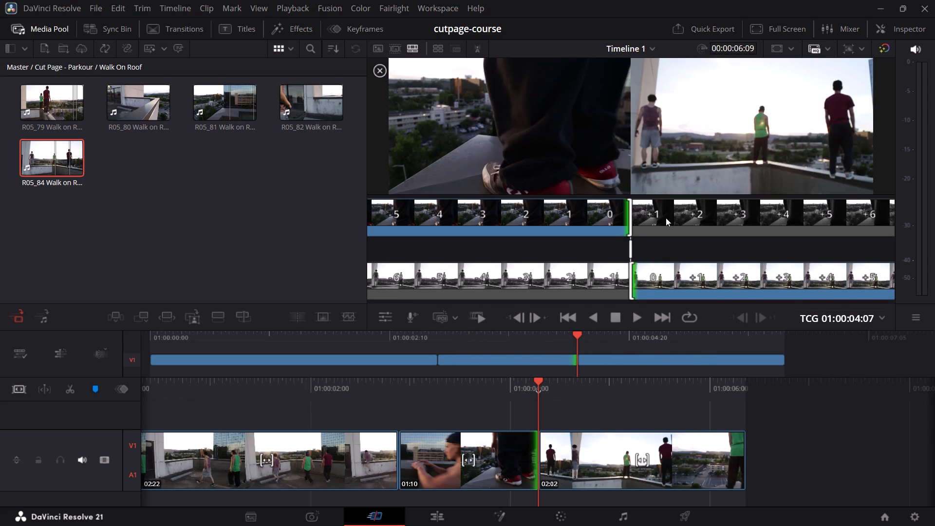
left_click_drag(630, 223, 632, 223)
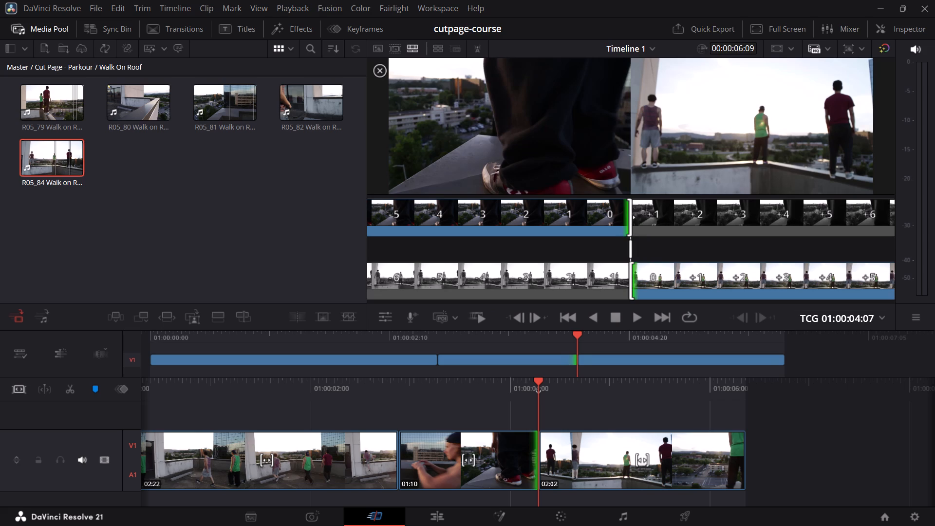
left_click_drag(632, 223, 636, 223)
left_click_drag(630, 219, 634, 219)
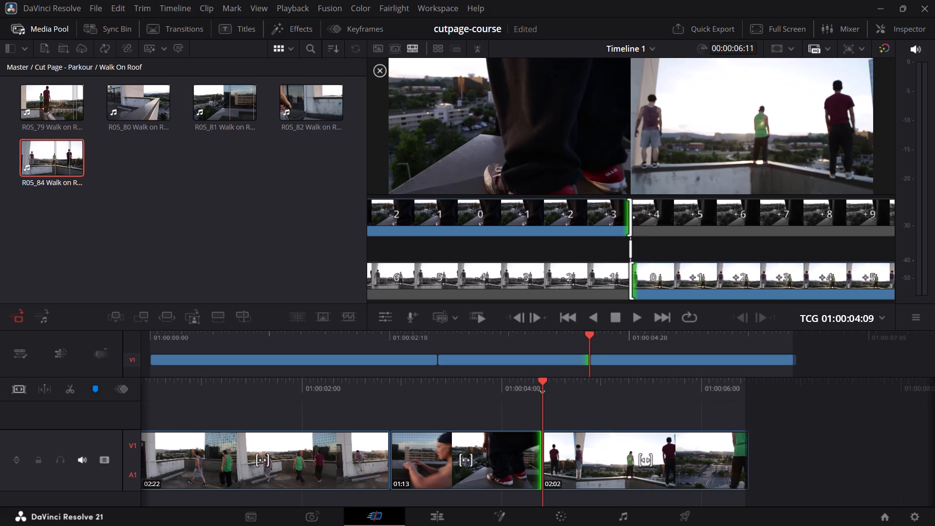
left_click_drag(634, 219, 702, 218)
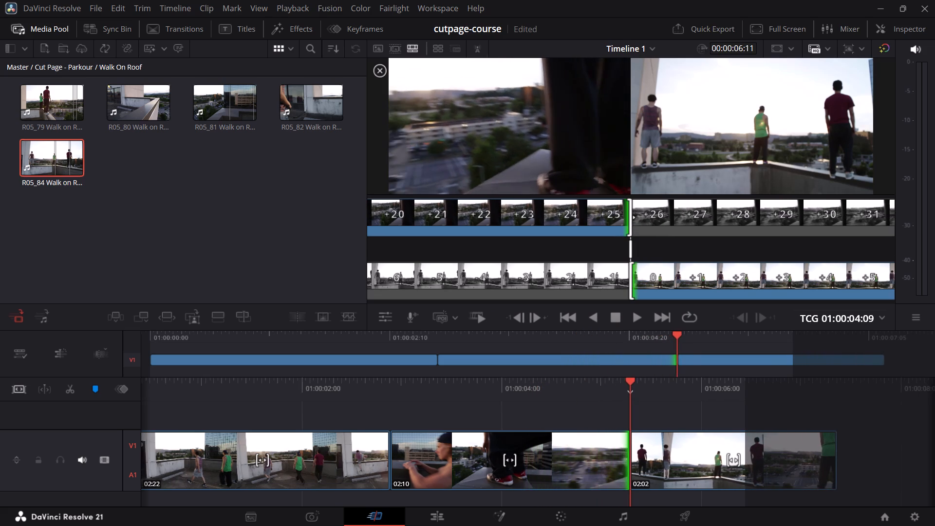
left_click_drag(702, 218, 719, 220)
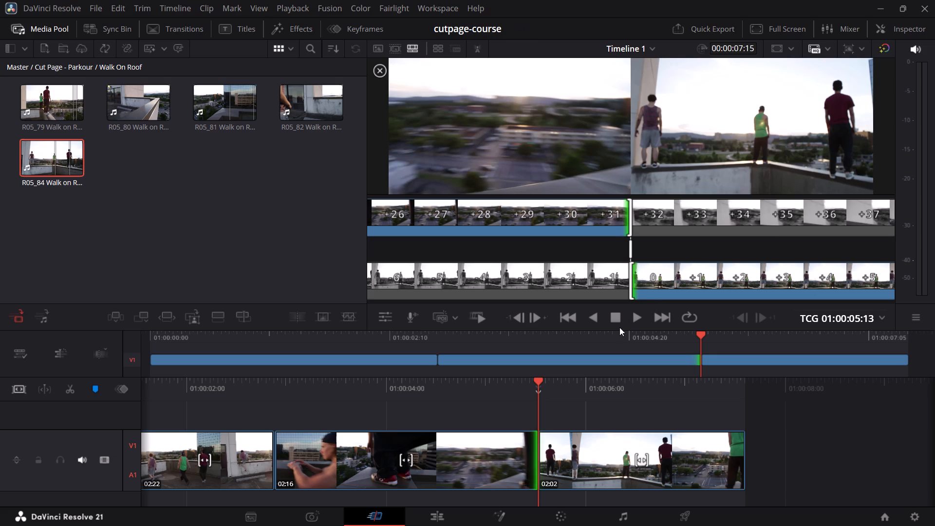
left_click(539, 317)
left_click(539, 317)
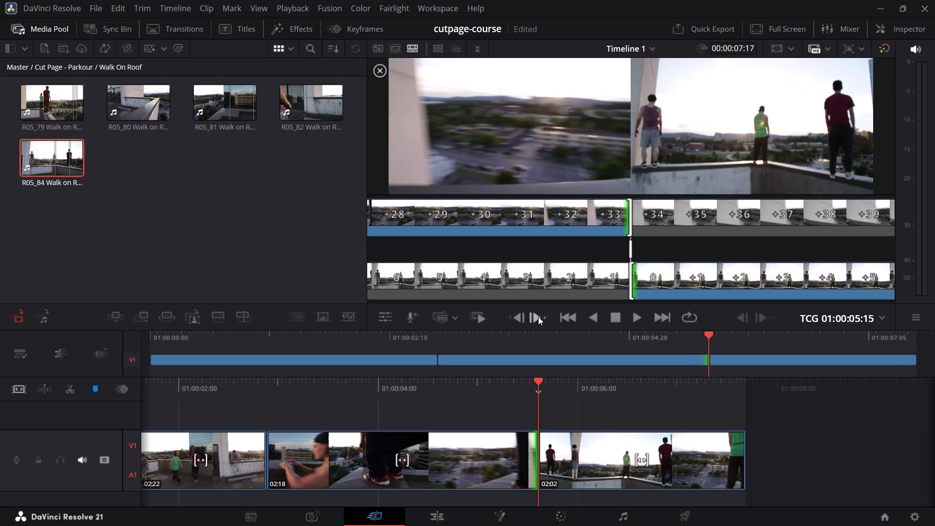
double_click(538, 314)
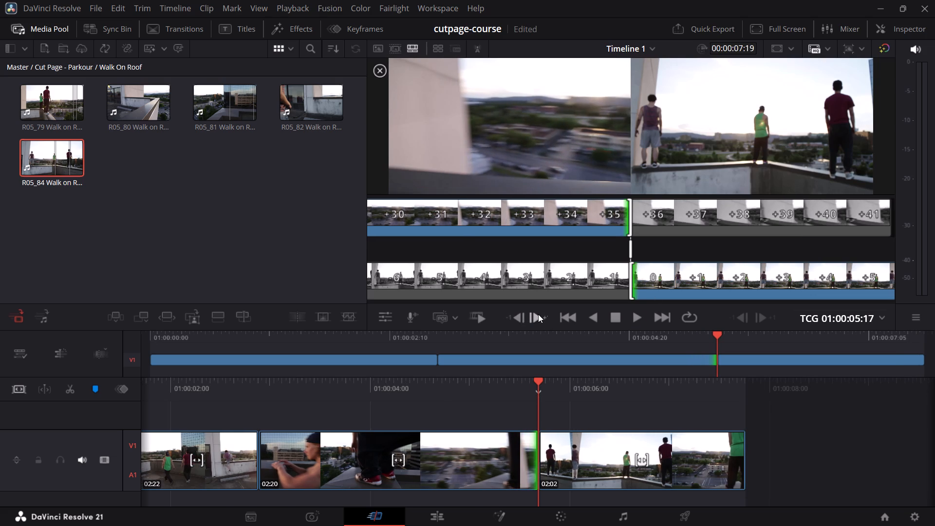
left_click(520, 316)
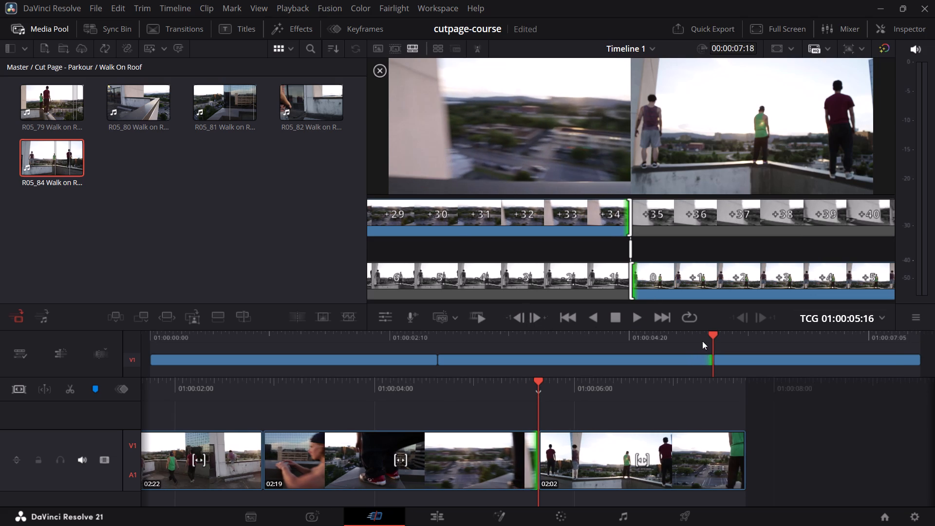
Play the rough cut through its last cut and again from the start to check the flow of action.
left_click(533, 338)
key("space")
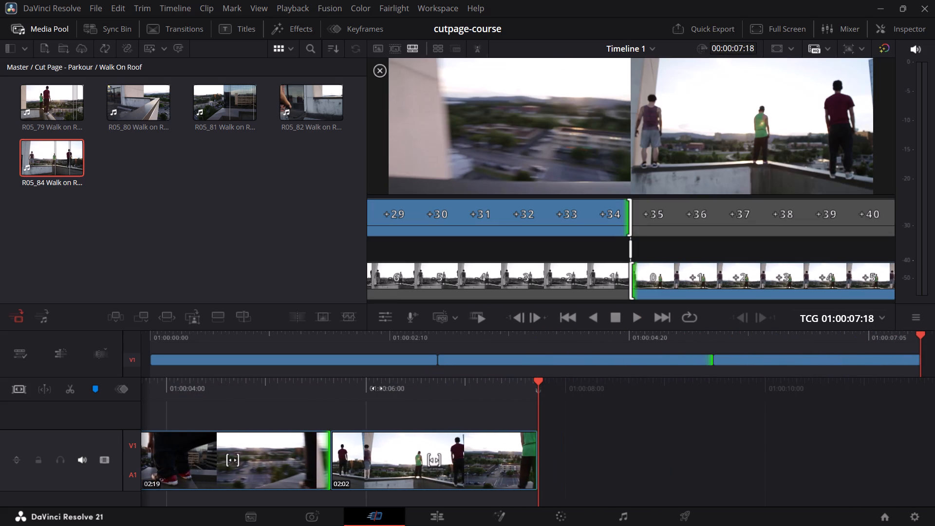
left_click_drag(341, 336, 160, 351)
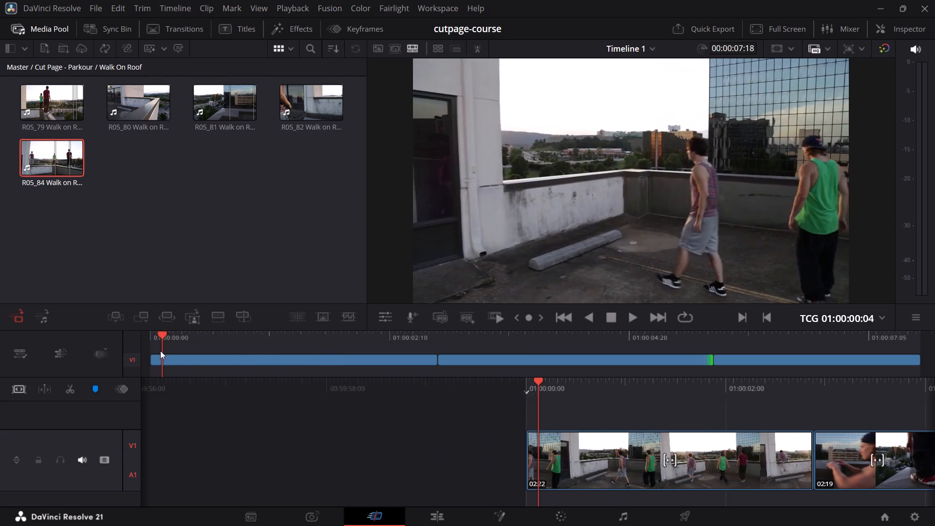
left_click_drag(160, 351, 149, 351)
left_click(238, 341)
left_click_drag(231, 336, 179, 342)
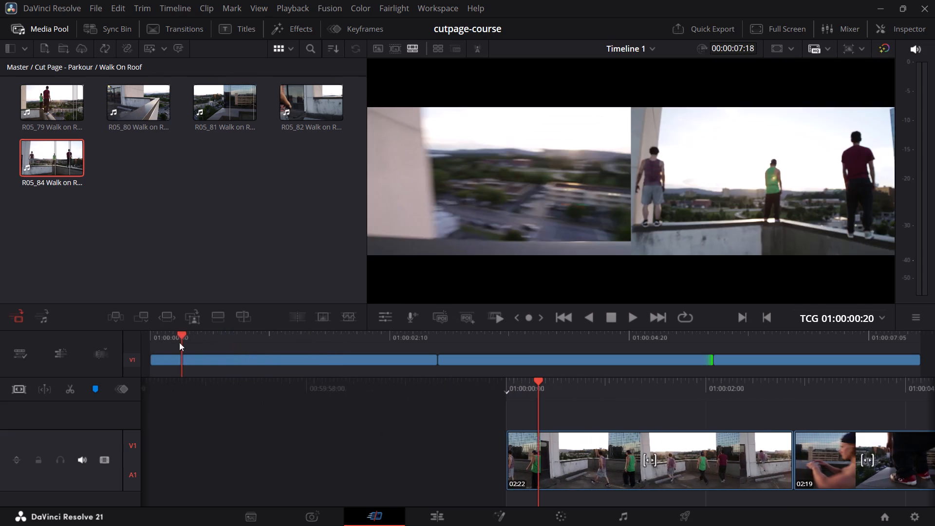
left_click_drag(179, 342, 136, 343)
key("space")
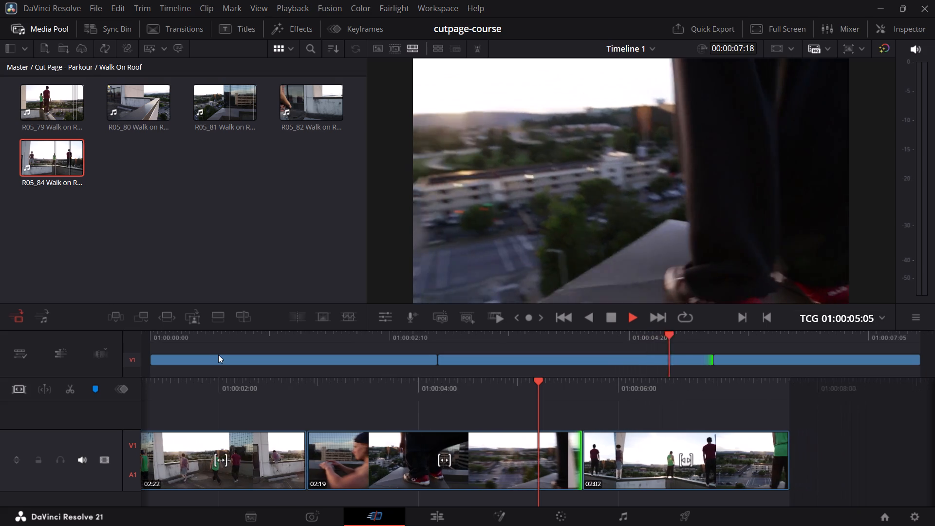
key("space")
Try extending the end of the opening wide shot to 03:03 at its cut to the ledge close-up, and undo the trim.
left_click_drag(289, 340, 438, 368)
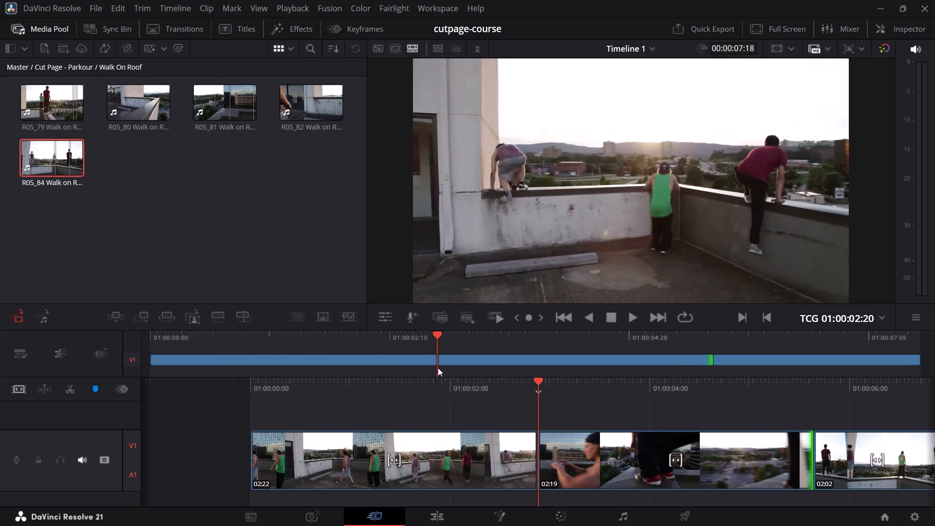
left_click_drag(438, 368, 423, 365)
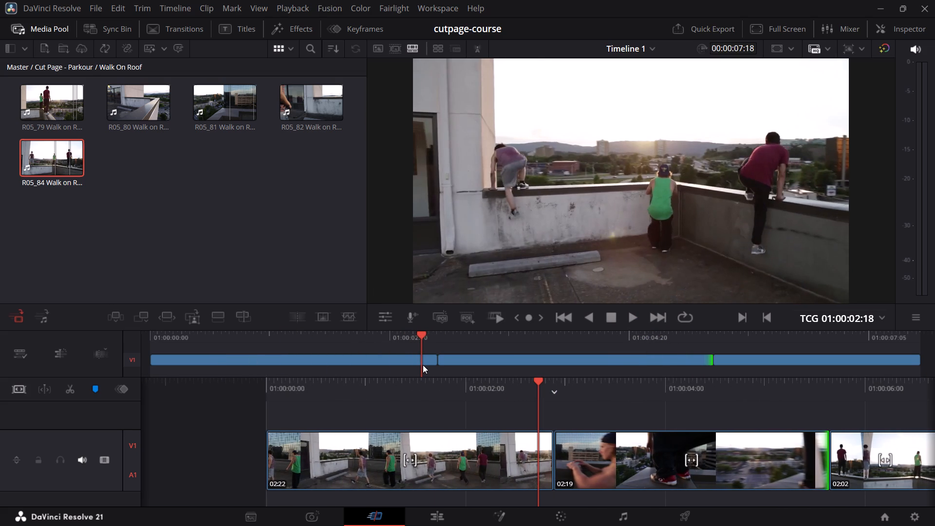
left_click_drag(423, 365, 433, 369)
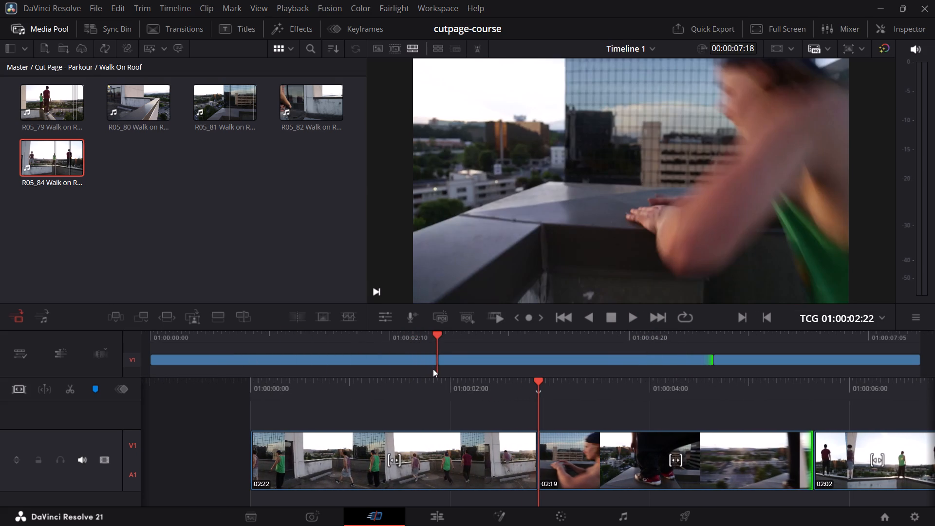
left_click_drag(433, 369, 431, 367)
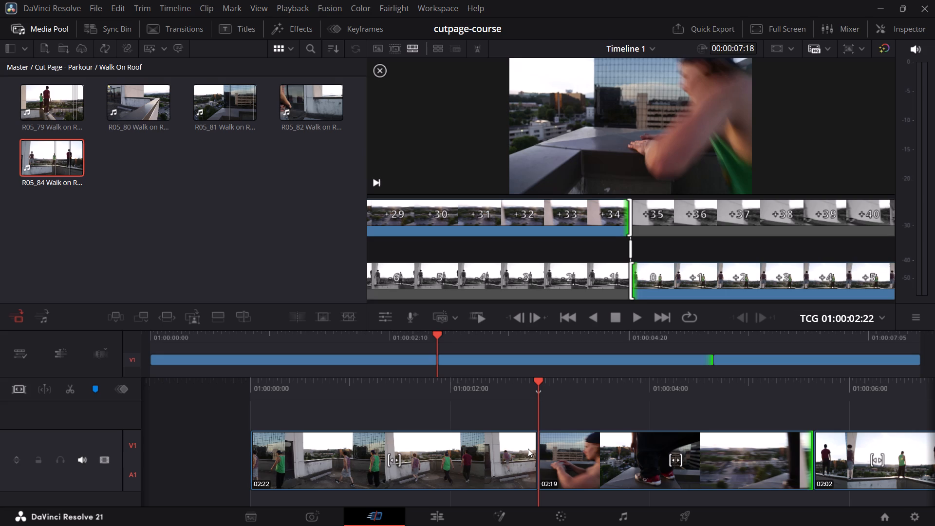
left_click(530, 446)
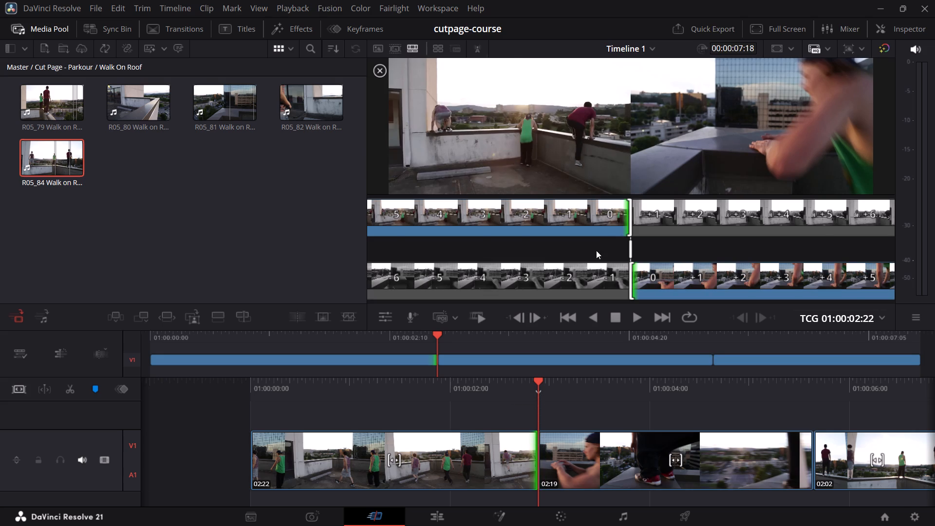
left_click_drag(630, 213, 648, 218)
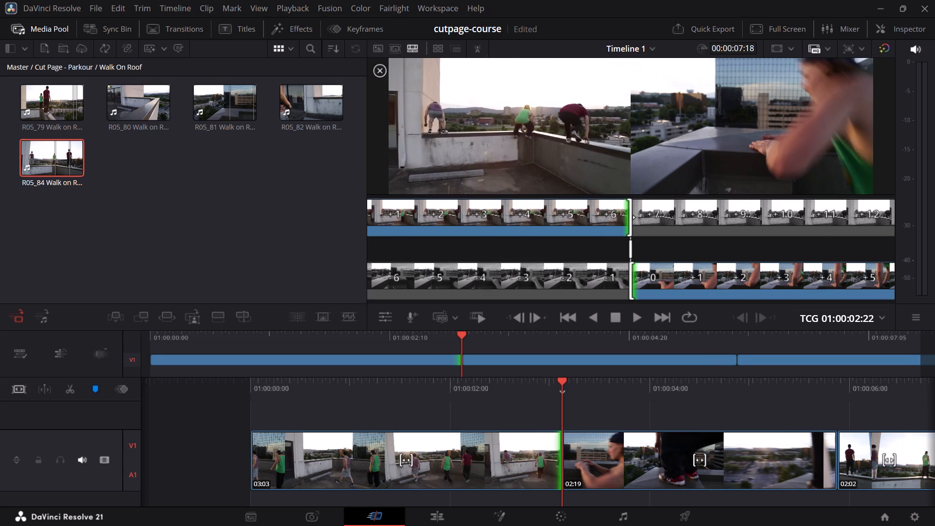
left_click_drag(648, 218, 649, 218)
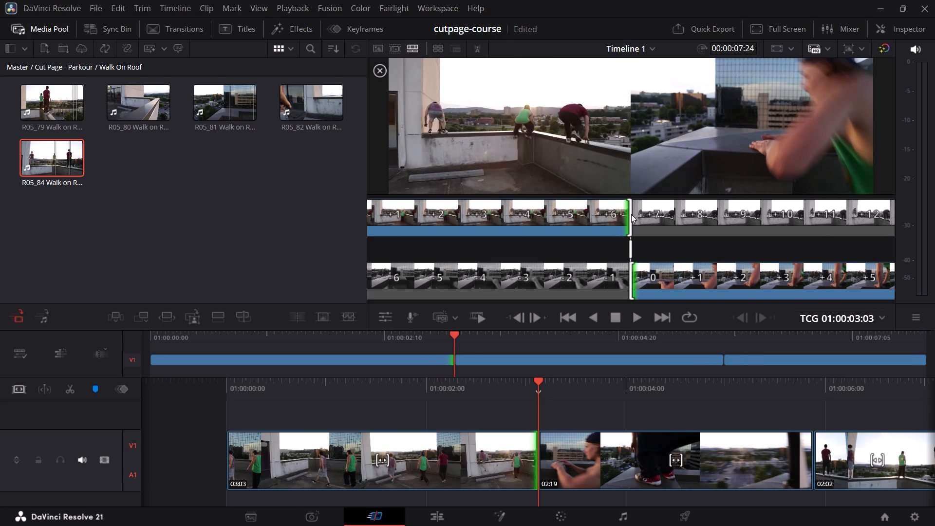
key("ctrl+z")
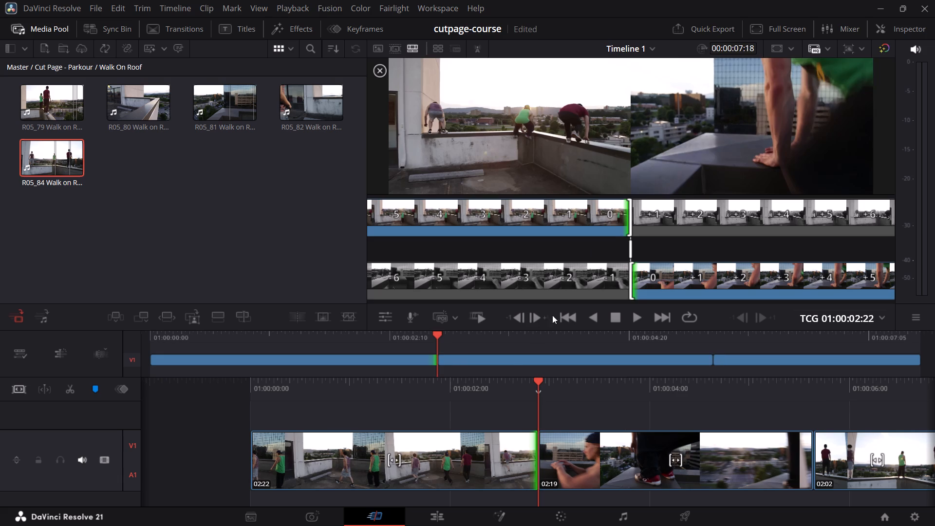
Replay the whole rough cut from the start and scrub back to the final wide shot's cut to examine the sequence.
left_click(520, 334)
left_click_drag(520, 333, 325, 337)
left_click_drag(325, 337, 243, 346)
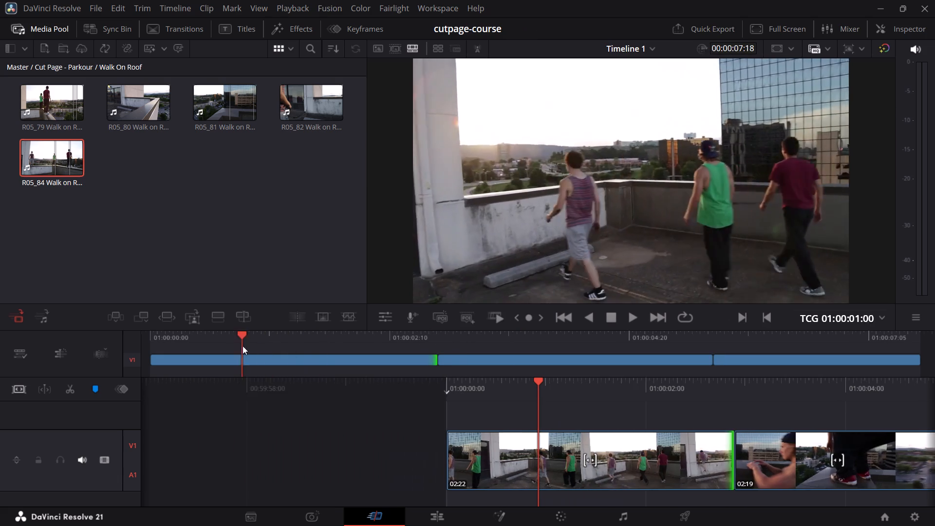
left_click_drag(243, 346, 142, 350)
key("space")
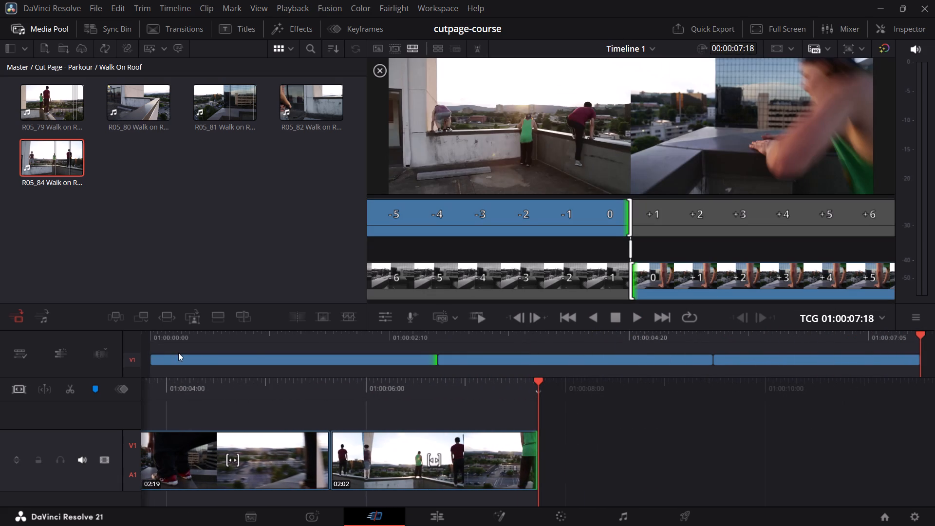
left_click_drag(255, 339, 135, 355)
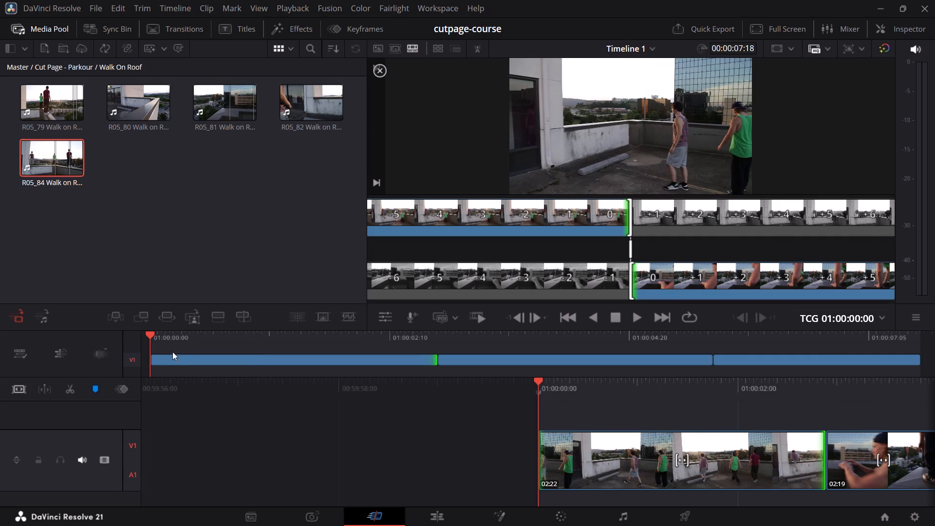
left_click(275, 418)
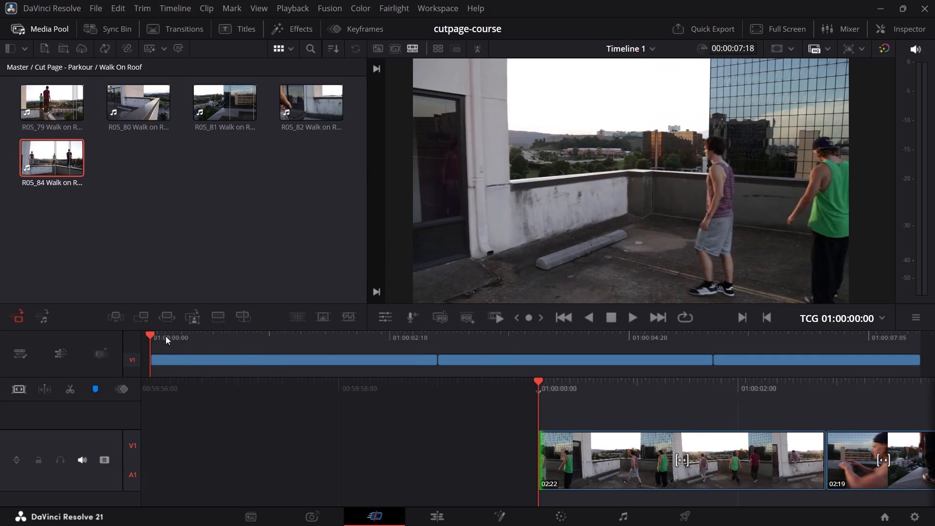
left_click_drag(166, 336, 930, 370)
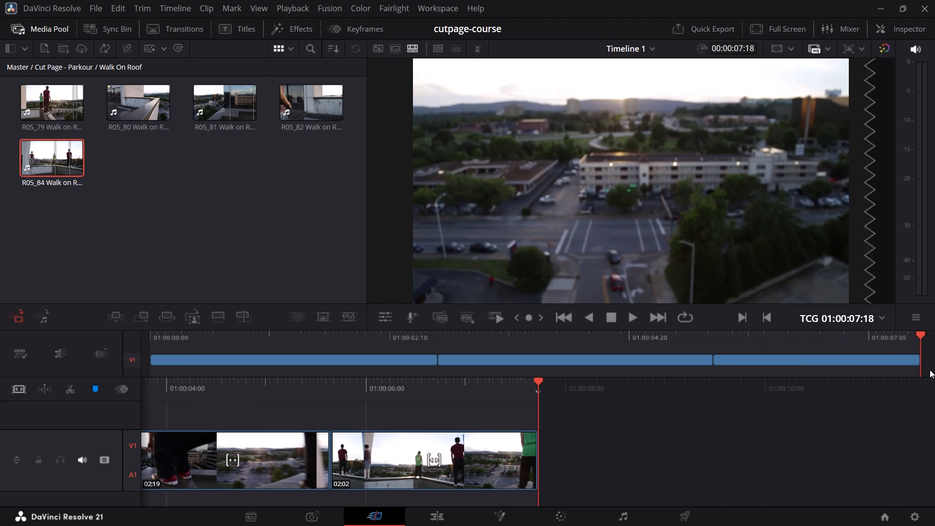
left_click_drag(930, 370, 721, 364)
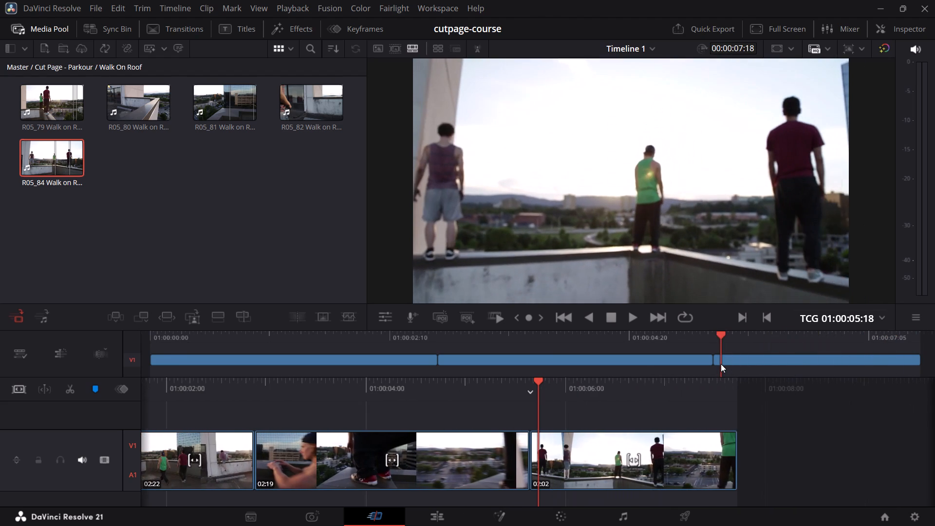
left_click_drag(721, 364, 714, 362)
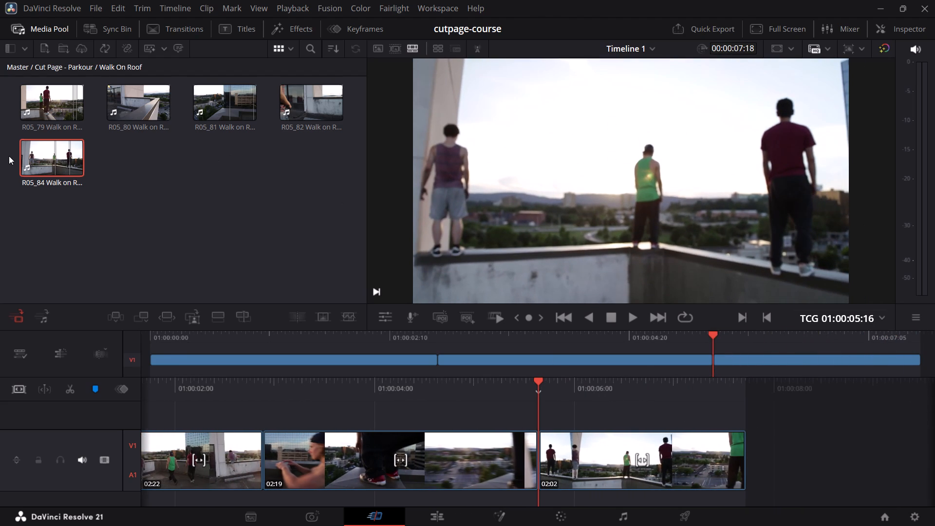
Open the R05_84 source clip and compare it with the timeline at the final wide shot's cut.
left_click(26, 158)
double_click(28, 157)
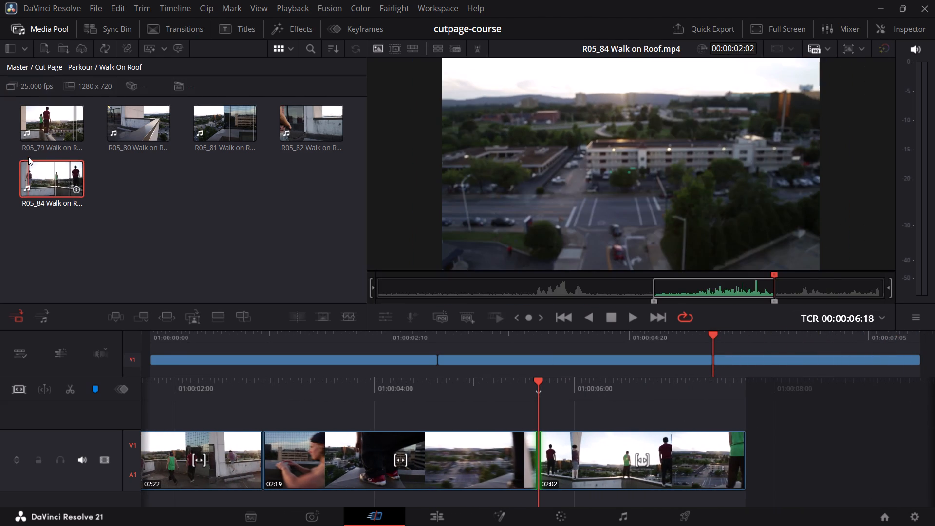
type("qq")
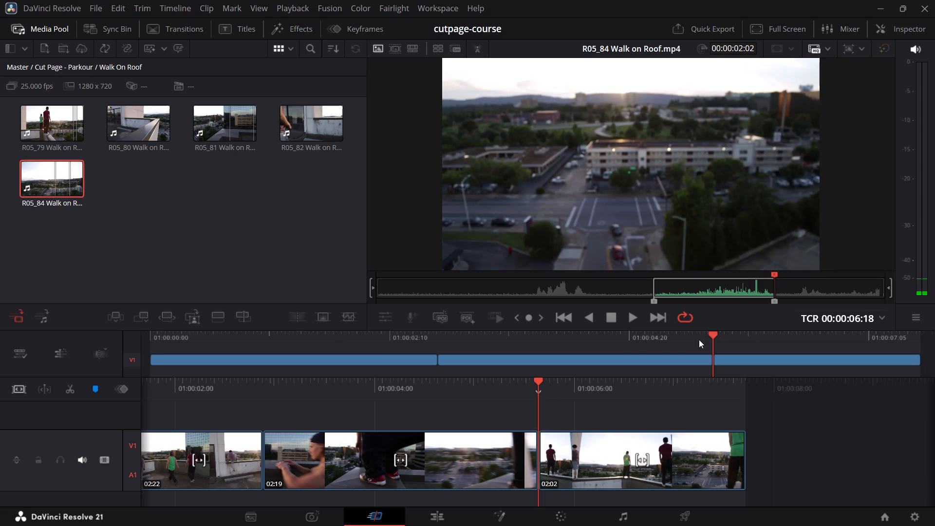
Scrub back and forth through all three shots of the timeline to examine the action across both cuts.
left_click_drag(714, 334, 833, 354)
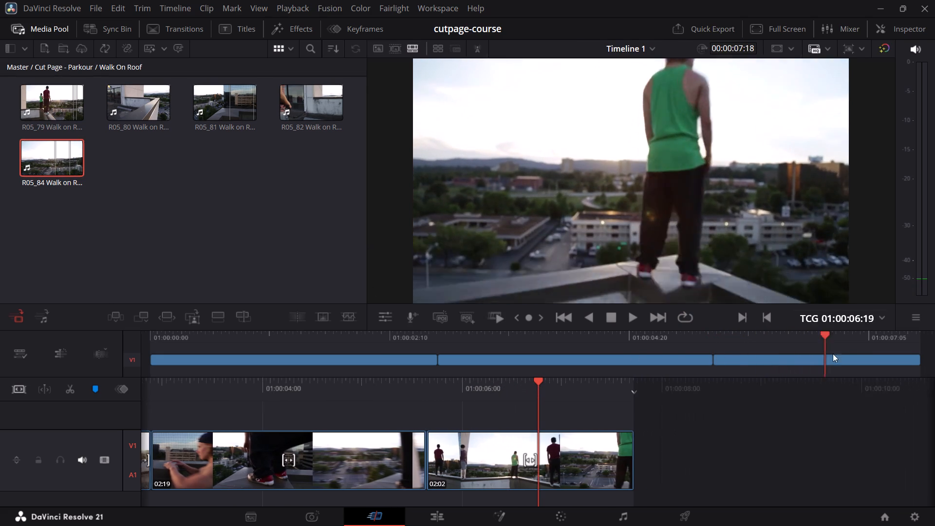
left_click_drag(833, 354, 914, 370)
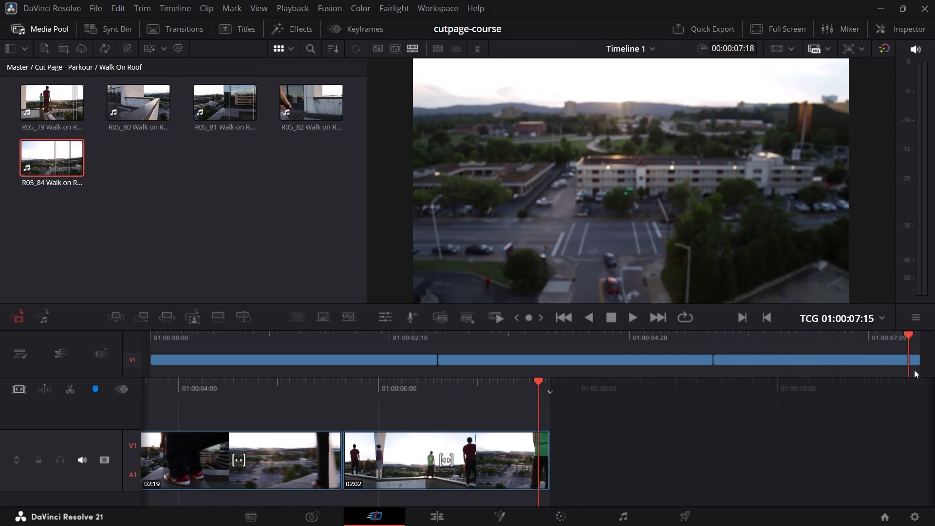
left_click_drag(914, 370, 701, 370)
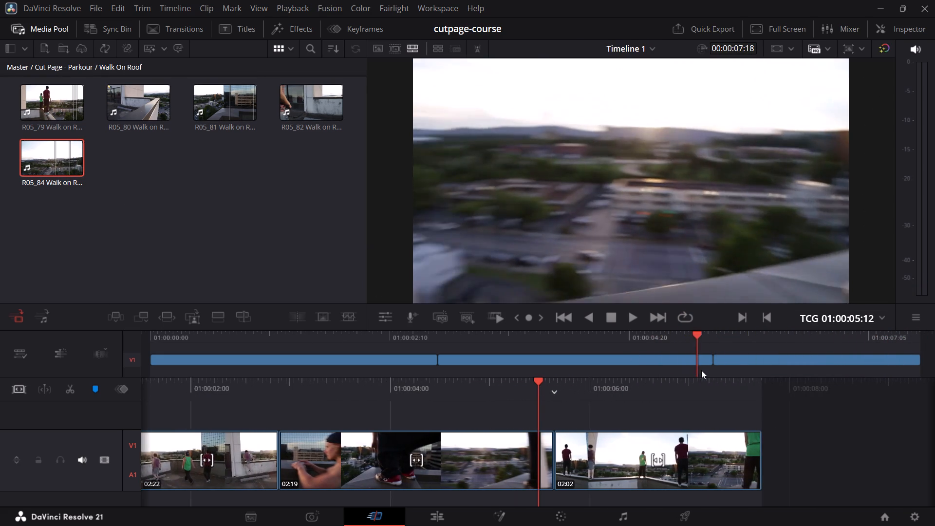
left_click_drag(701, 370, 839, 394)
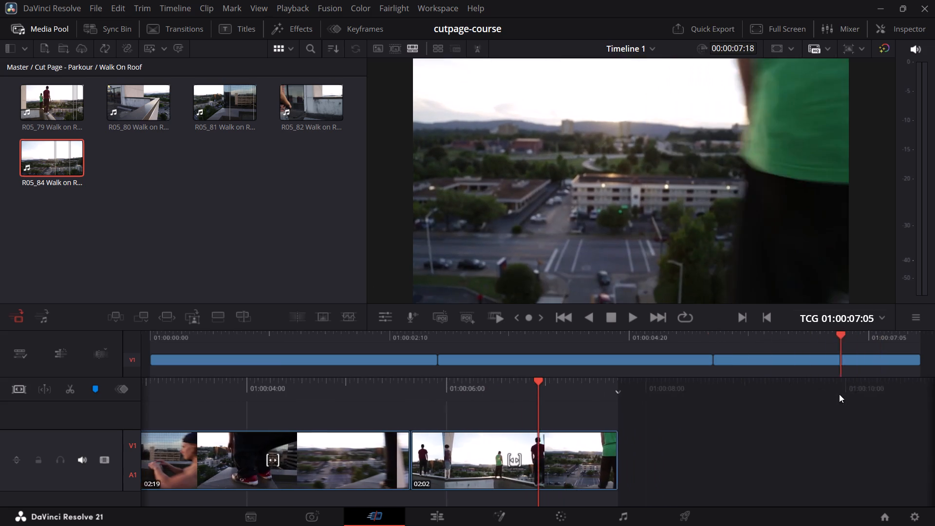
left_click_drag(839, 394, 779, 402)
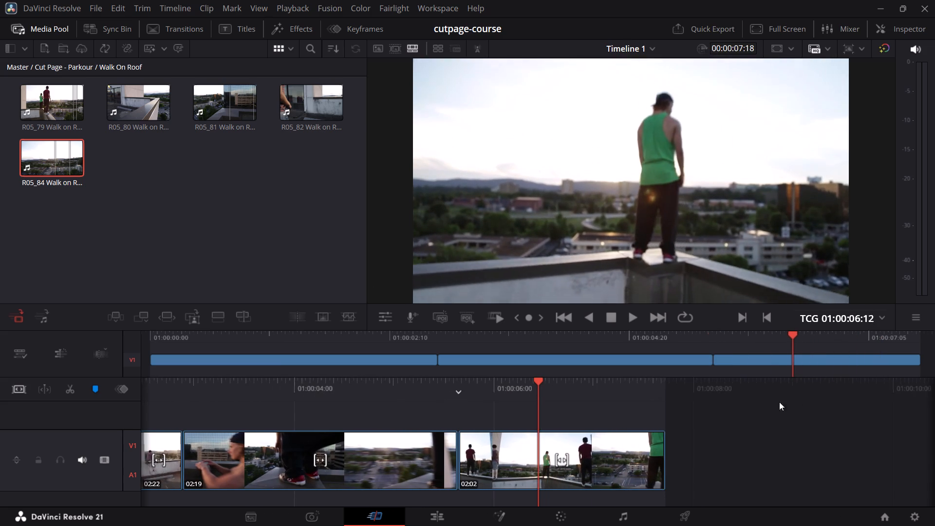
left_click_drag(779, 402, 658, 390)
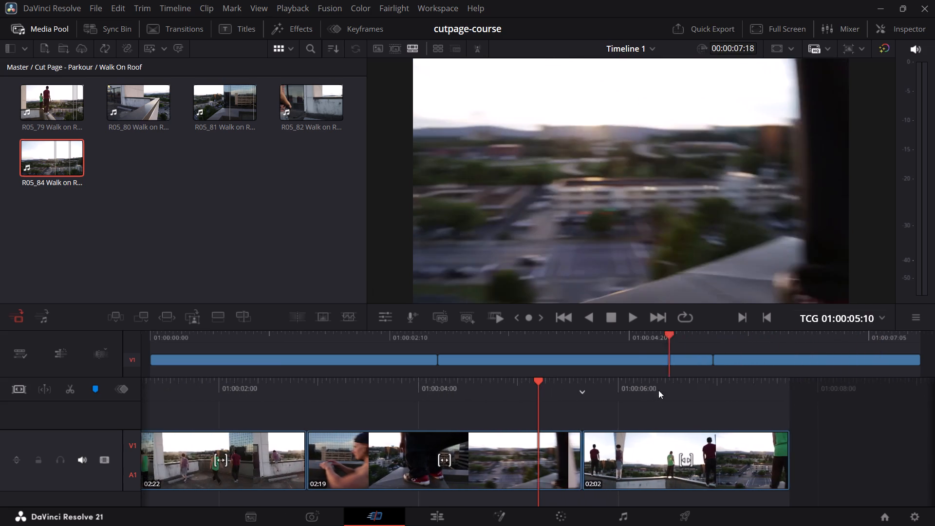
left_click_drag(658, 390, 148, 373)
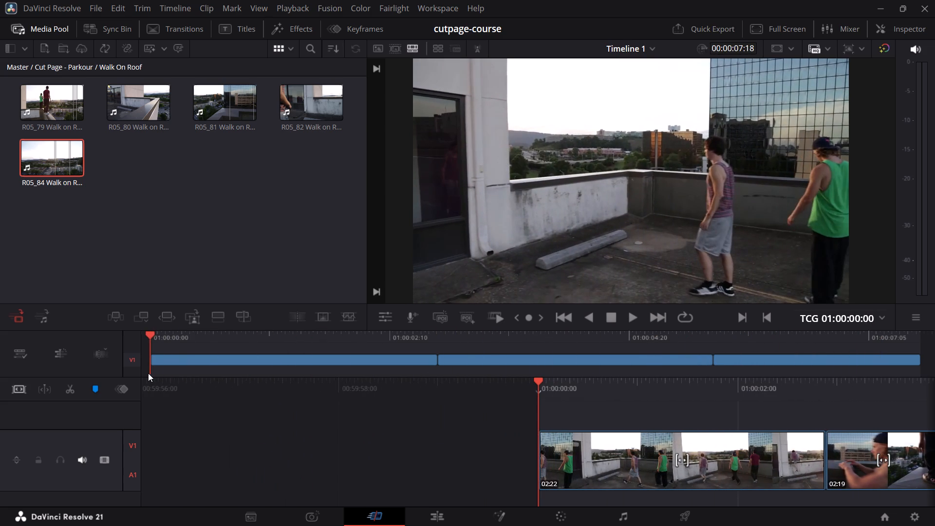
left_click_drag(148, 373, 916, 367)
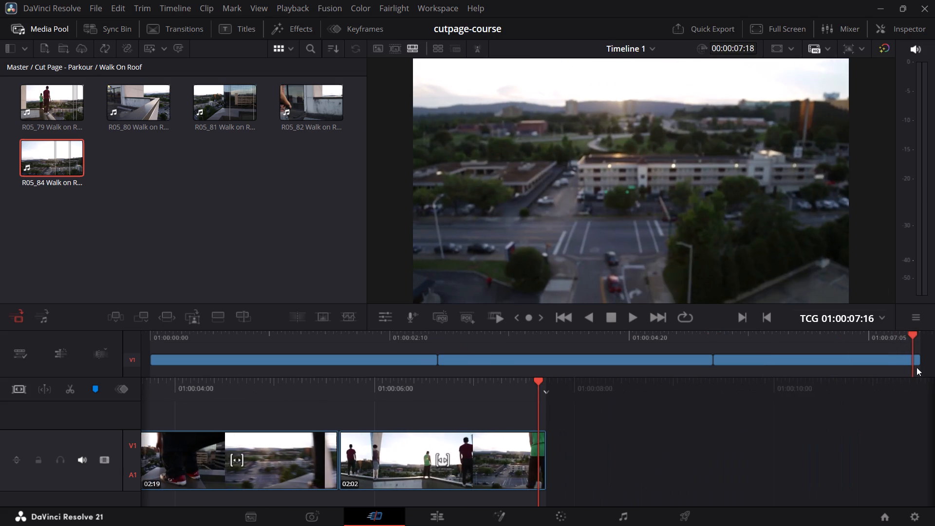
left_click_drag(916, 367, 680, 355)
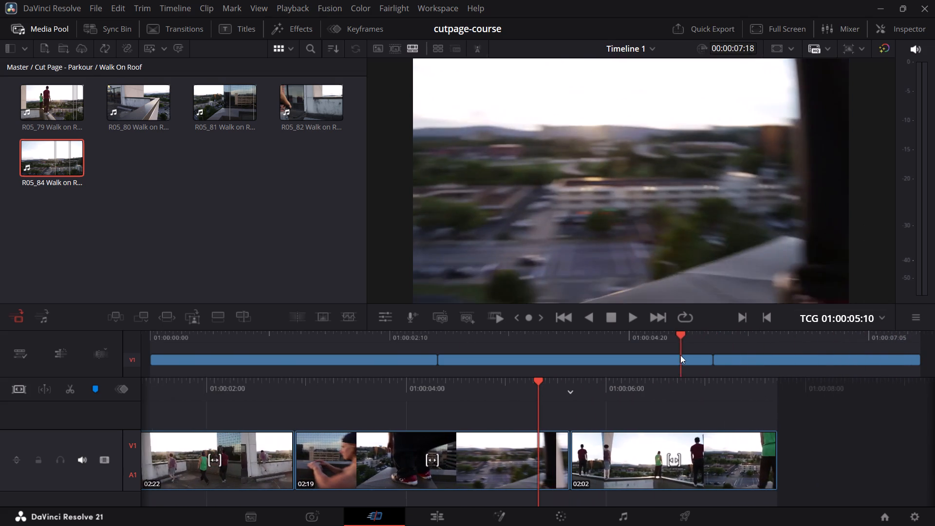
left_click_drag(680, 355, 512, 337)
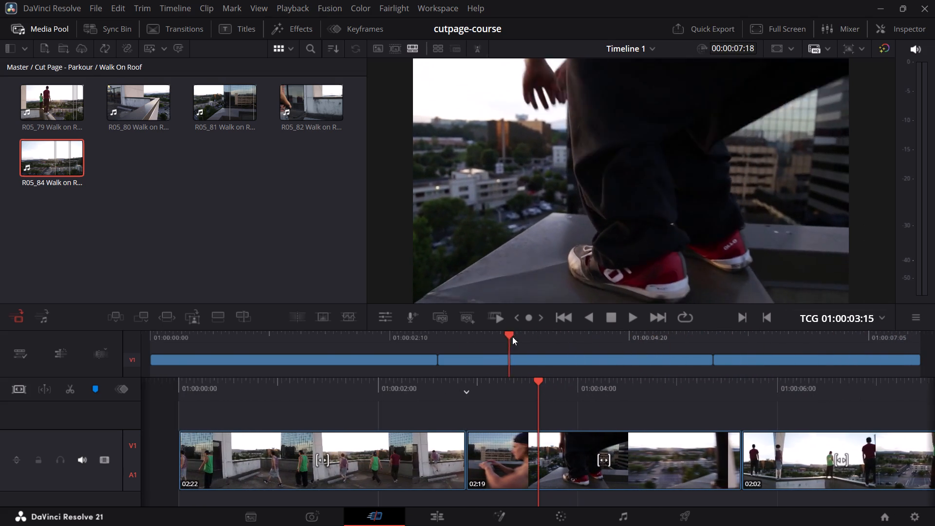
left_click_drag(512, 337, 385, 324)
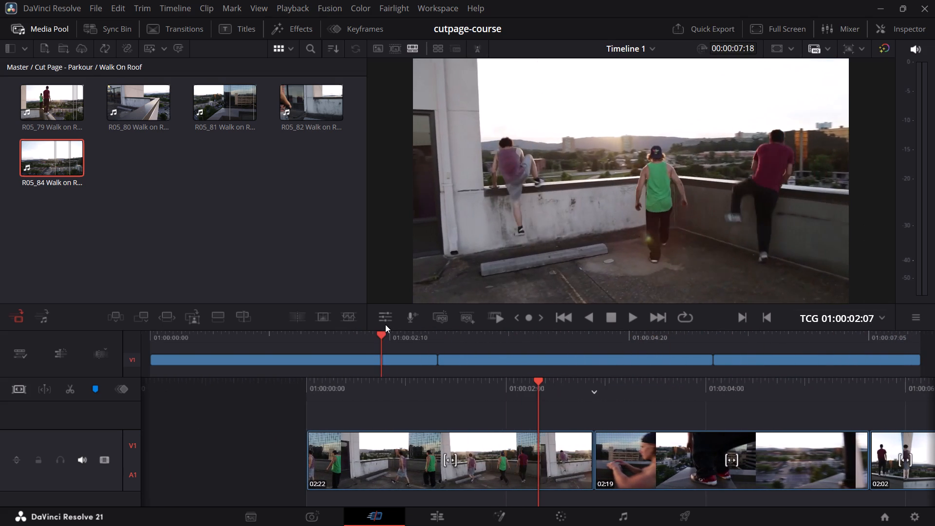
left_click_drag(385, 324, 453, 329)
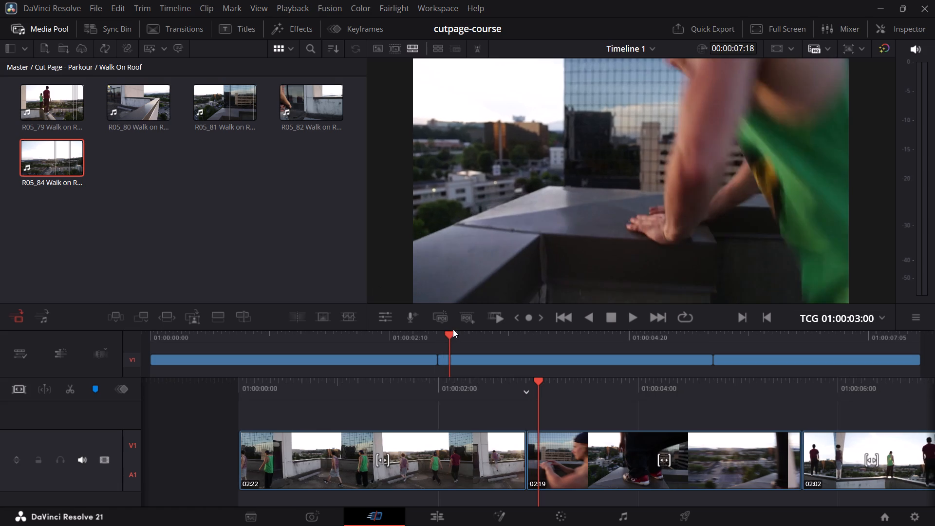
left_click_drag(453, 329, 299, 356)
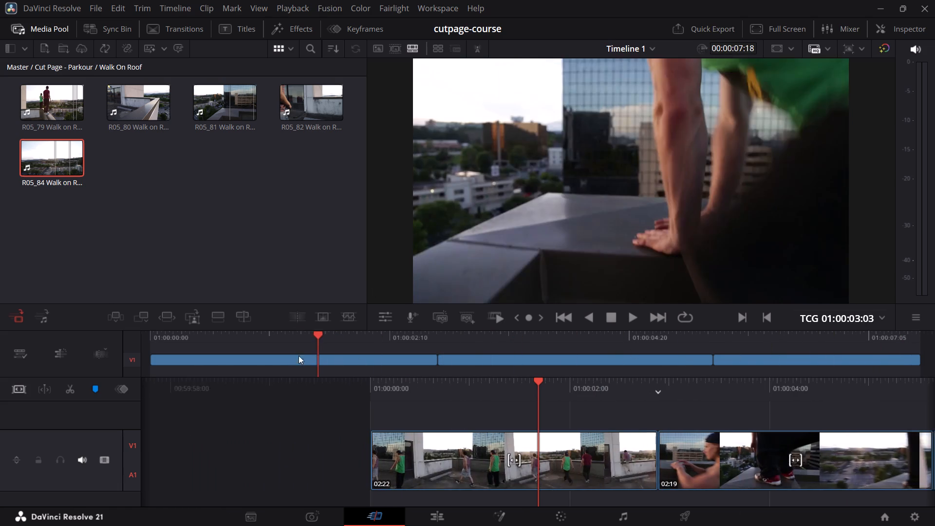
left_click_drag(299, 356, 217, 358)
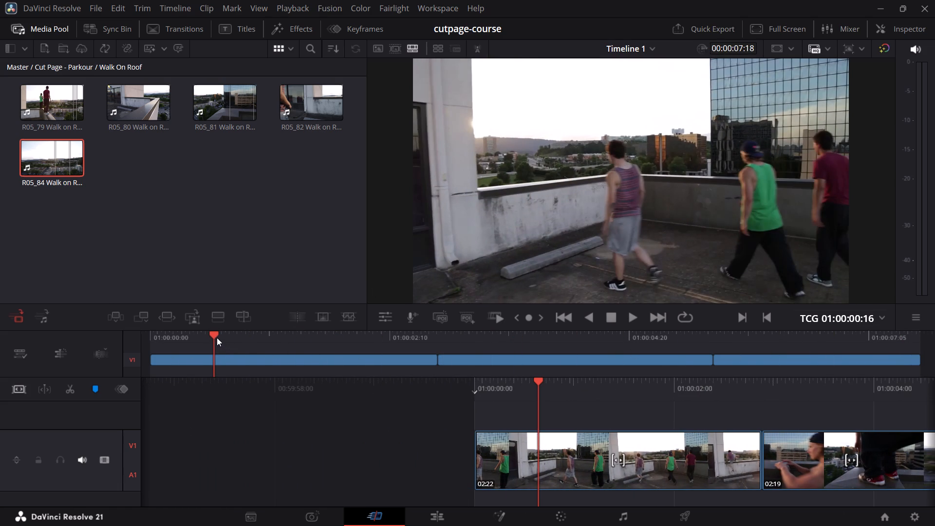
Return to the start of the timeline and preview the Start Upp bin's source clips, from R01_28 Fountain Skip to R05_08 Little Roof.
left_click_drag(213, 335, 155, 330)
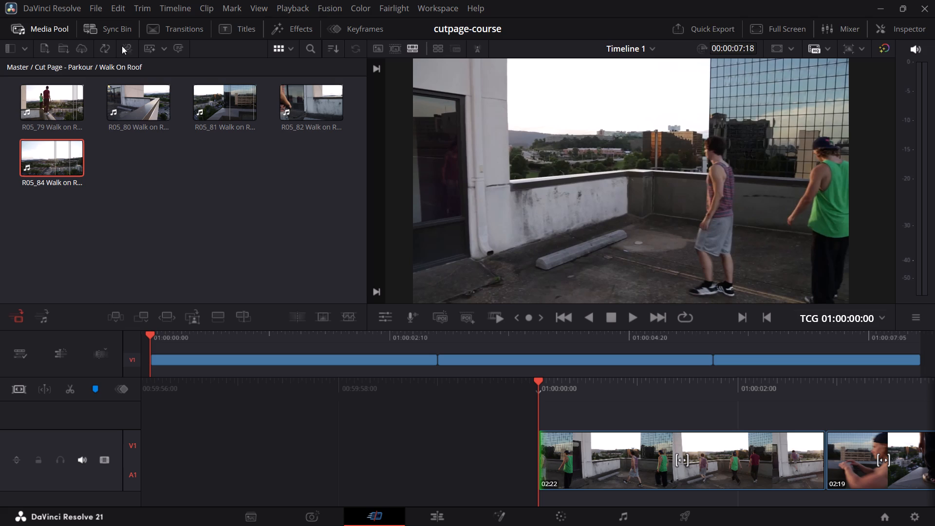
left_click(77, 68)
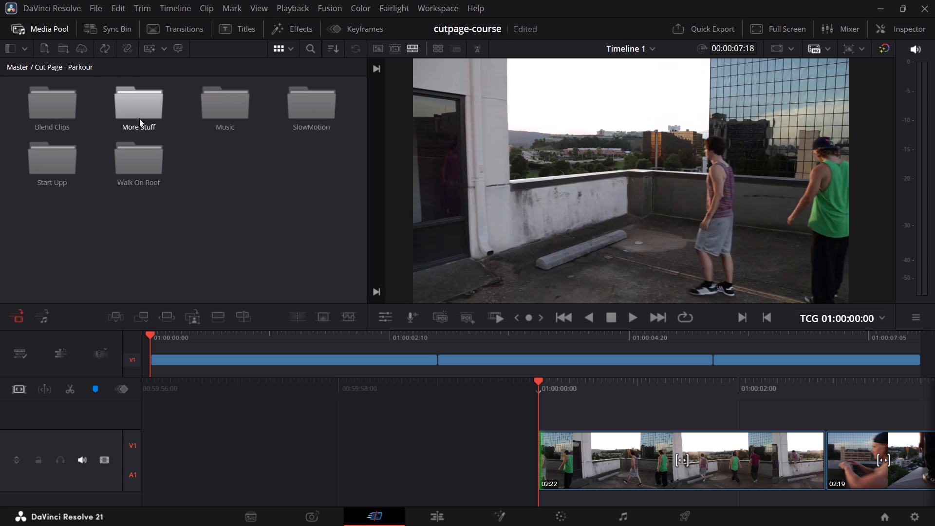
double_click(49, 165)
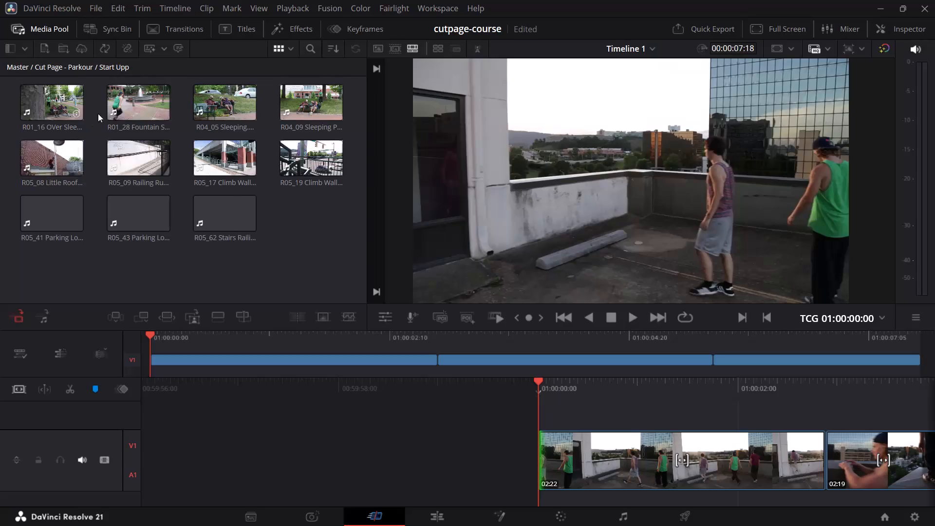
left_click(112, 109)
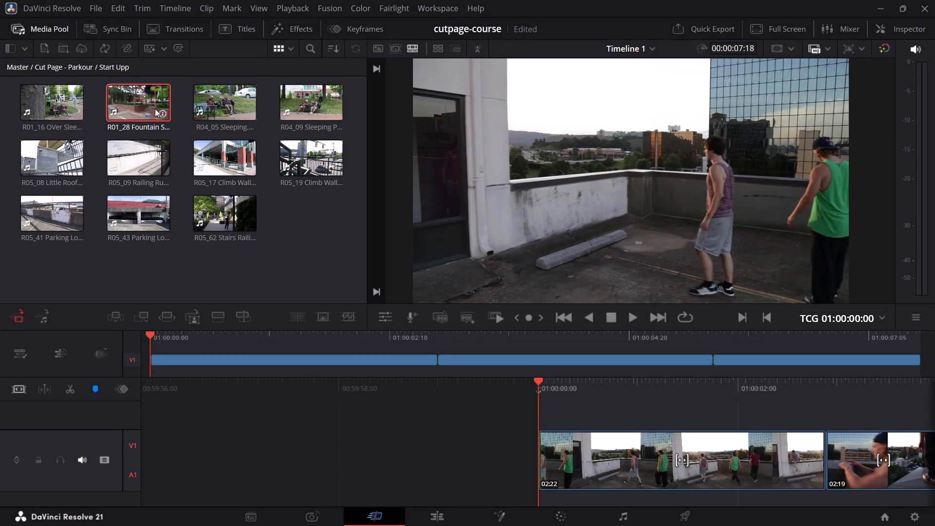
key("q")
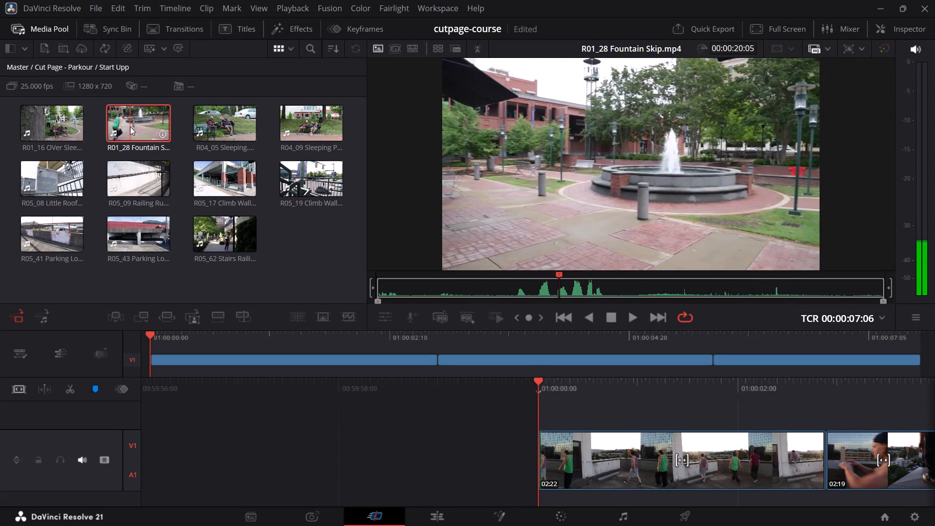
left_click(197, 125)
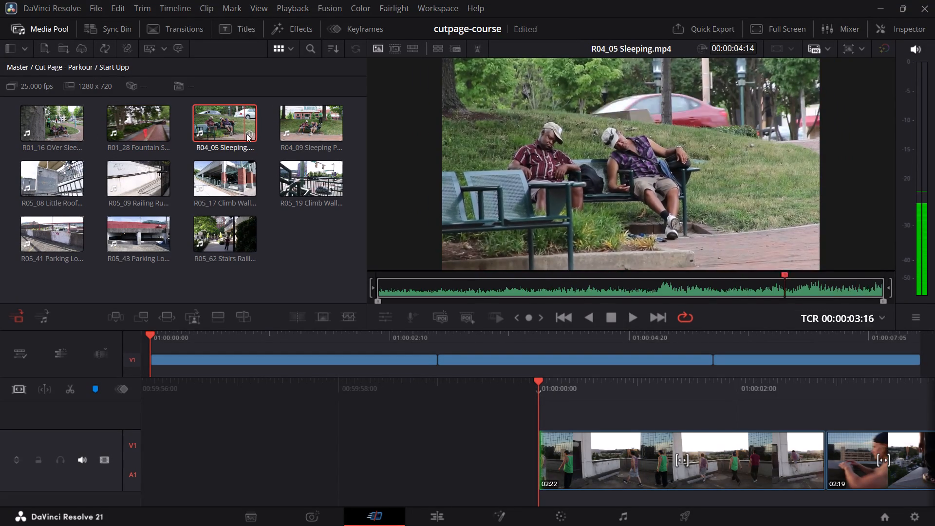
left_click(296, 135)
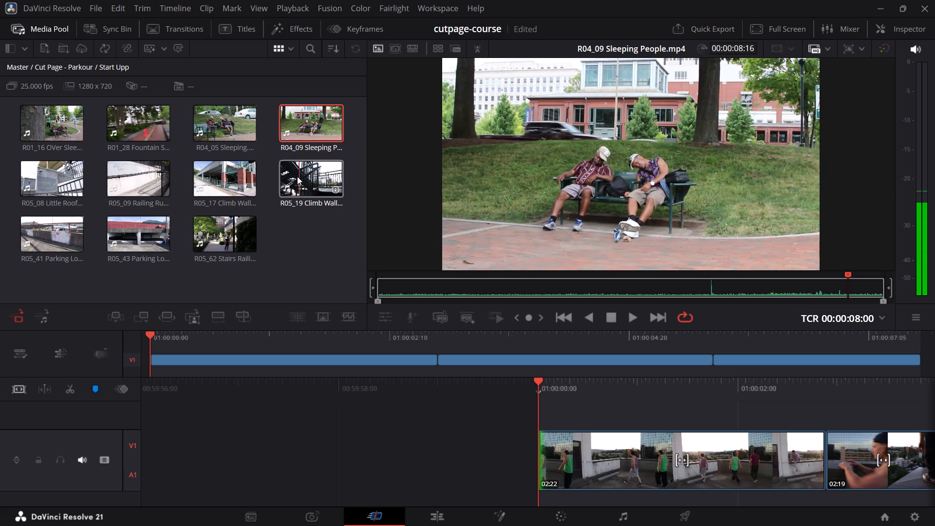
left_click(285, 178)
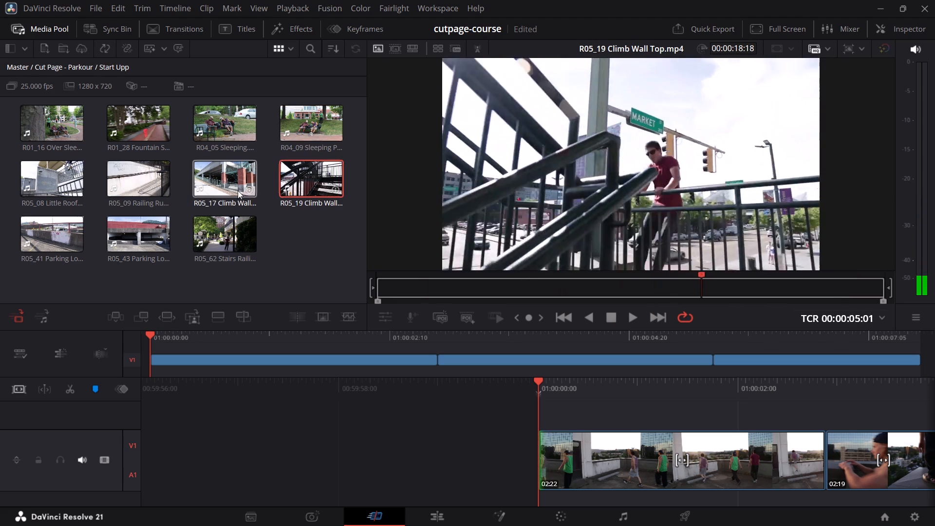
left_click(206, 187)
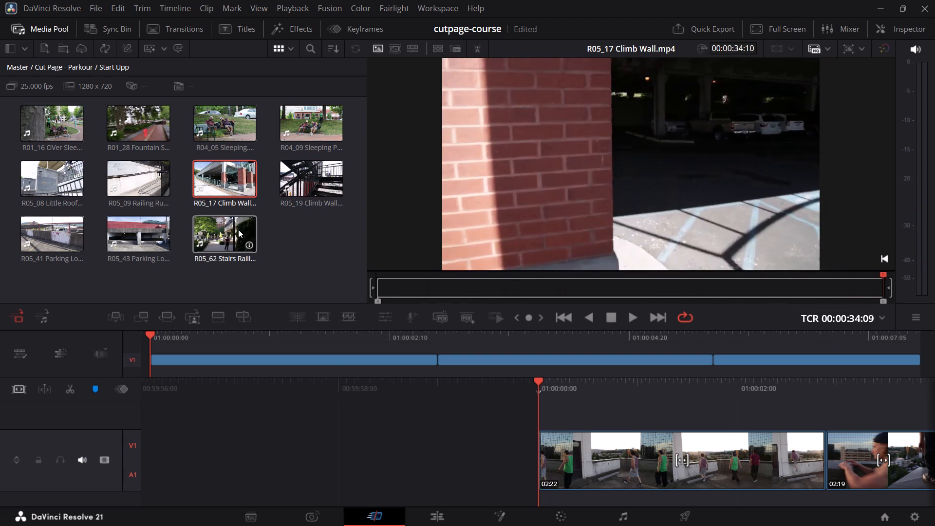
left_click(200, 234)
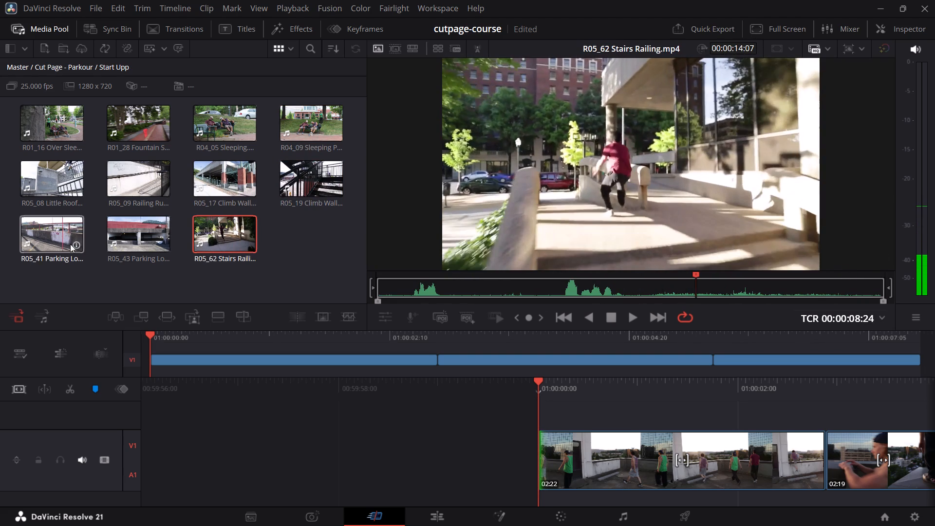
left_click(109, 238)
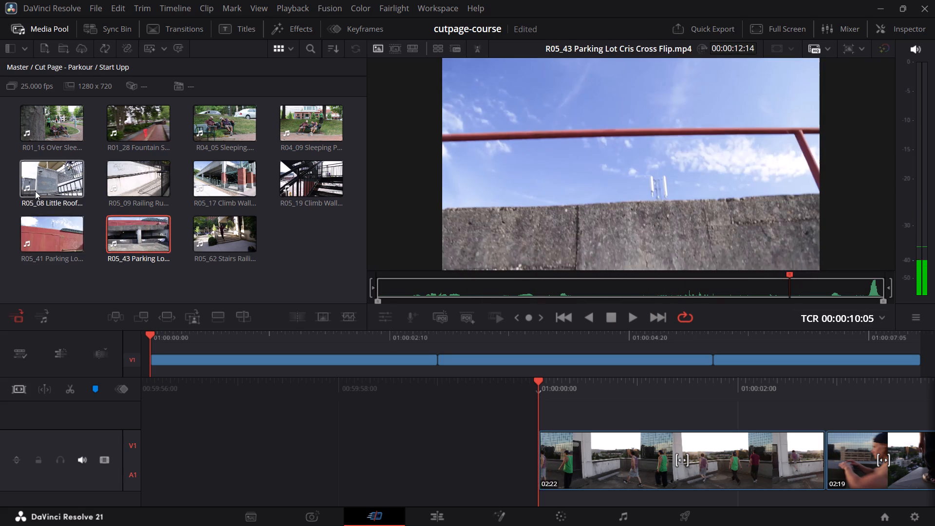
left_click(27, 189)
left_click(82, 64)
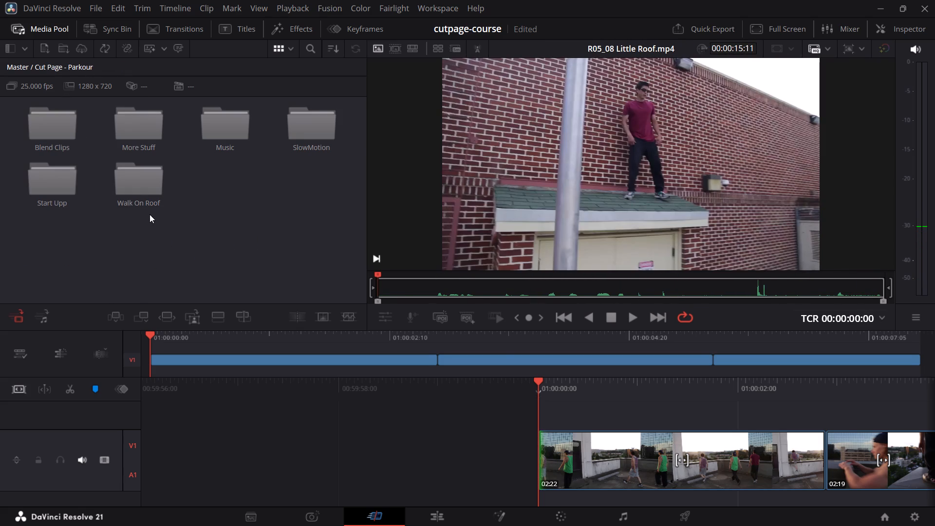
Scrub through the final wide shot to 01:00:07:00 and preview the eight source clips in the More Stuff bin.
left_click_drag(530, 339, 745, 374)
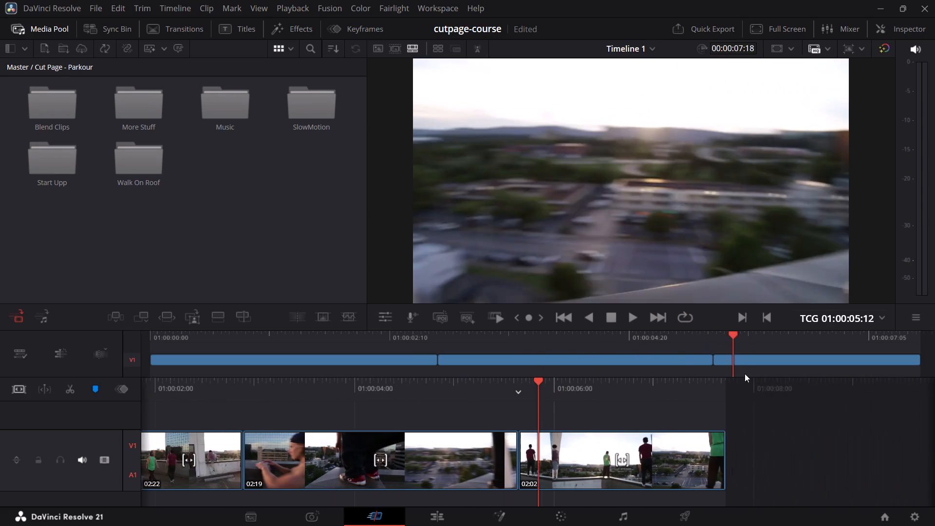
left_click_drag(745, 374, 852, 390)
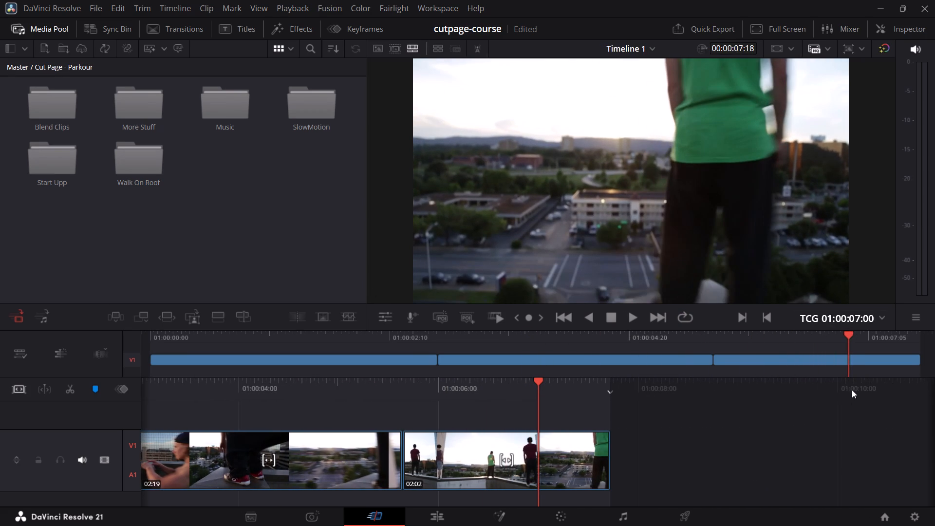
left_click_drag(852, 390, 851, 389)
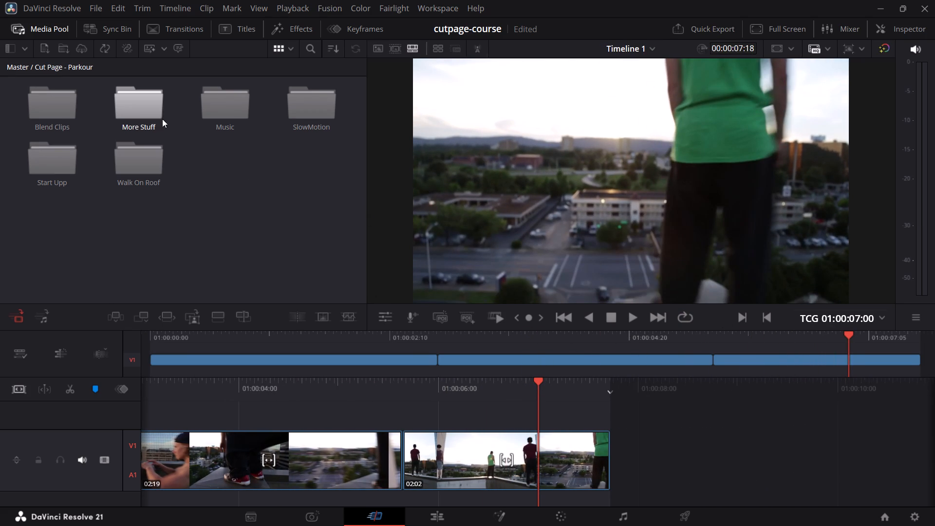
double_click(136, 115)
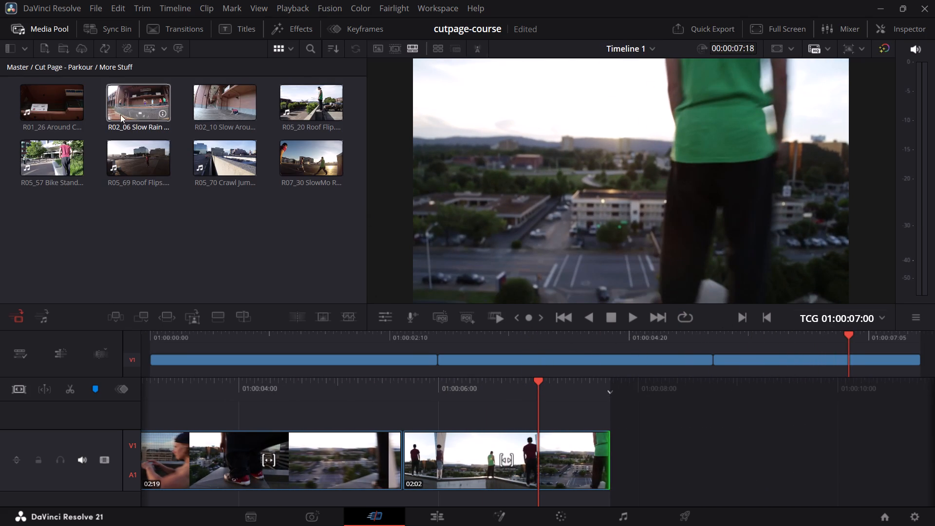
left_click(113, 112)
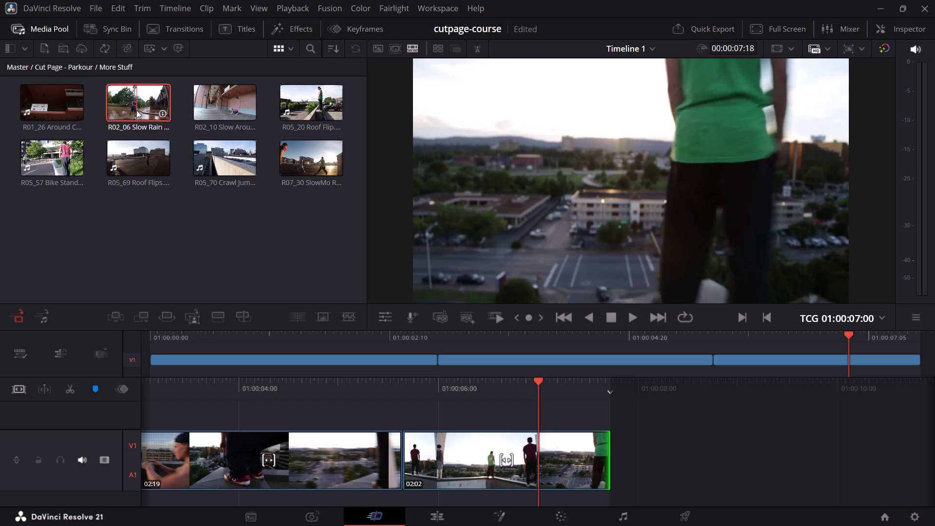
key("q")
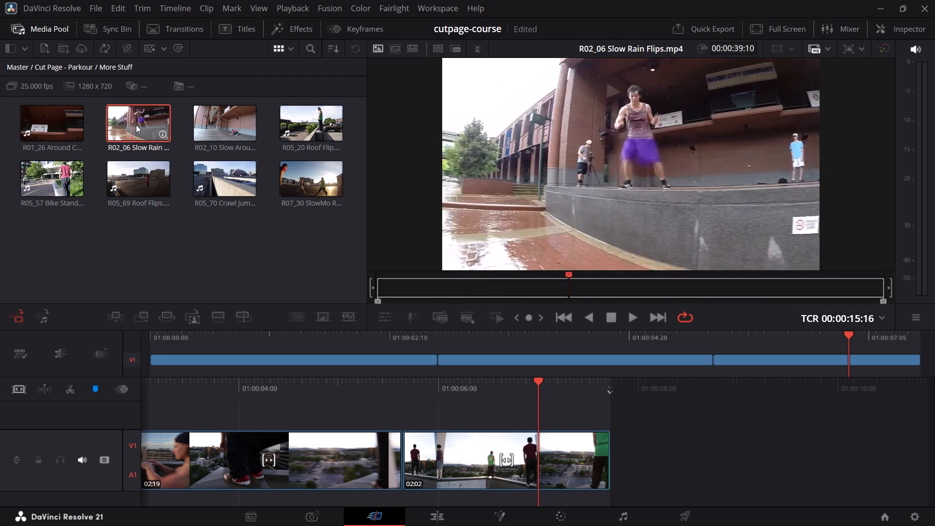
left_click(214, 124)
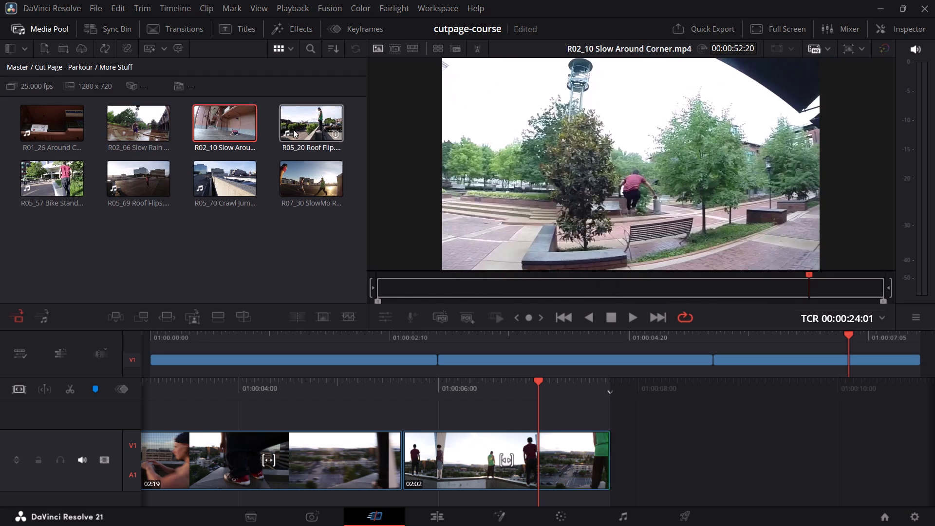
left_click(295, 130)
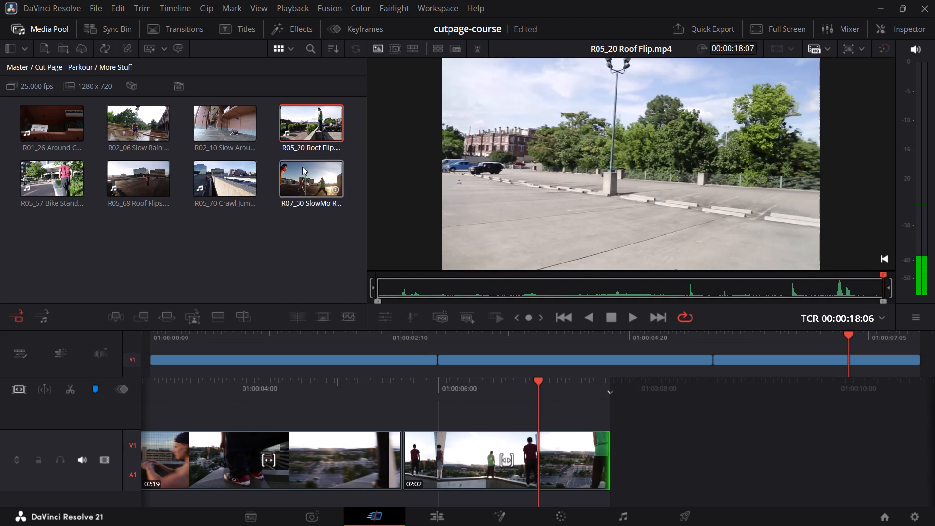
left_click(285, 171)
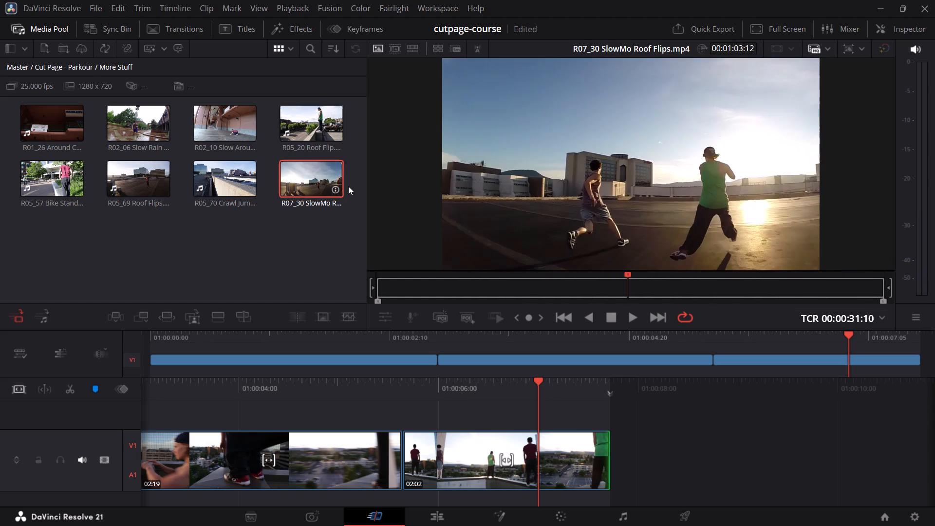
left_click(207, 185)
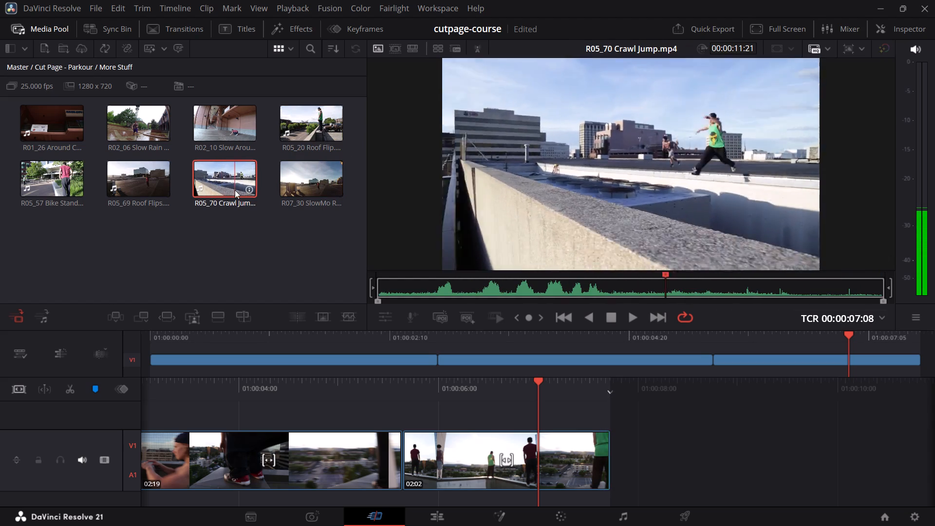
left_click(122, 183)
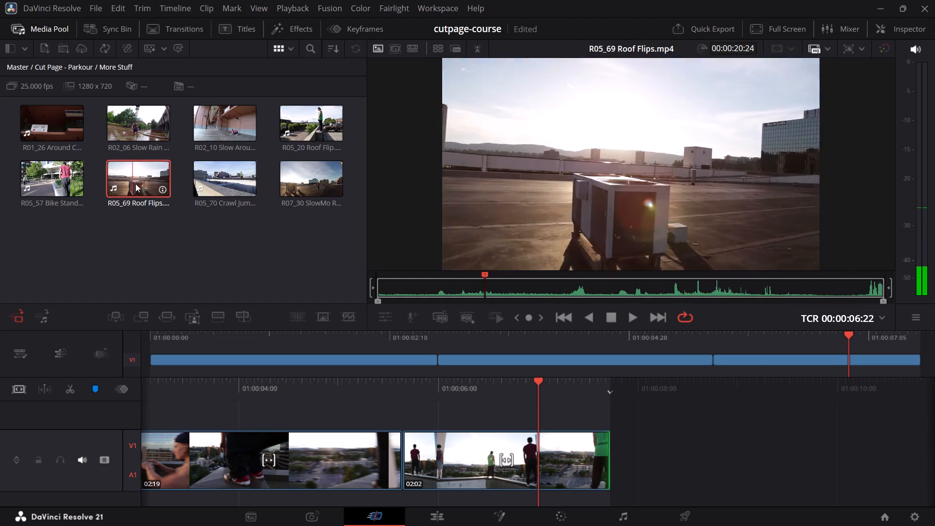
left_click(29, 175)
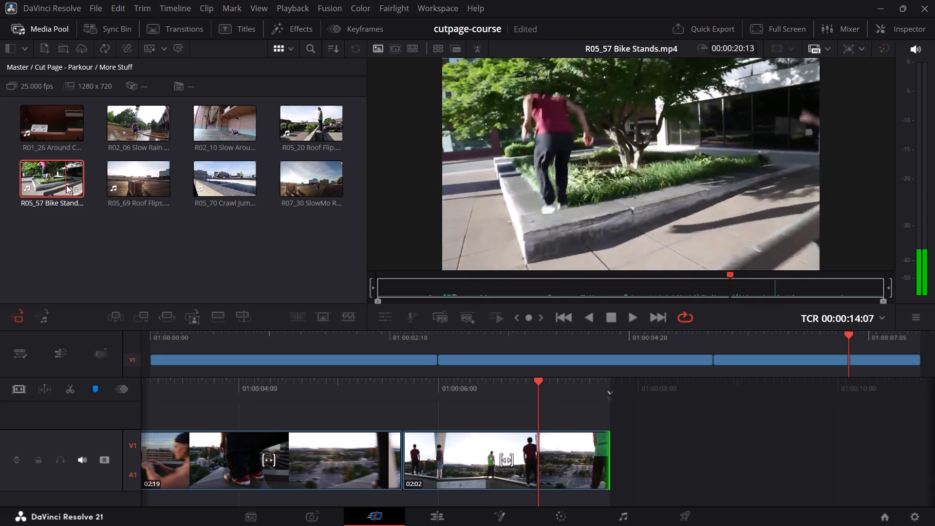
left_click(29, 129)
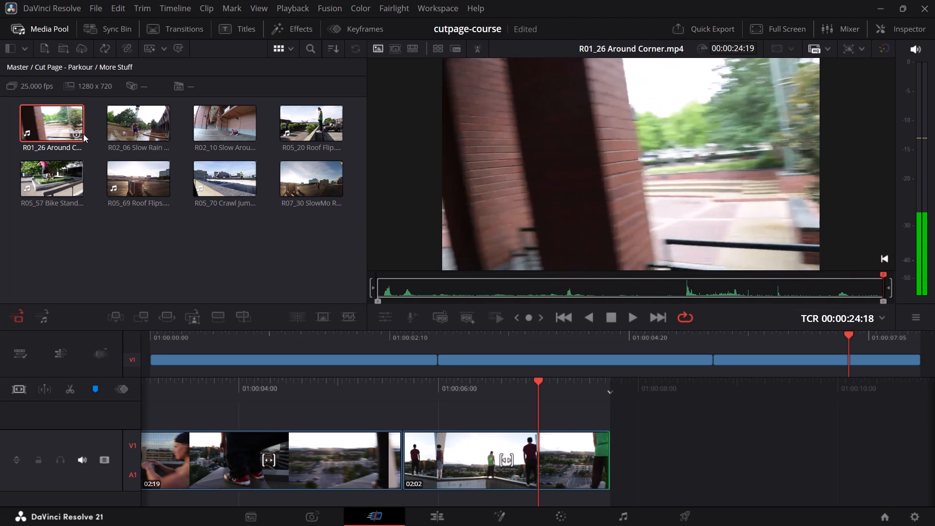
left_click(75, 68)
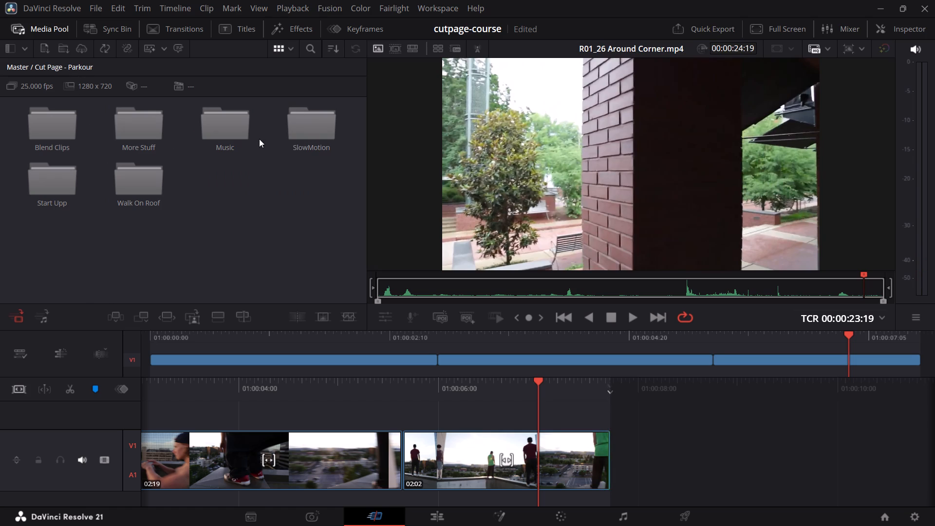
double_click(123, 138)
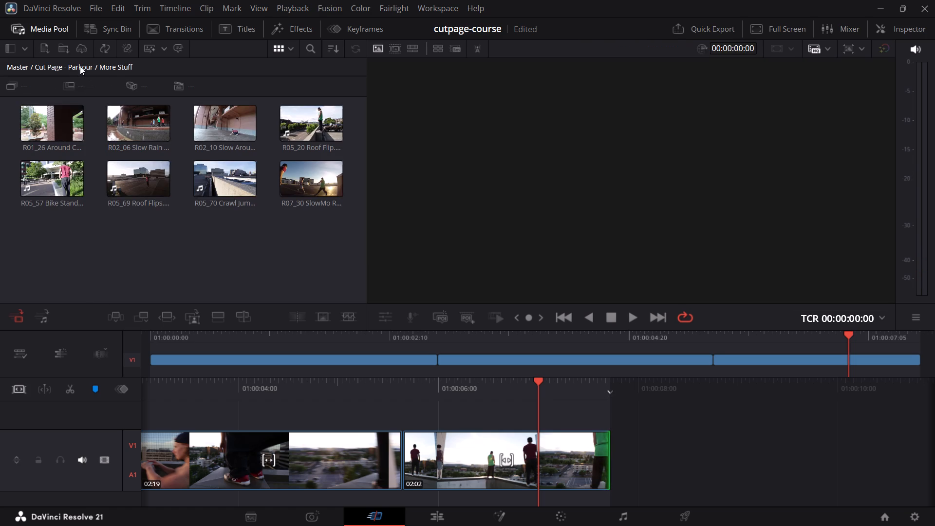
left_click(80, 66)
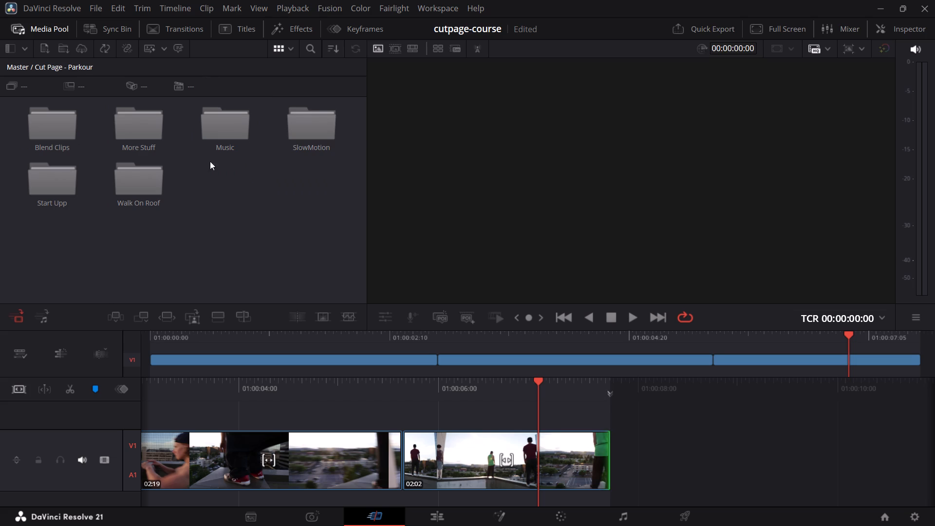
Preview the Start Upp bin's eleven source clips, from R01_16 Over Sleeping Bench to R05_62 Stairs Railing, for further material.
double_click(46, 190)
left_click(33, 126)
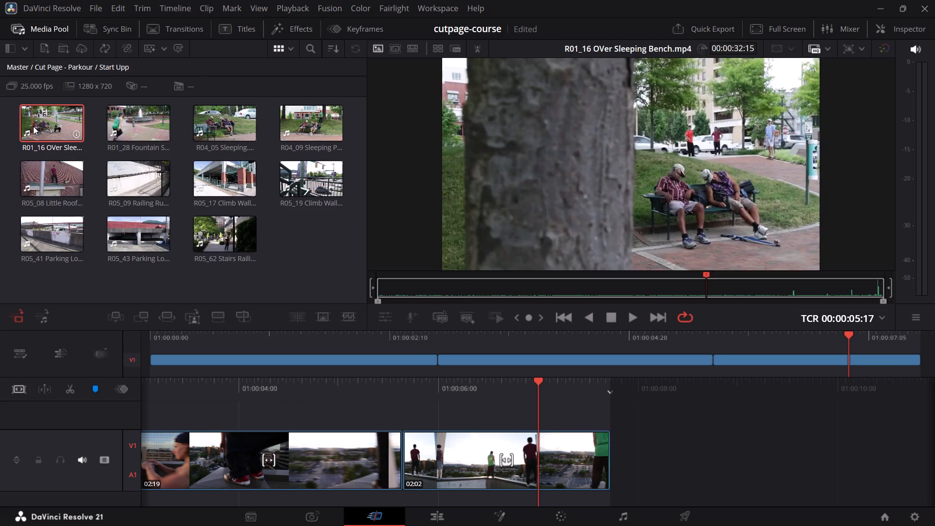
double_click(129, 127)
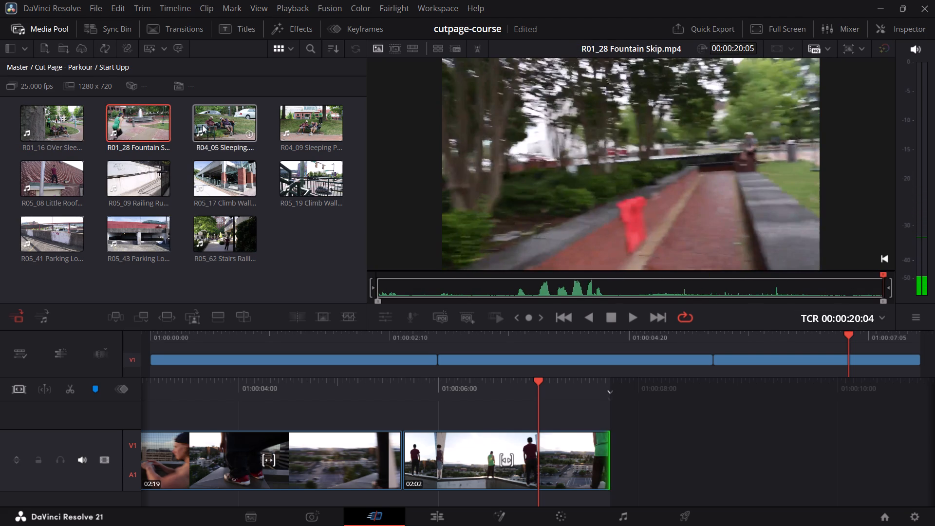
left_click(210, 120)
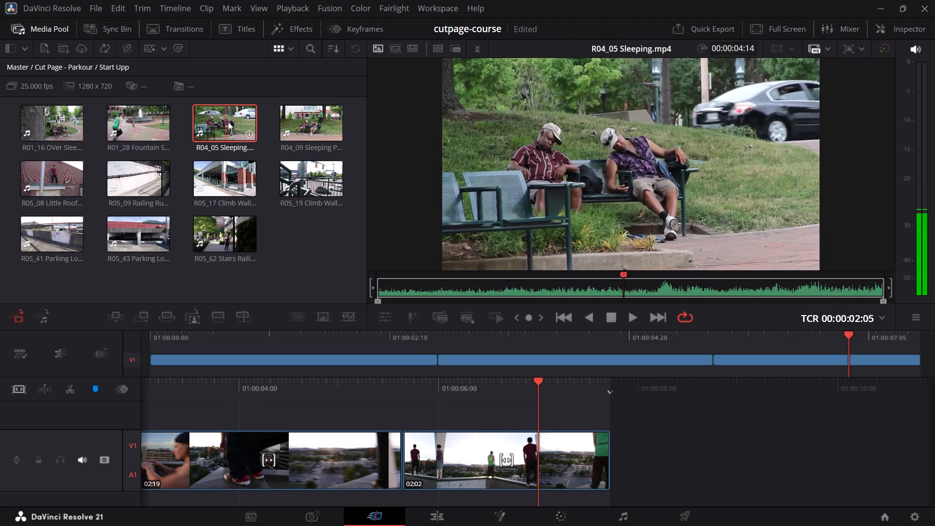
left_click(287, 120)
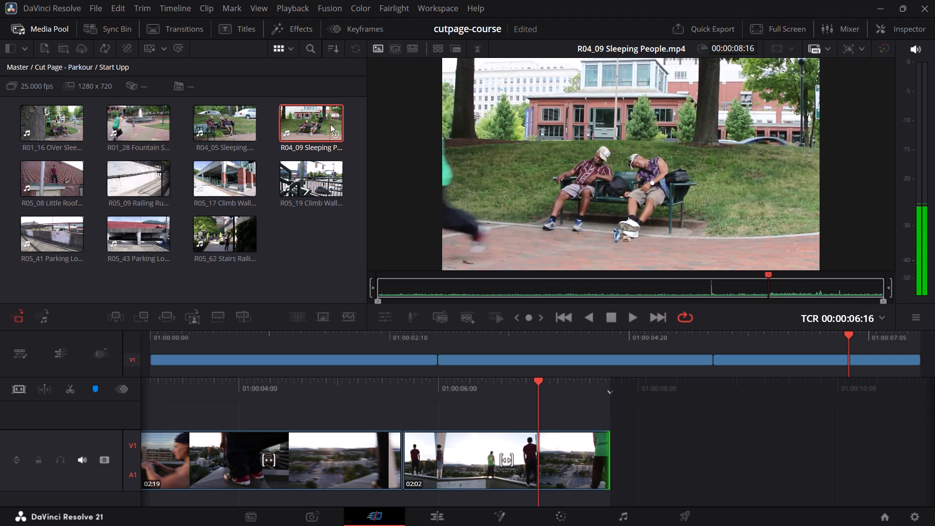
left_click(287, 170)
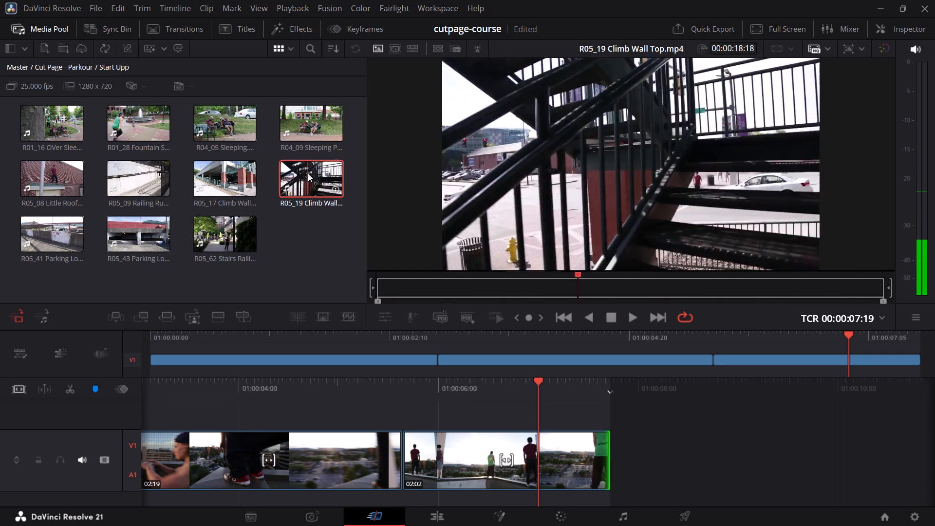
left_click(203, 180)
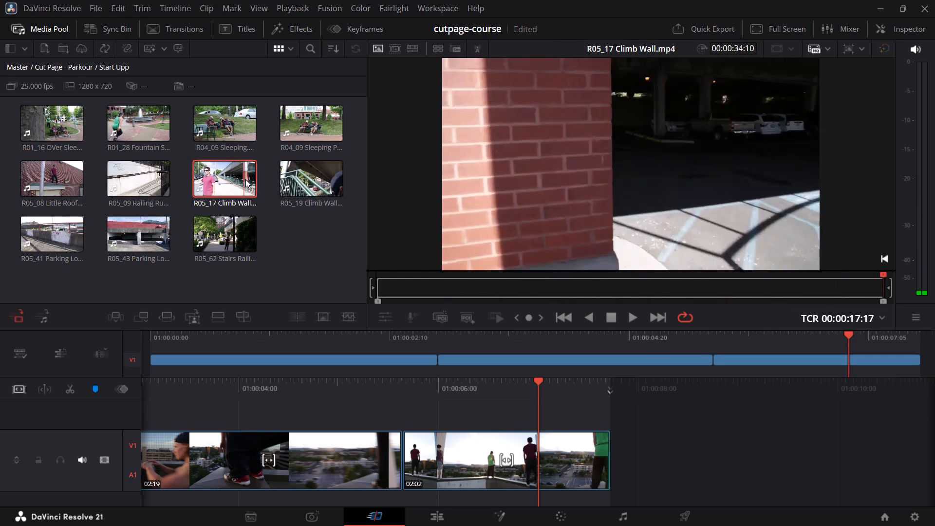
left_click(196, 184)
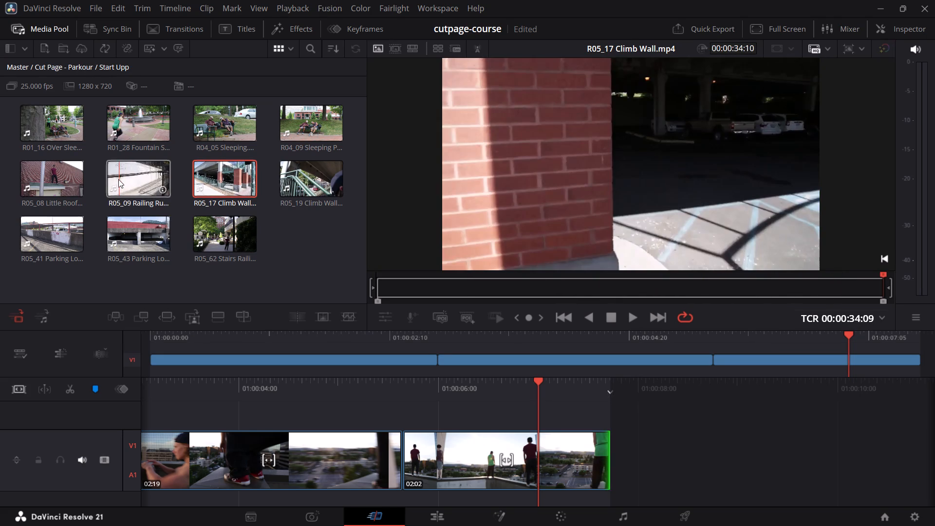
left_click(117, 179)
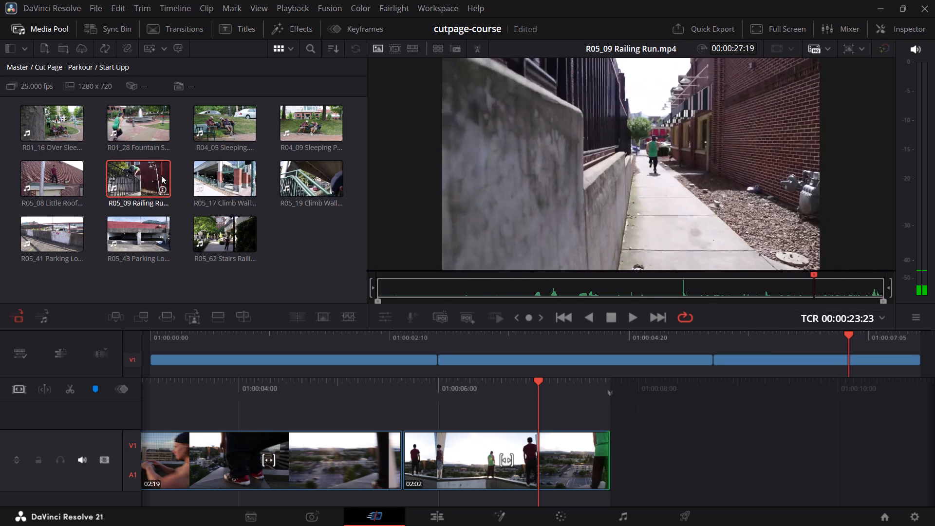
left_click(32, 178)
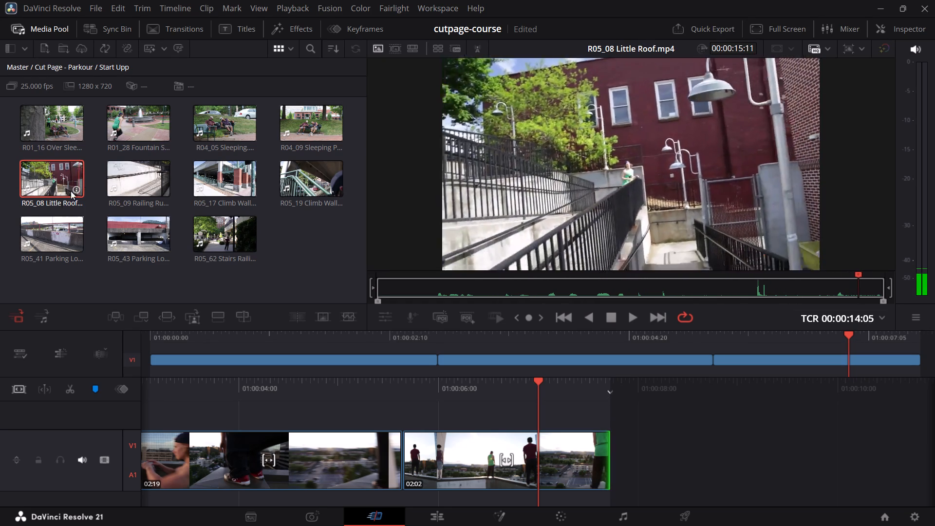
left_click(25, 230)
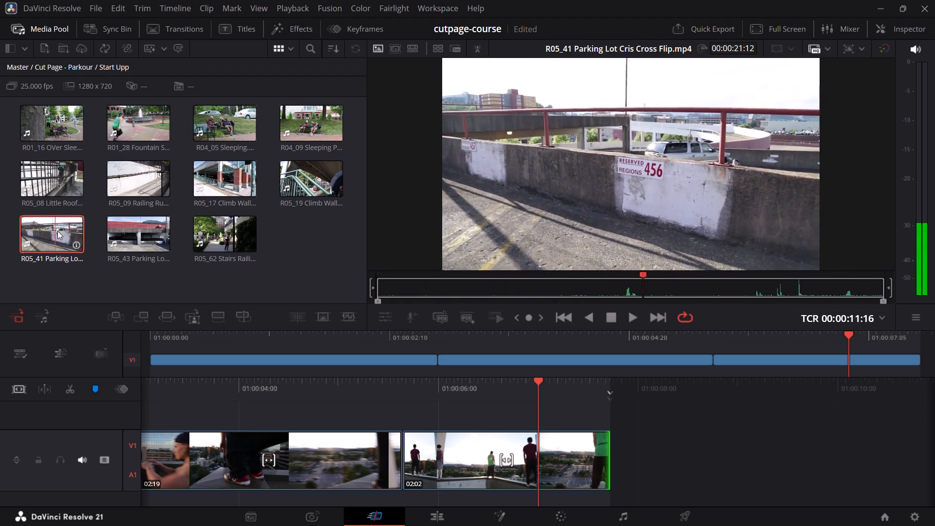
left_click(129, 235)
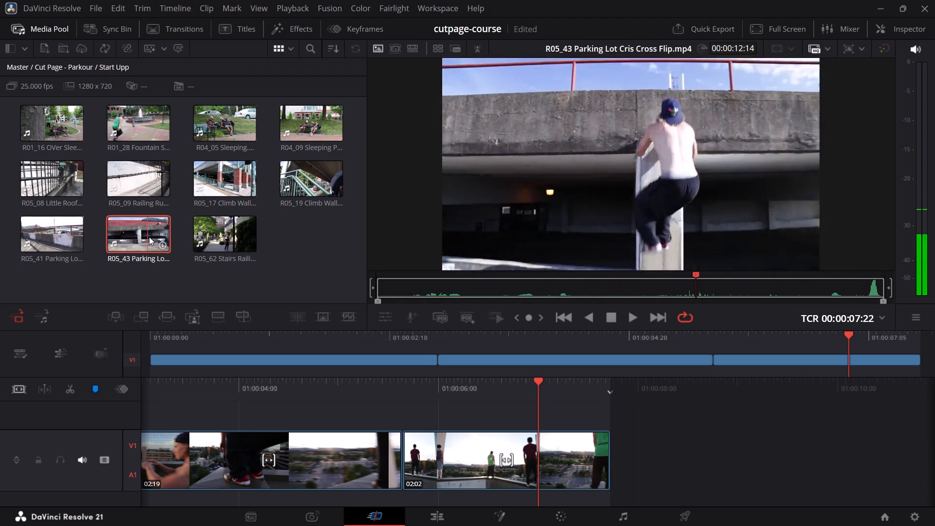
left_click(200, 242)
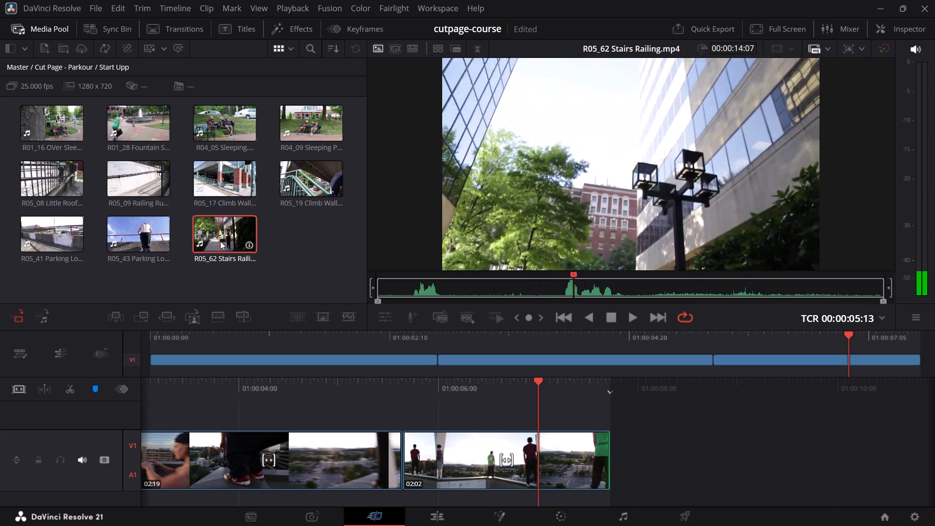
Open the R05_08 Little Roof source clip and mark its In point at 00:00:06:22, as the man in red prepares to jump.
left_click(31, 180)
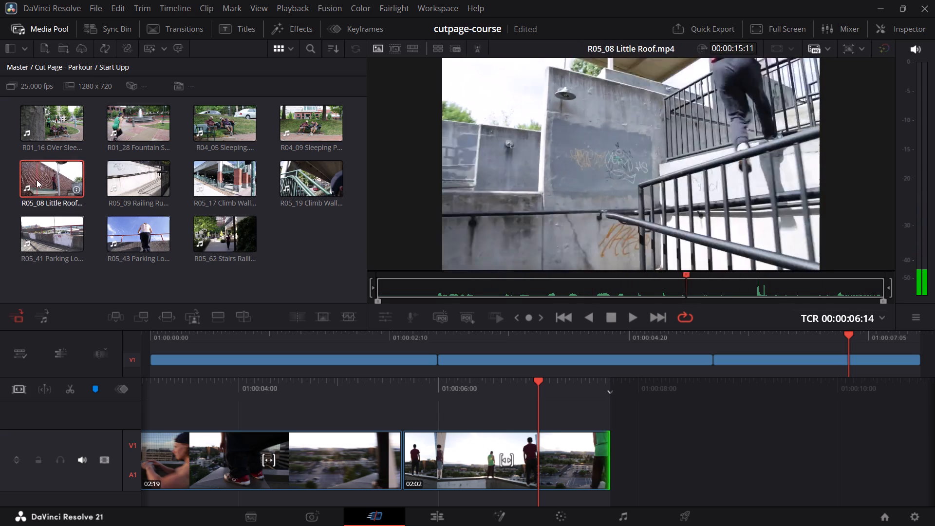
double_click(37, 178)
left_click_drag(466, 300, 473, 299)
left_click_drag(461, 295, 524, 295)
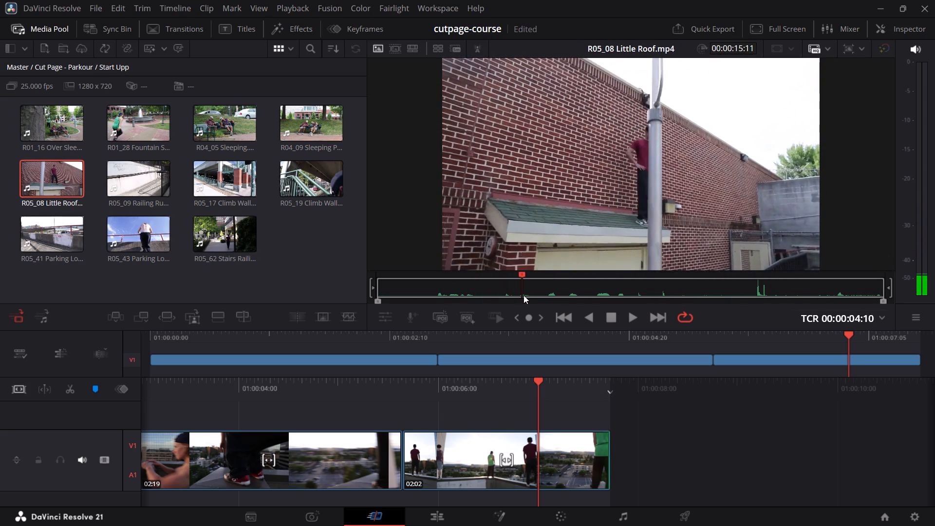
left_click_drag(524, 295, 620, 304)
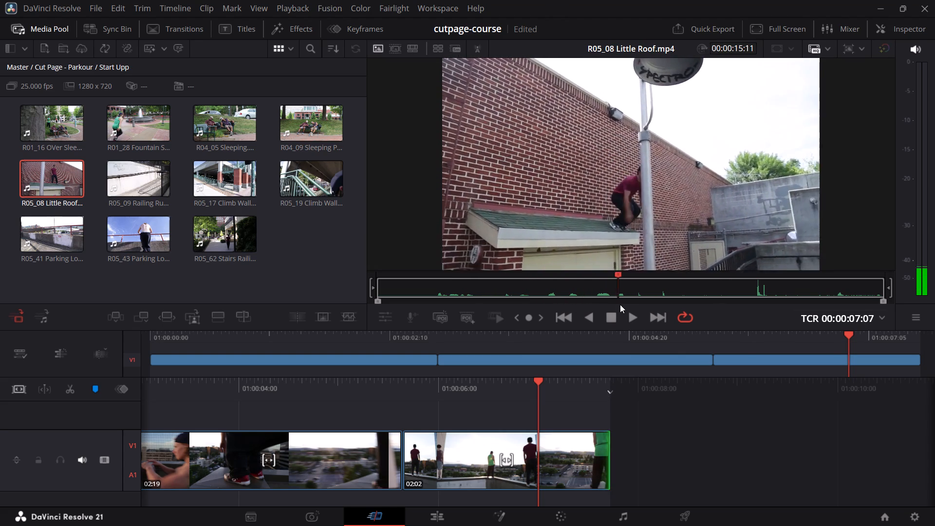
left_click_drag(620, 304, 601, 305)
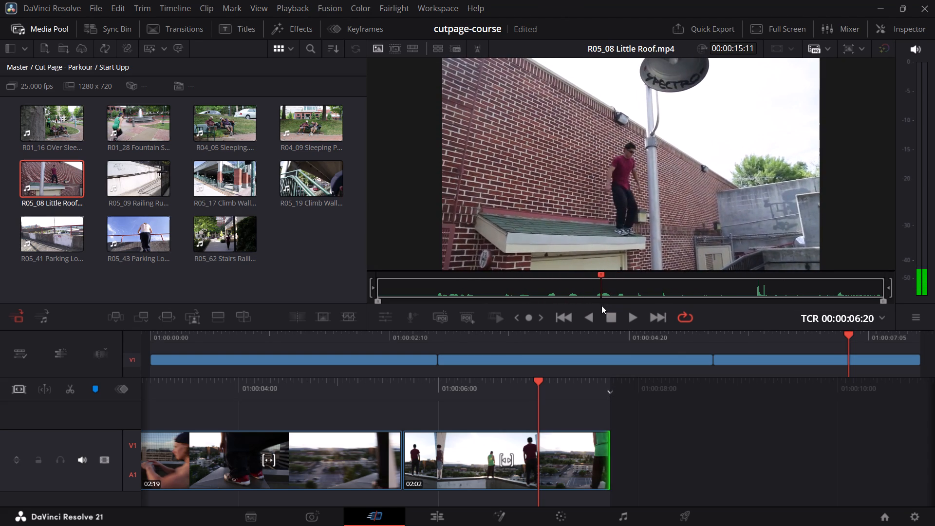
key("Right")
key("Right")
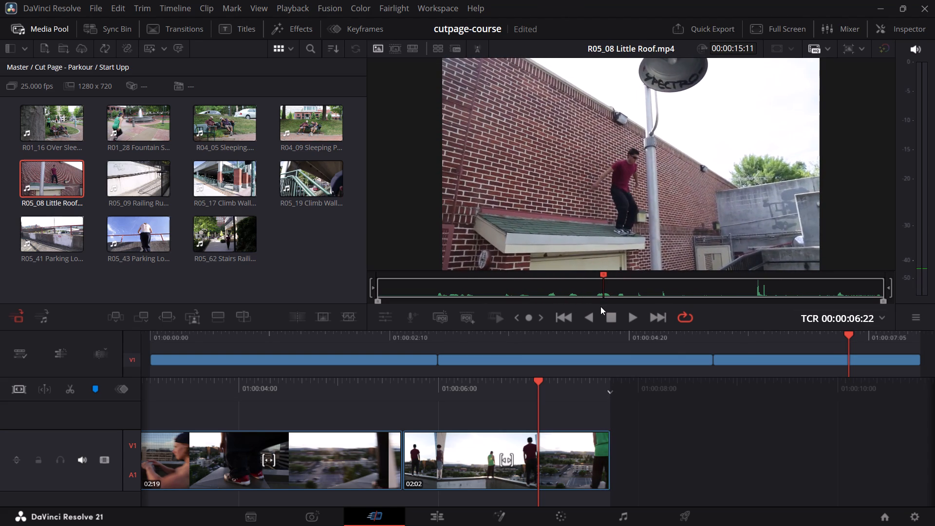
key("i")
Play through R05_08 Little Roof and mark its Out point at 00:00:11:09, with the green-shirted runner in mid-air.
key("space")
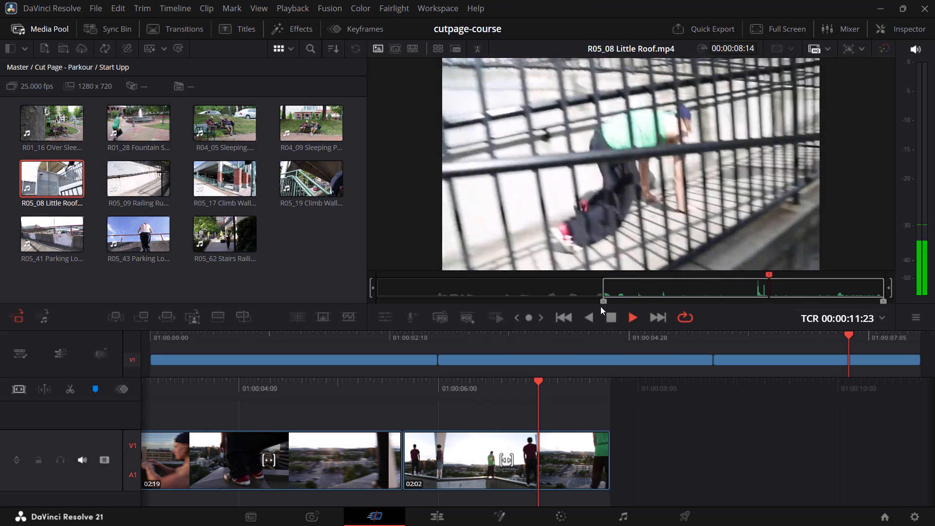
key("space")
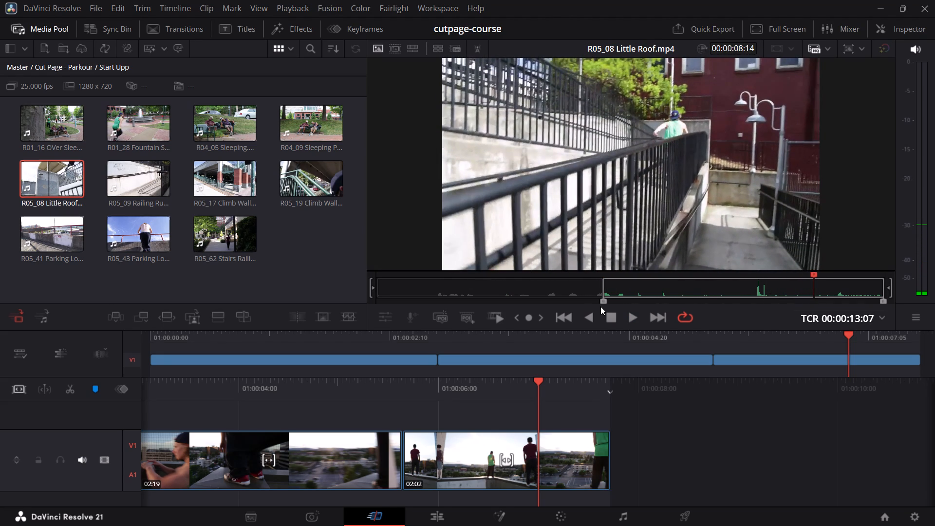
key("Left")
key("Left")
key("Left")
key("Left")
key("Left")
key("Left")
key("Left")
key("Left")
key("Left")
key("Left")
key("Left")
key("Left")
key("Left")
key("Left")
key("Left")
key("Left")
key("Left")
key("Left")
key("Left")
key("Left")
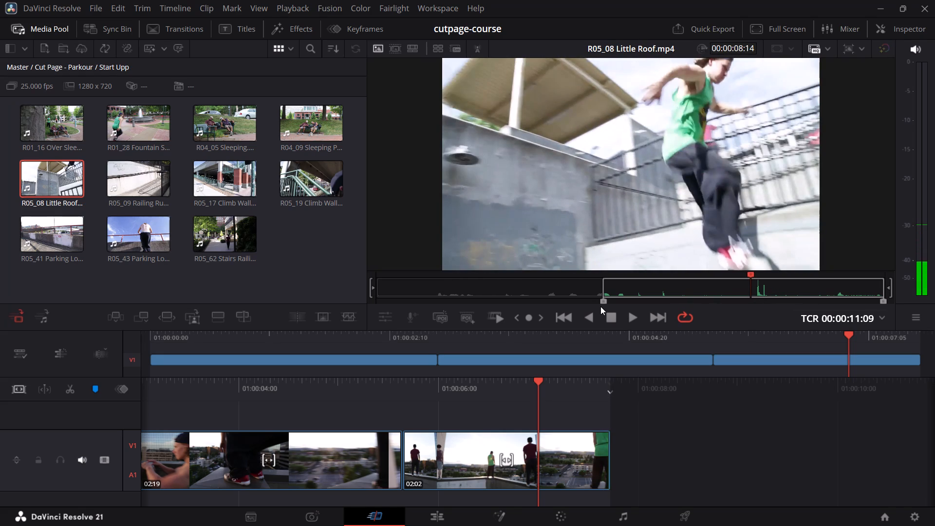
key("o")
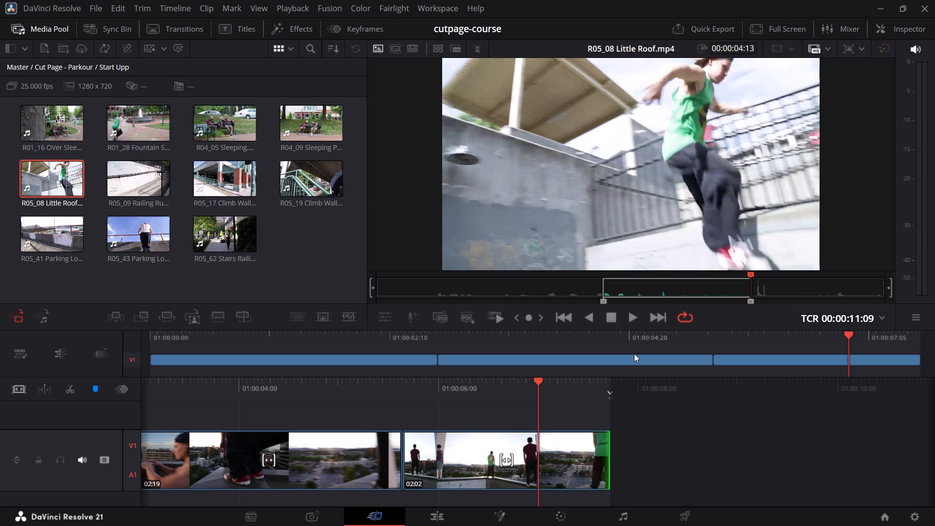
Append the marked R05_08 Little Roof range to the end of the timeline.
key("shift+F12")
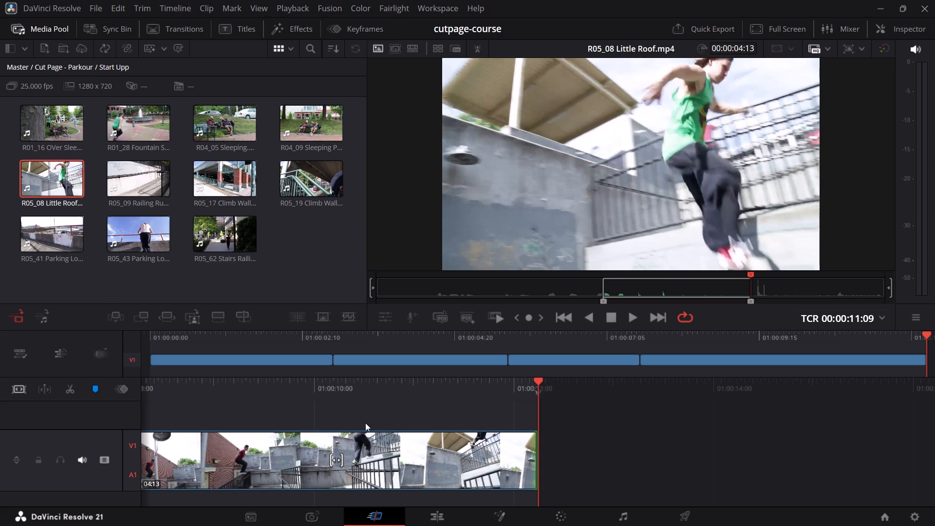
Scrub back and forth through the timeline to review the Little Roof shot together with the three rooftop shots before it.
left_click_drag(404, 394, 620, 379)
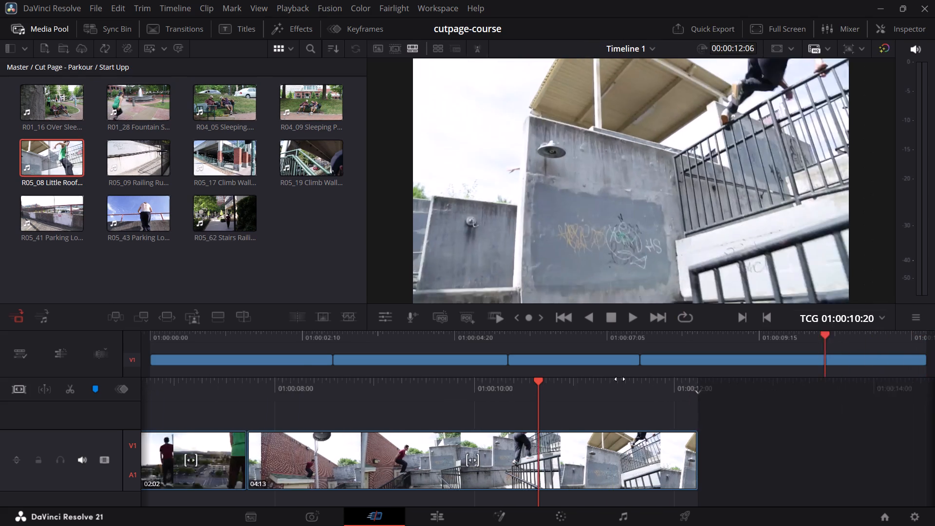
left_click_drag(620, 379, 592, 399)
left_click_drag(806, 334, 832, 331)
left_click_drag(804, 333, 647, 350)
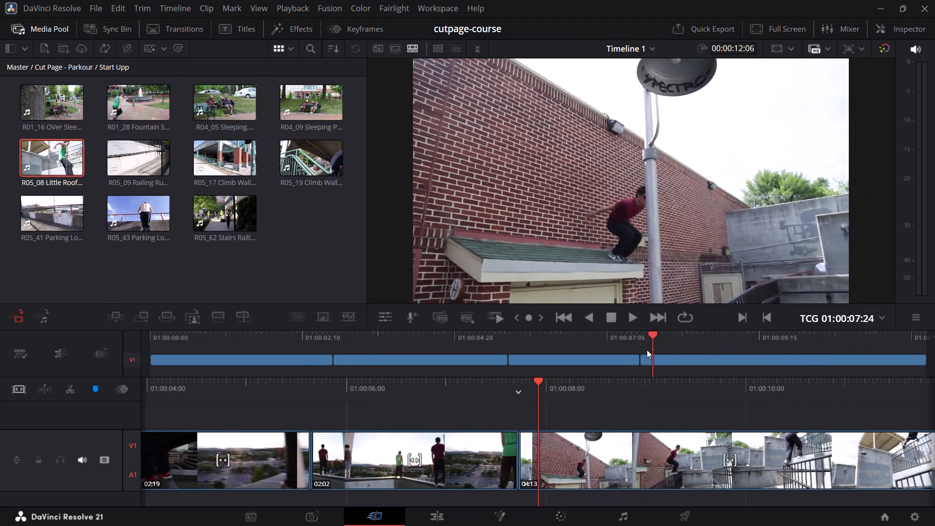
left_click_drag(647, 350, 929, 341)
left_click_drag(379, 337, 304, 338)
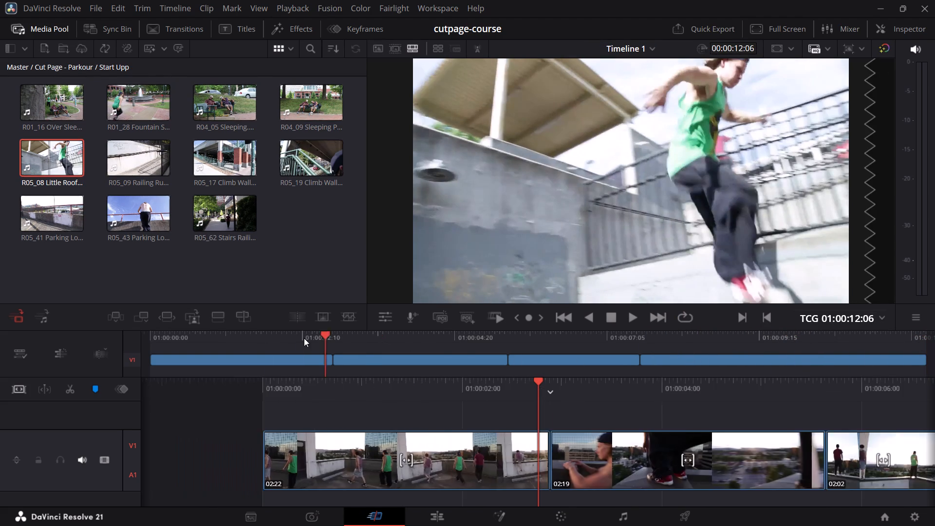
left_click_drag(304, 338, 615, 341)
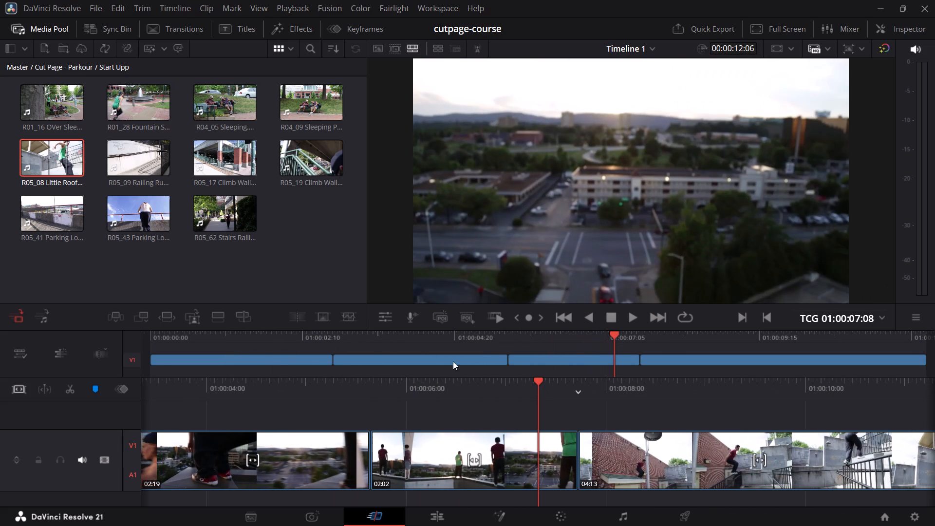
Set the clip colour of the first three timeline shots, the rooftop ones, to Yellow.
right_click(261, 358)
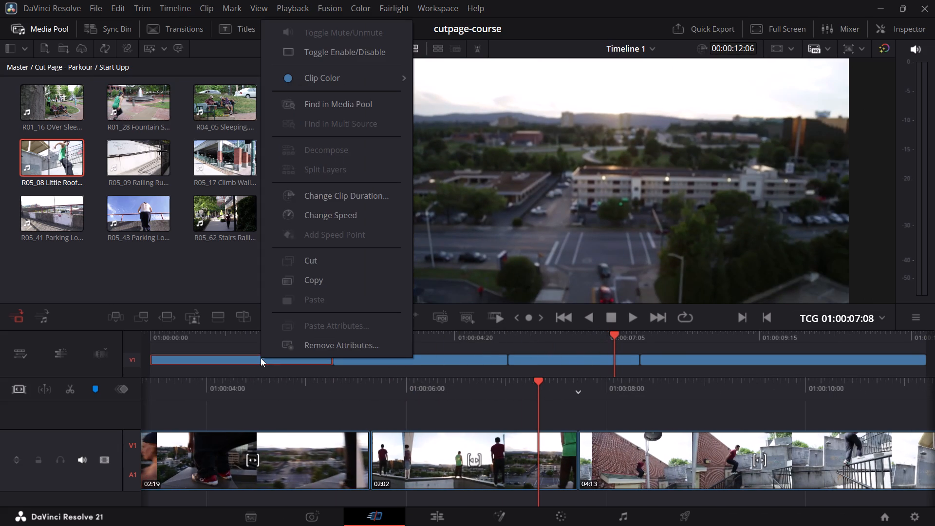
left_click(303, 80)
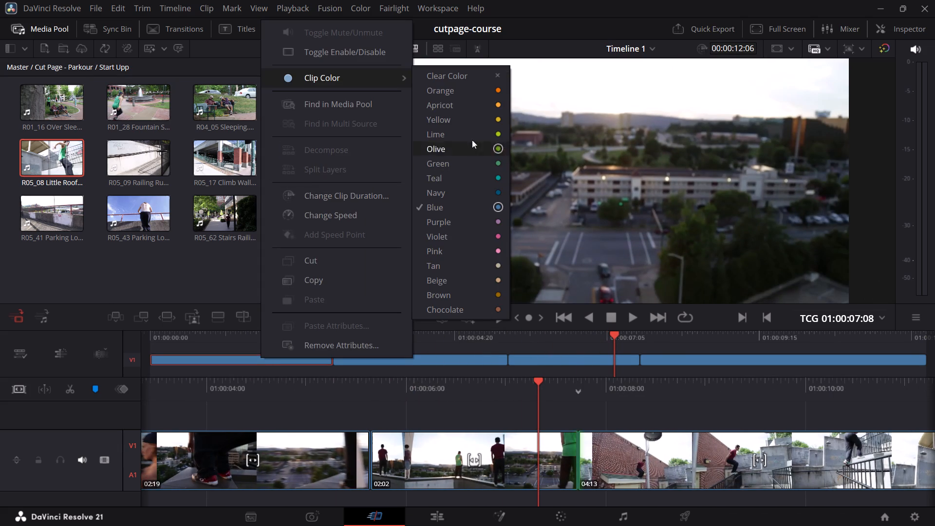
left_click(469, 123)
right_click(439, 361)
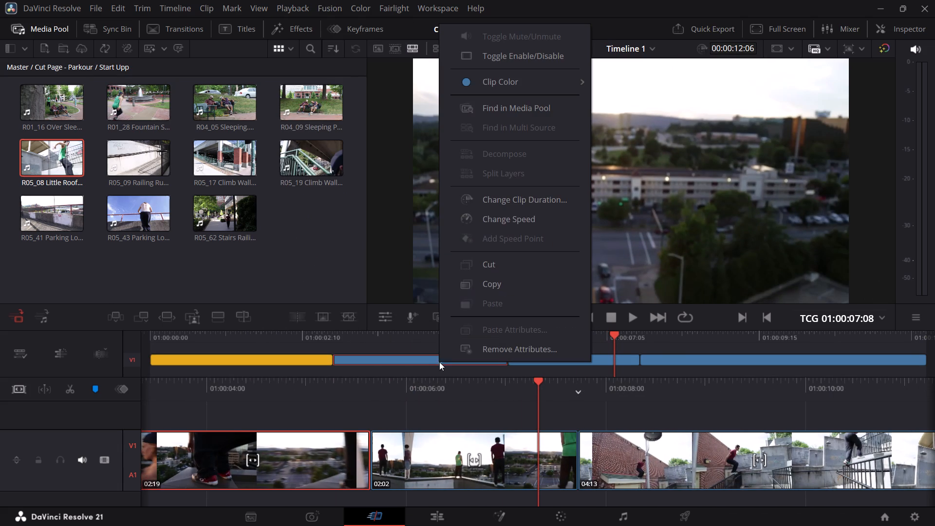
left_click(502, 79)
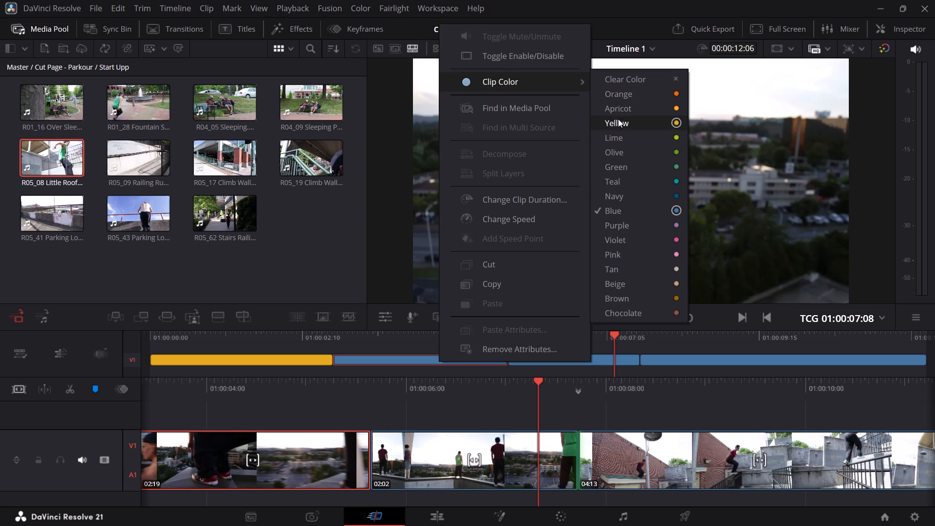
left_click(619, 120)
right_click(552, 362)
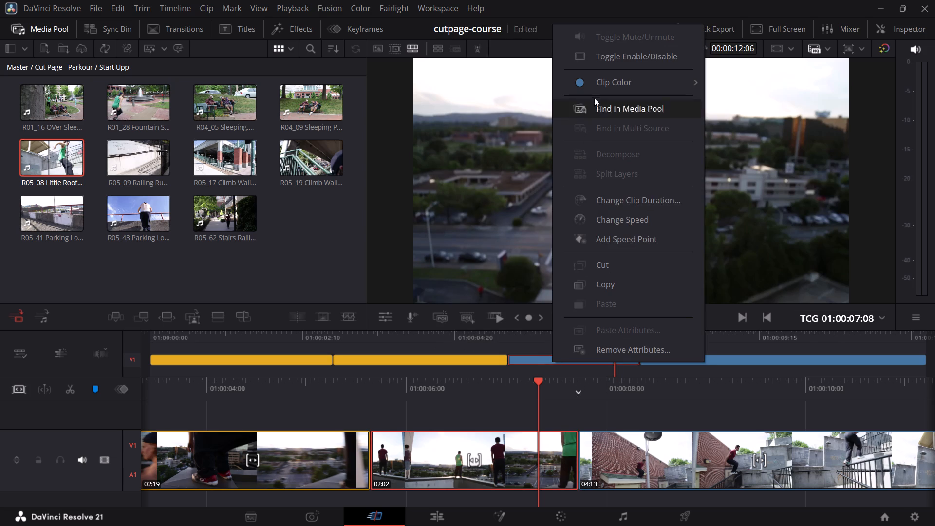
left_click(598, 80)
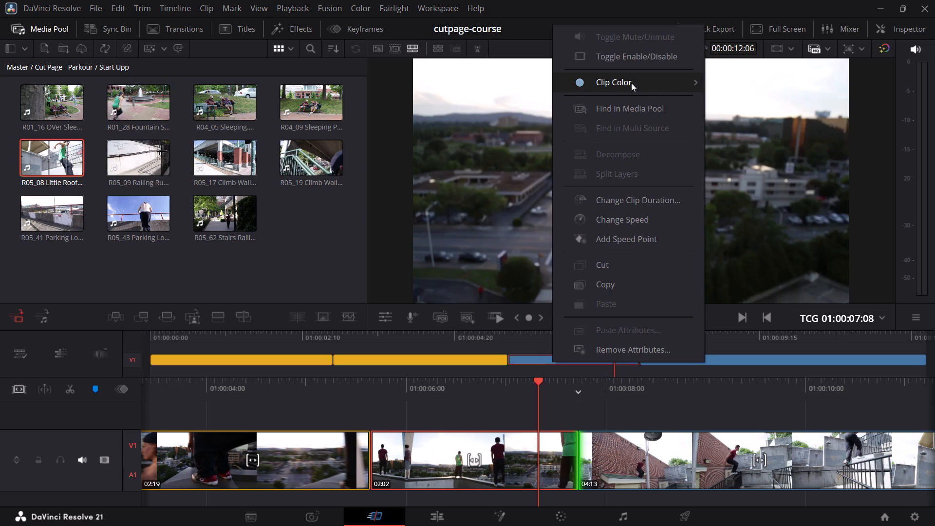
left_click(730, 121)
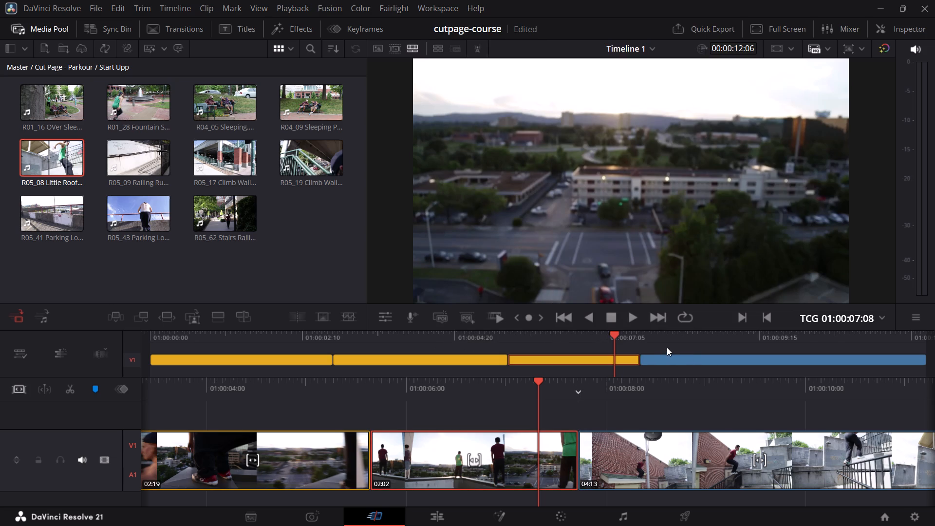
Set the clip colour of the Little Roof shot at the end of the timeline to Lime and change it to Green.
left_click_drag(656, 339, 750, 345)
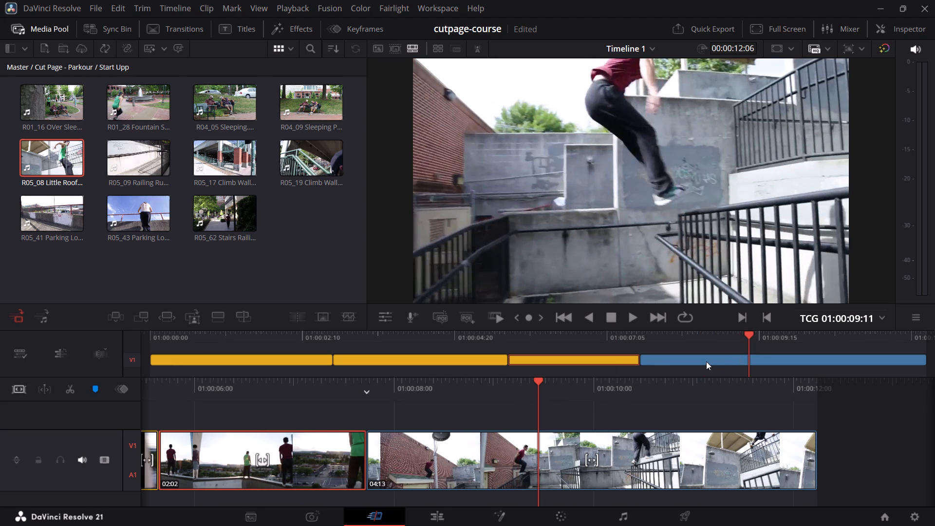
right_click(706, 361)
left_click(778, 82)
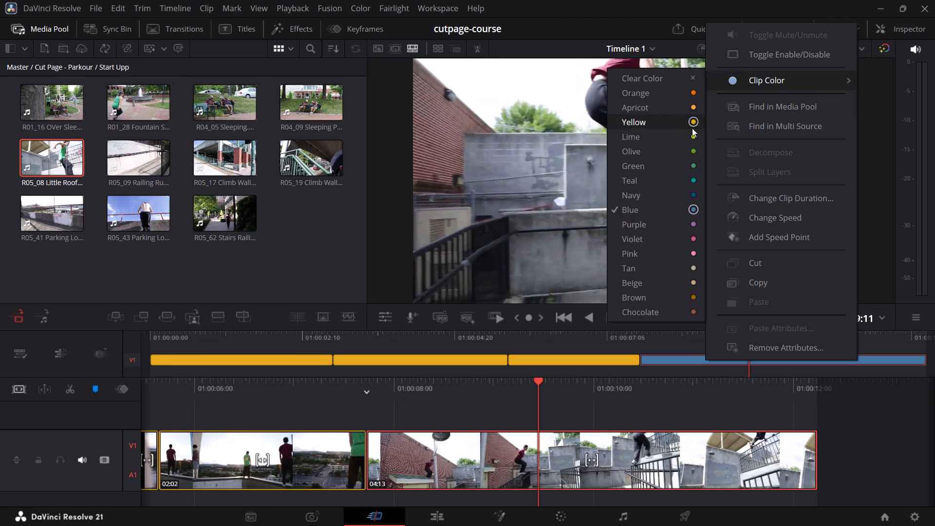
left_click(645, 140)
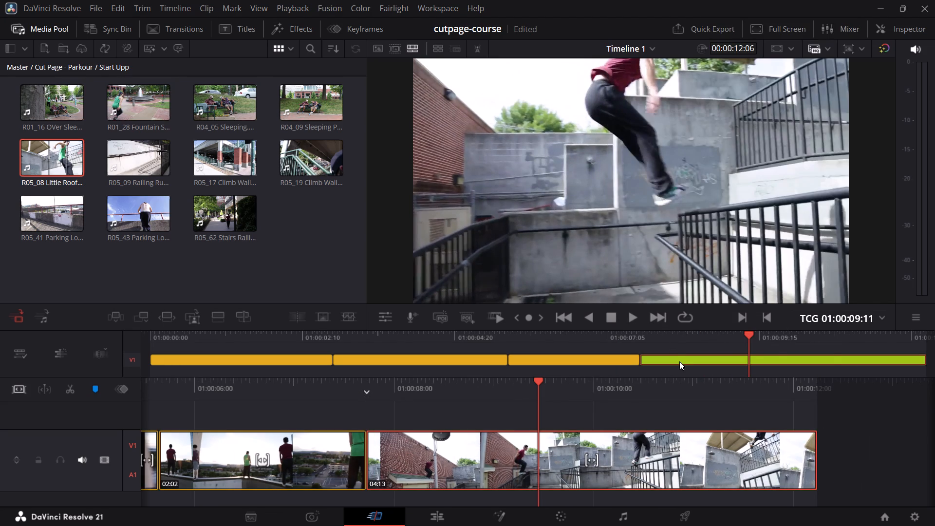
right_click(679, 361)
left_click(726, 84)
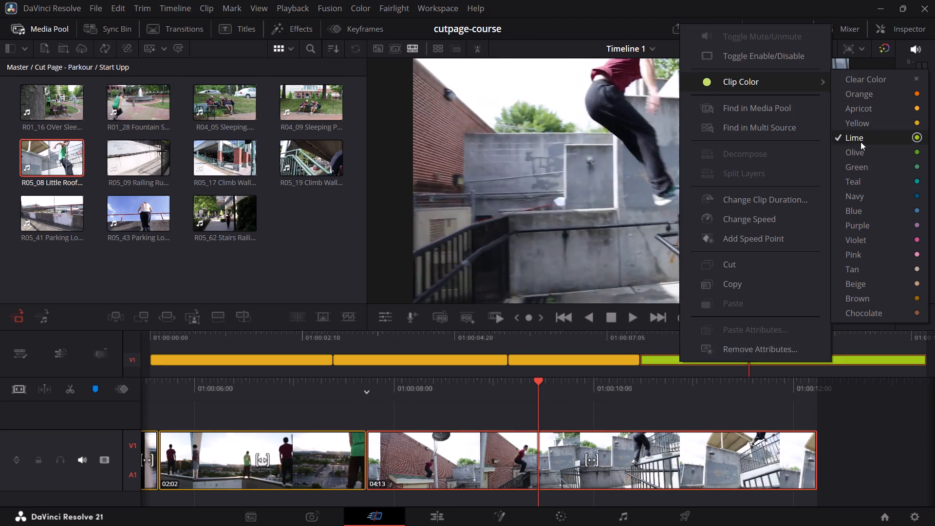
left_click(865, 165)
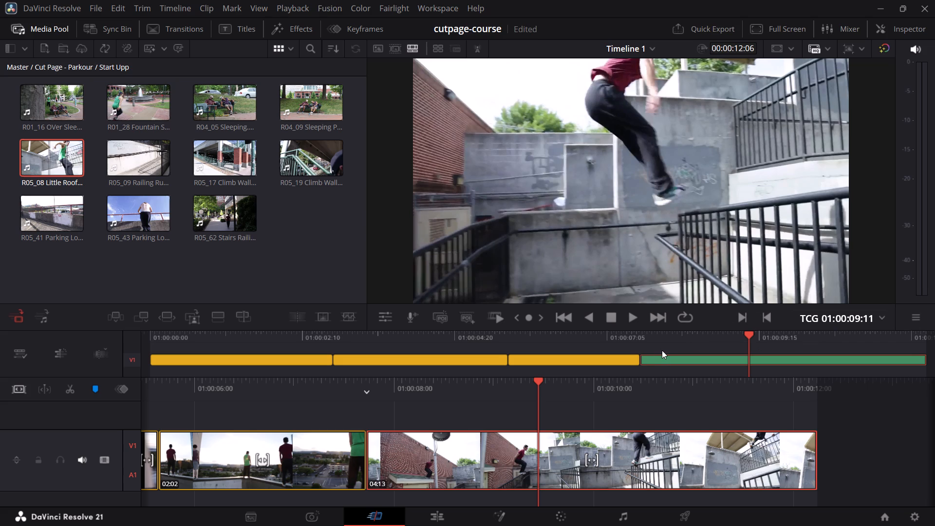
Scrub and play back and forth through the timeline to review how the three rooftop shots lead into the Little Roof shot.
left_click(636, 338)
left_click_drag(640, 334, 647, 334)
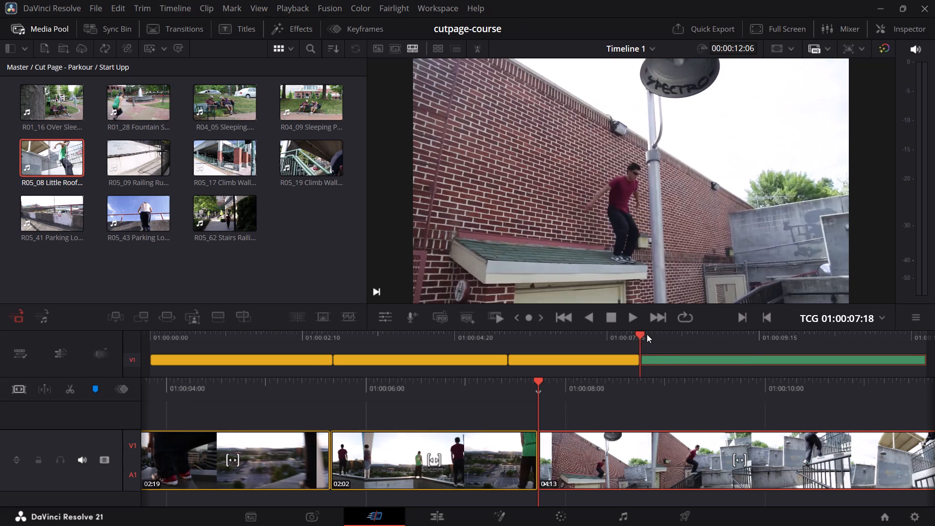
left_click_drag(647, 334, 541, 335)
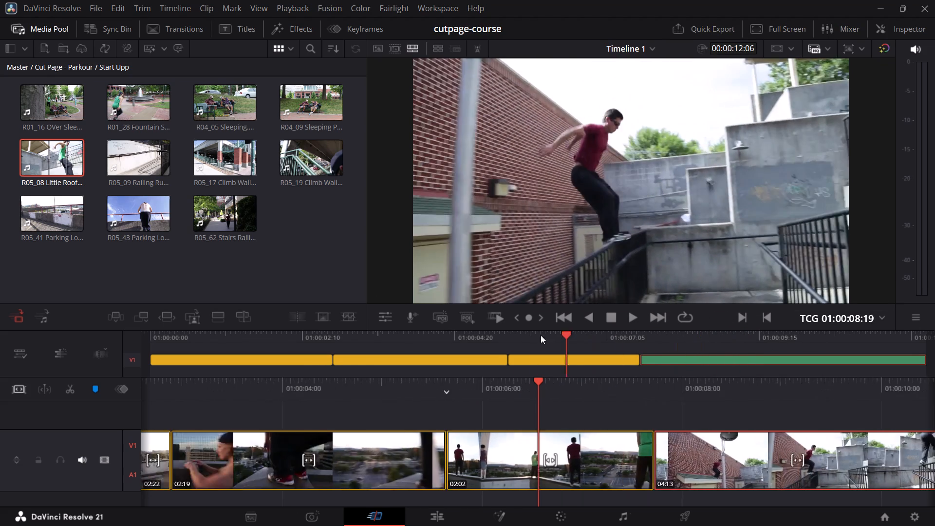
left_click_drag(541, 335, 332, 343)
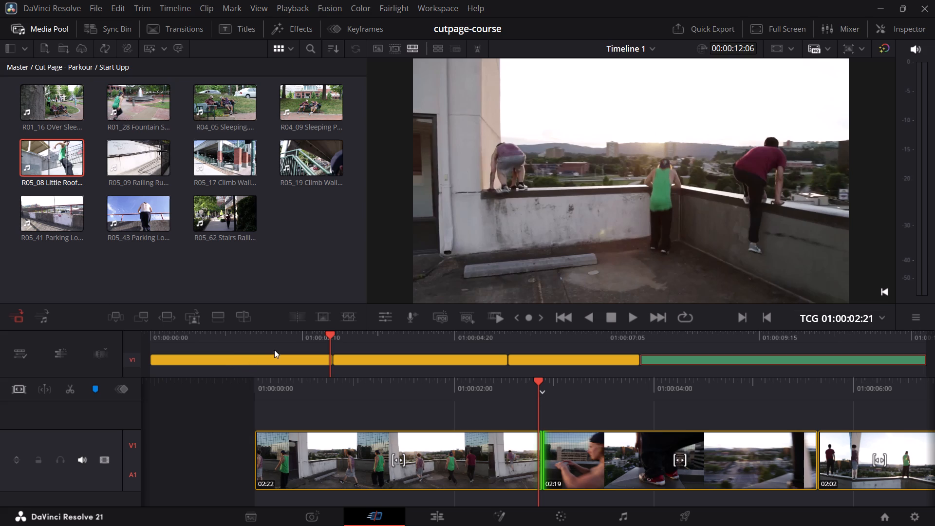
left_click_drag(329, 335, 514, 362)
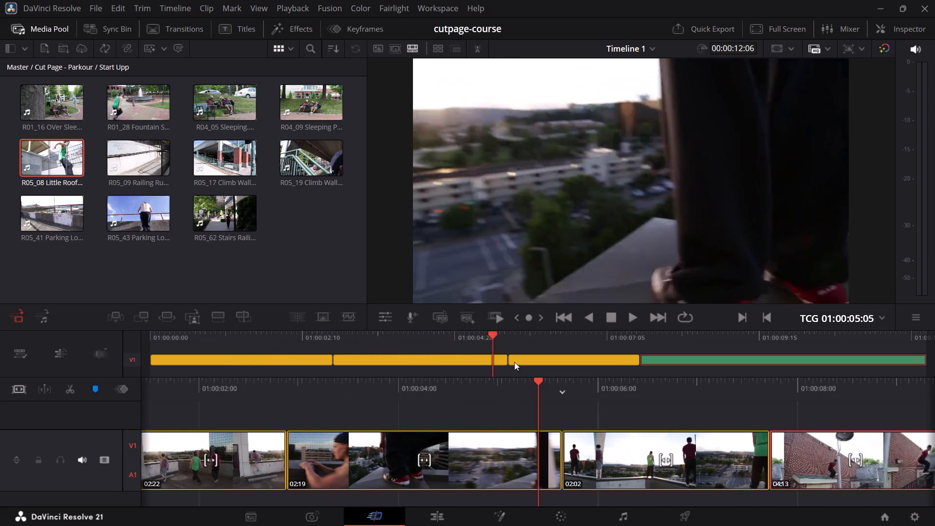
left_click_drag(514, 362, 480, 352)
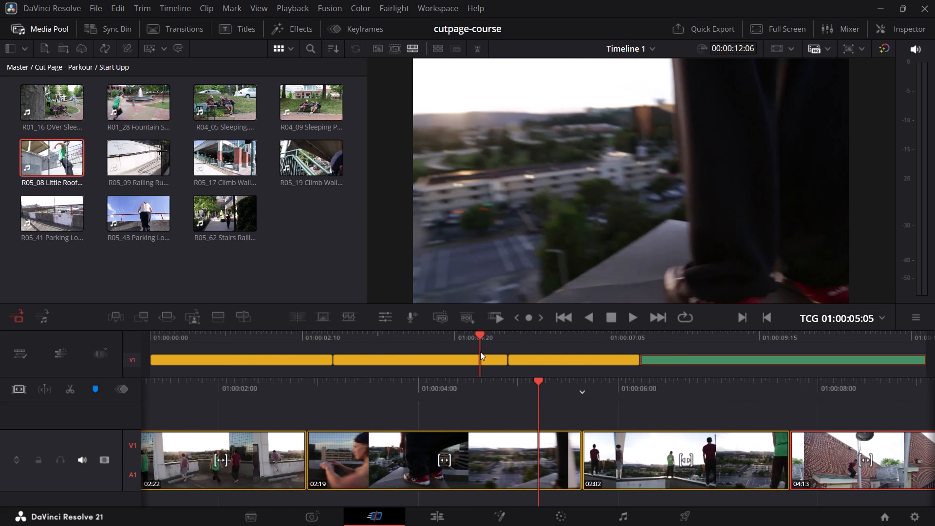
left_click_drag(480, 352, 573, 360)
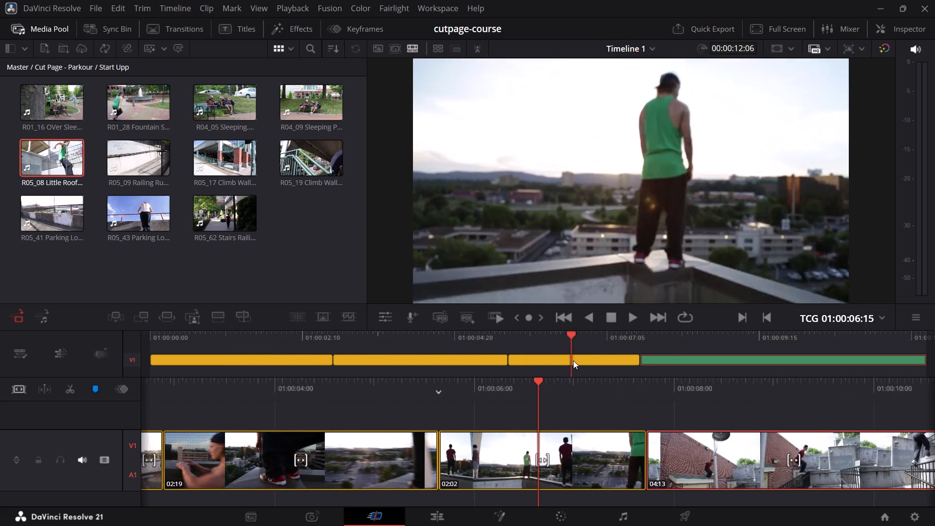
left_click_drag(573, 360, 657, 372)
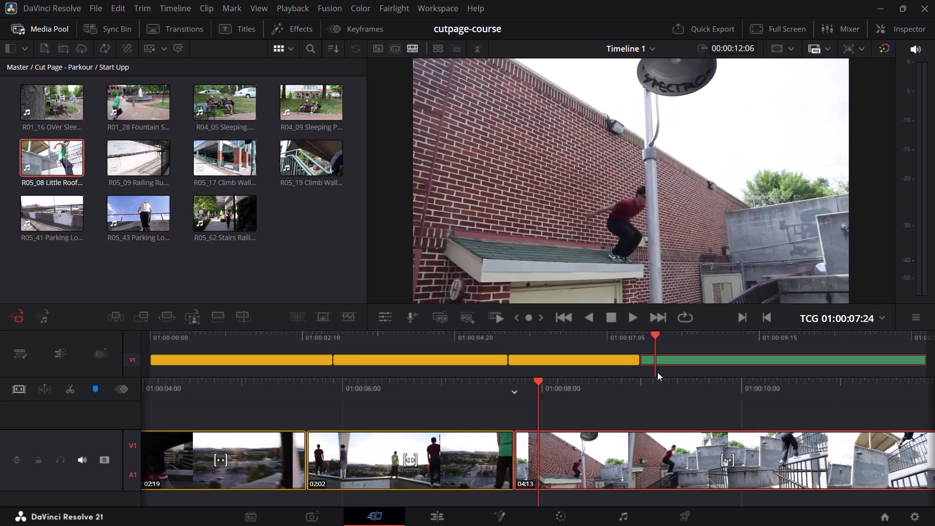
left_click_drag(657, 372, 593, 374)
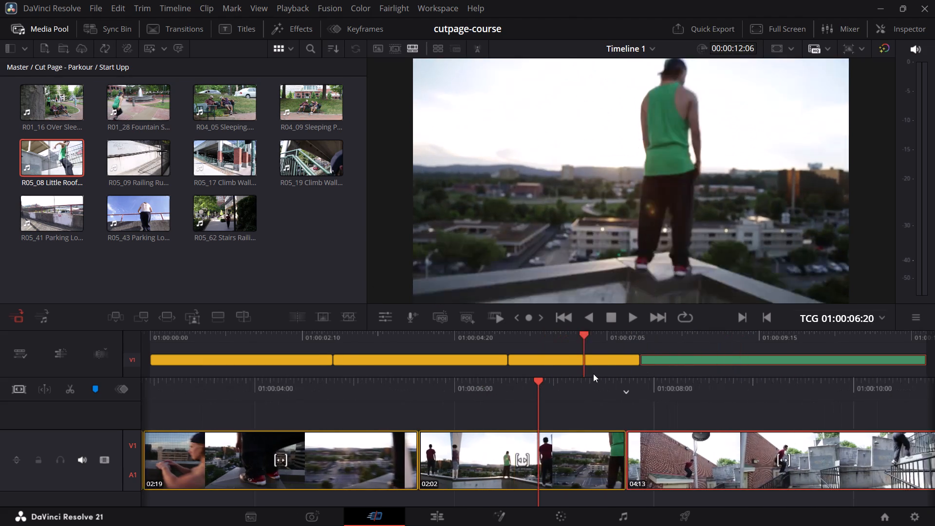
left_click_drag(593, 374, 648, 378)
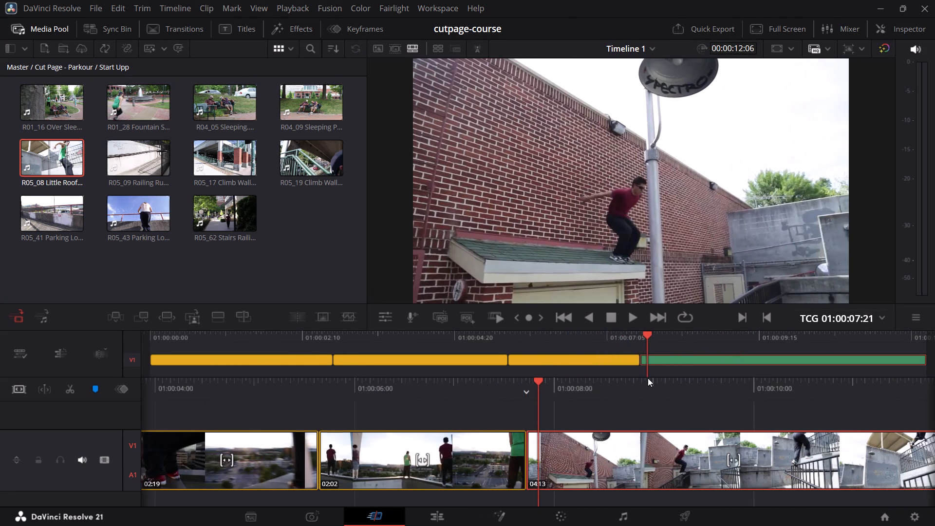
left_click_drag(648, 378, 629, 374)
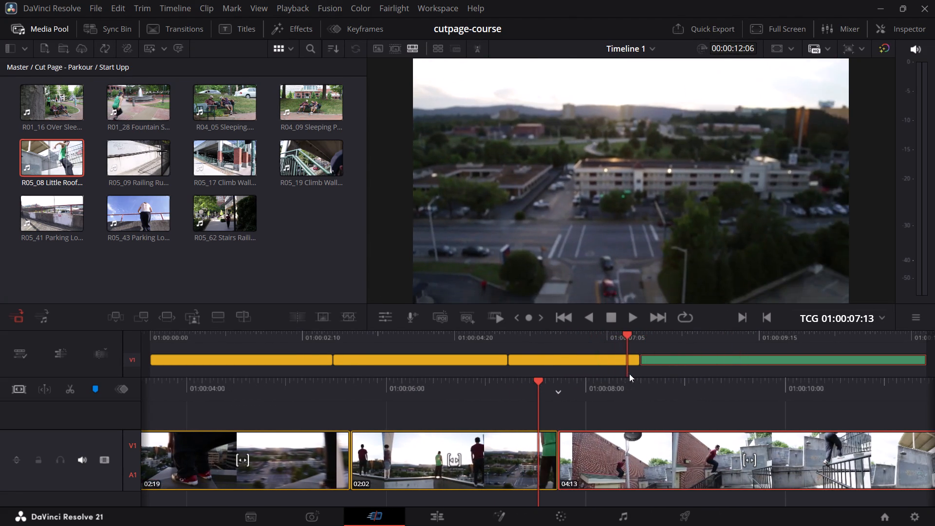
left_click_drag(629, 374, 638, 375)
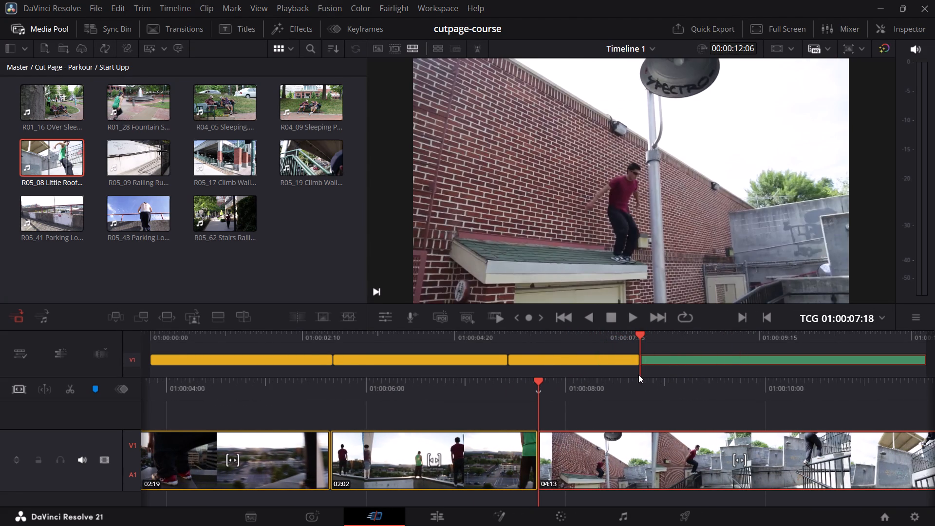
left_click_drag(638, 375, 552, 389)
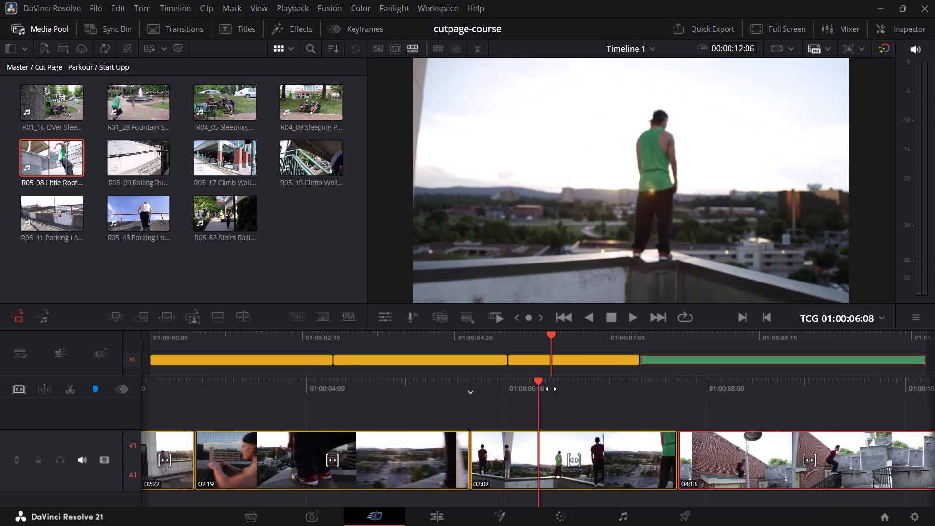
key("space")
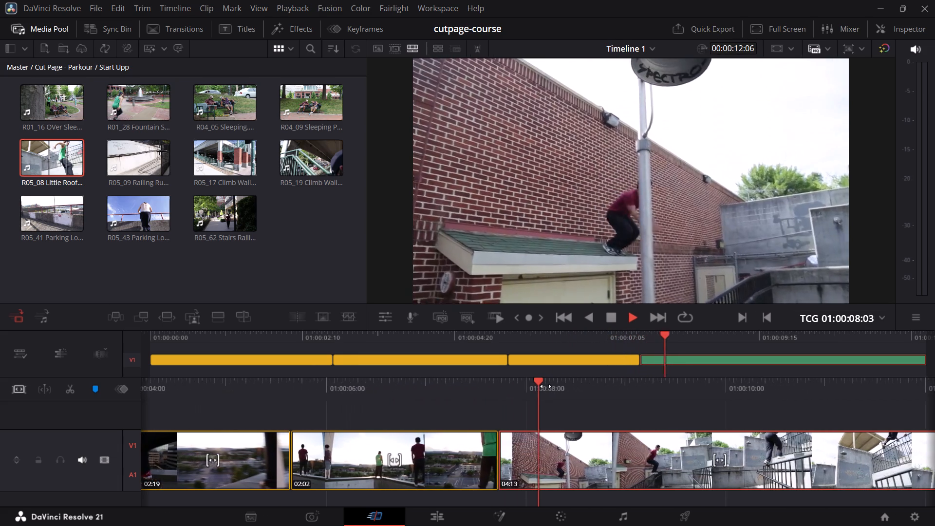
key("space")
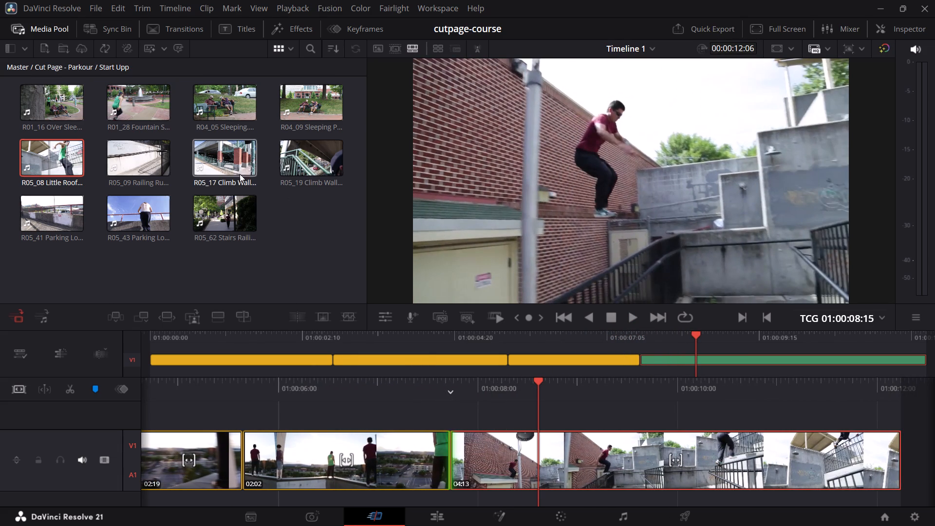
Look for an alternative shot in the Start Upp bin and open R05_62 Stairs Railing in the source viewer.
left_click(209, 162)
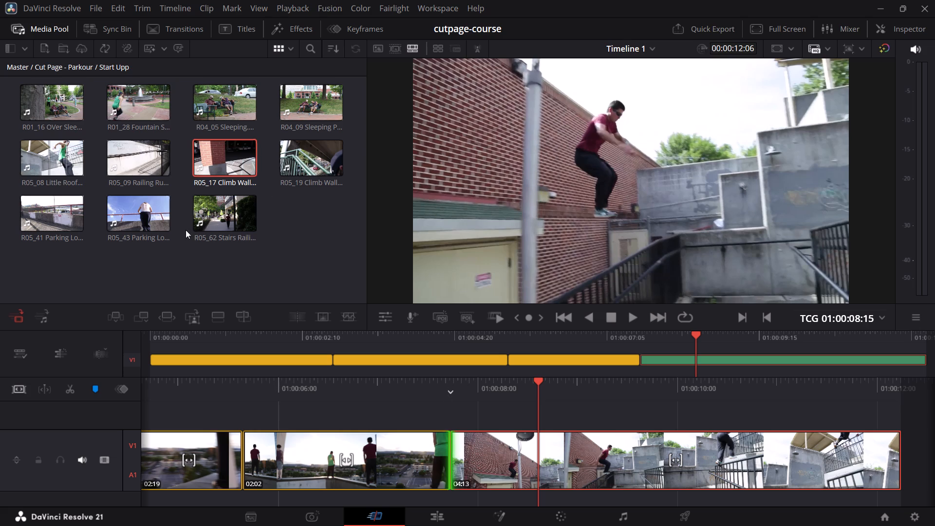
left_click(205, 211)
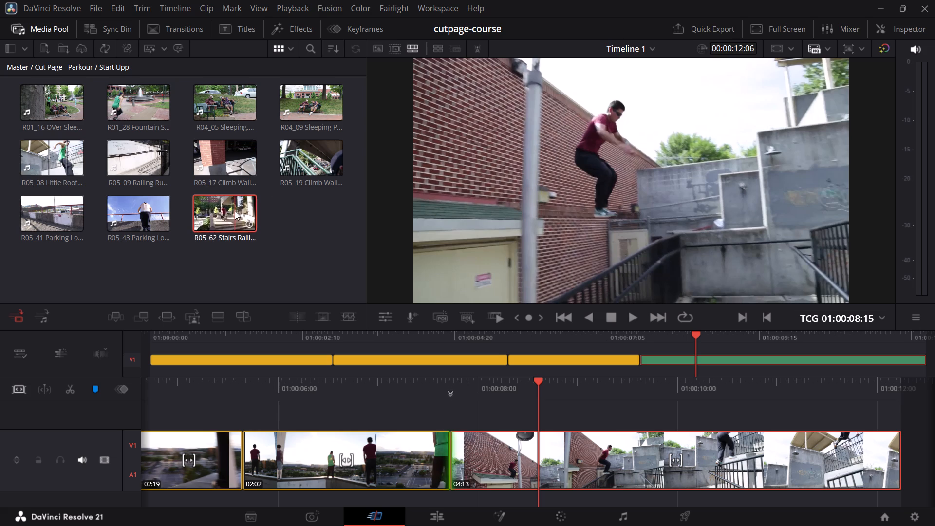
double_click(205, 212)
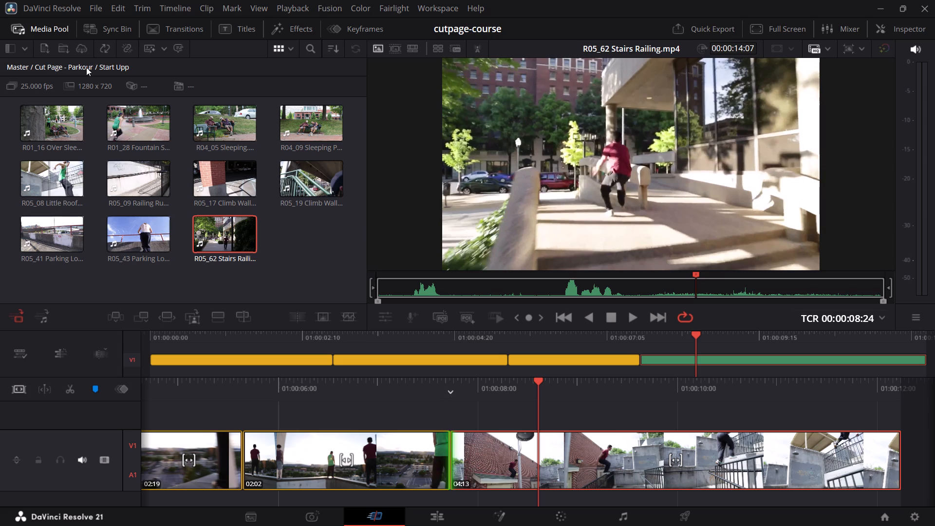
Delete the green Little Roof clip from the end of the timeline.
left_click(744, 363)
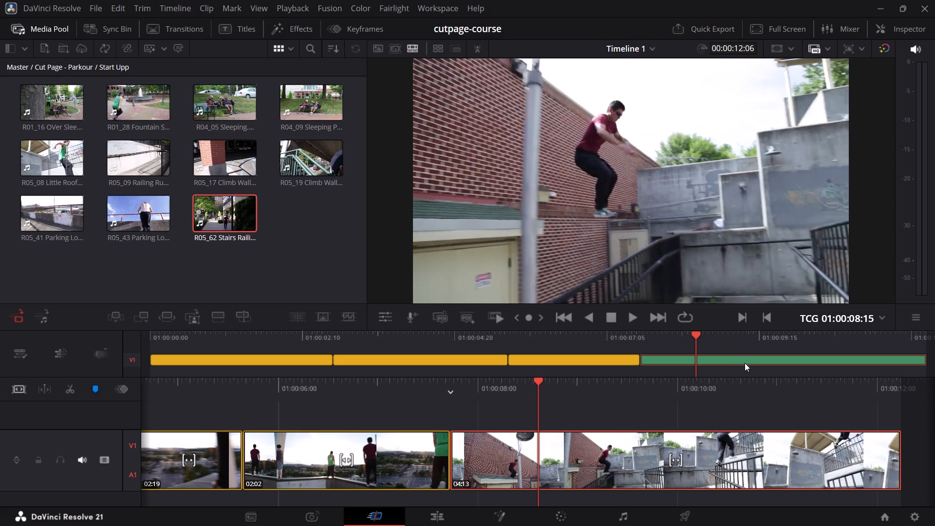
key("BackSpace")
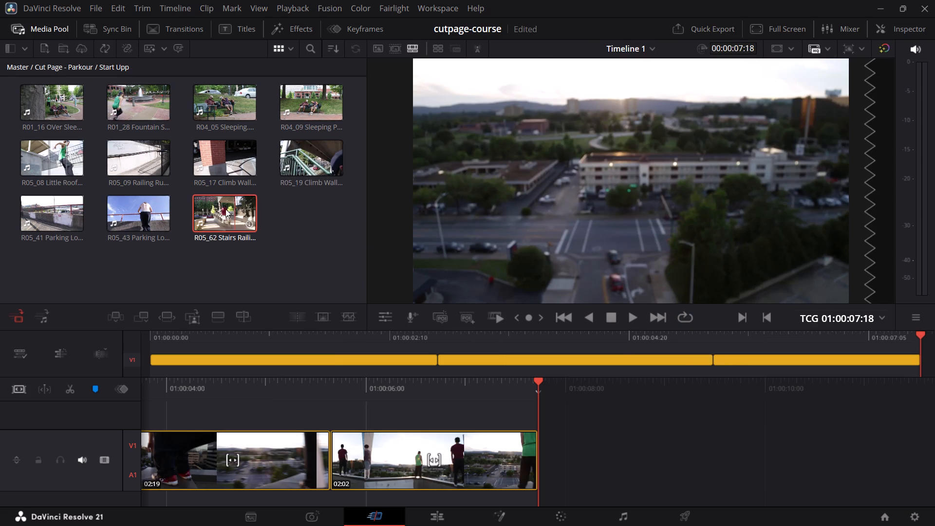
Open R05_62 Stairs Railing and mark its In point at 00:00:05:22, on the street lamp before the runners appear.
double_click(200, 212)
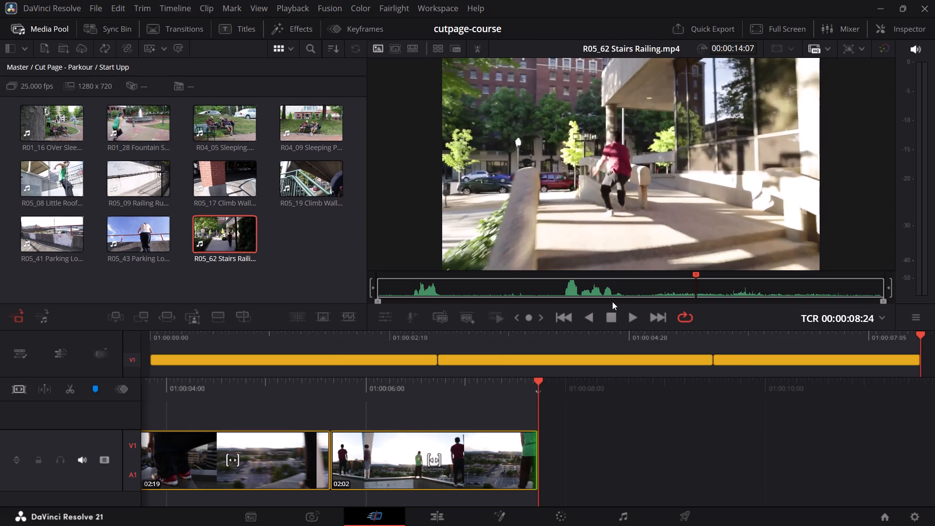
left_click_drag(609, 299, 555, 294)
left_click_drag(554, 295, 537, 295)
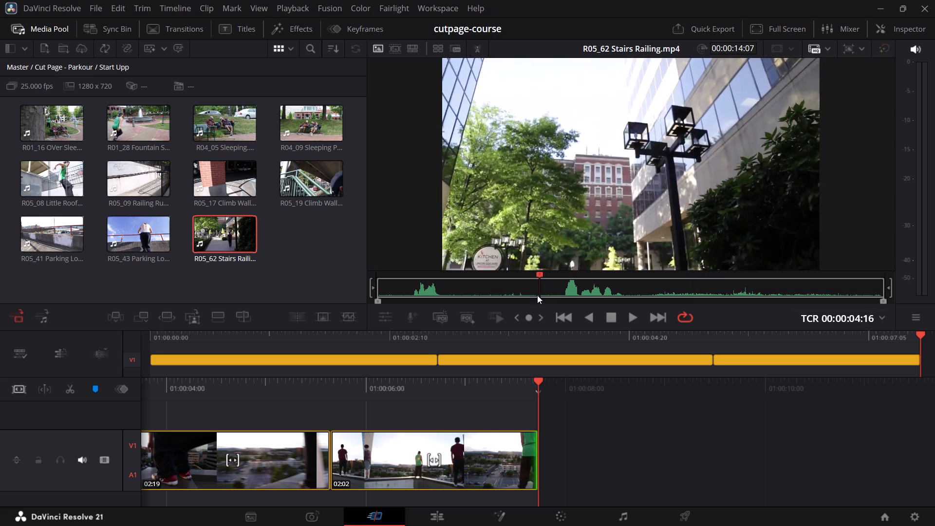
left_click_drag(537, 295, 642, 304)
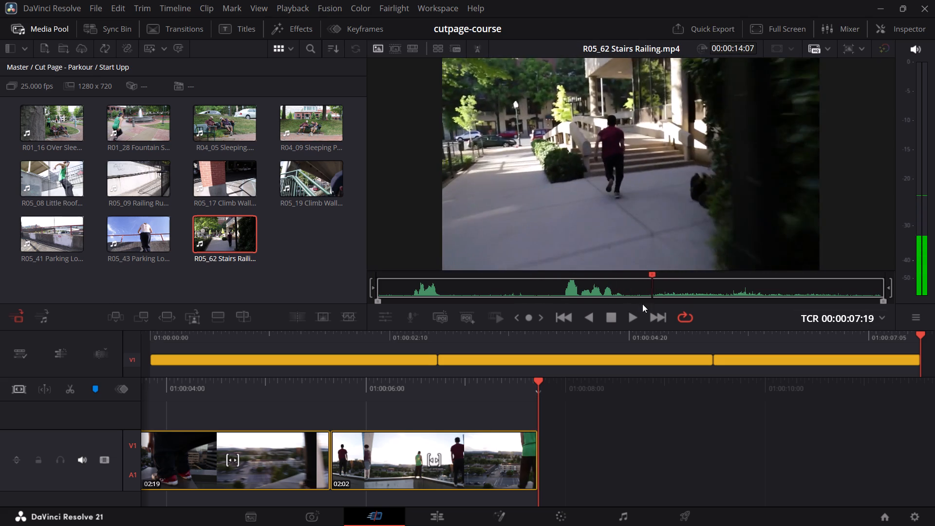
left_click_drag(642, 304, 586, 300)
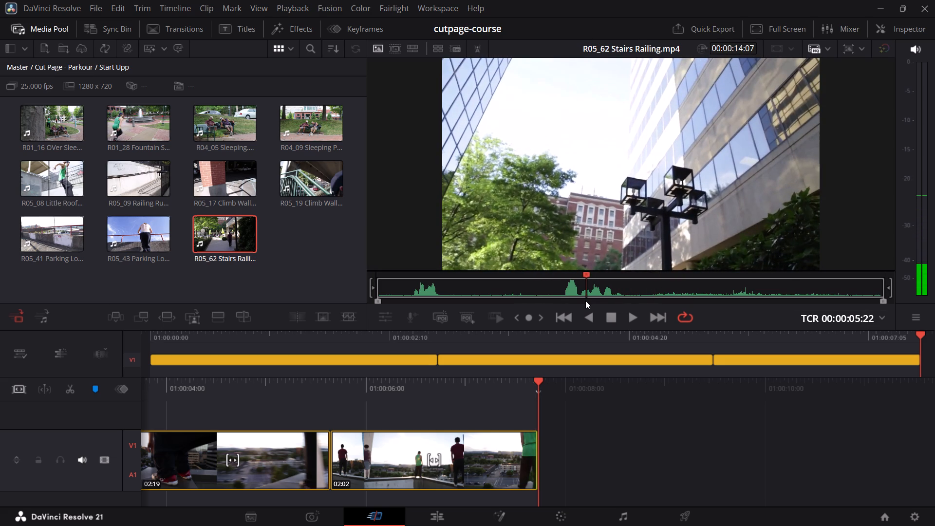
key("i")
Play through R05_62 Stairs Railing and mark its Out point at 00:00:11:14, with the runners out of frame.
key("space")
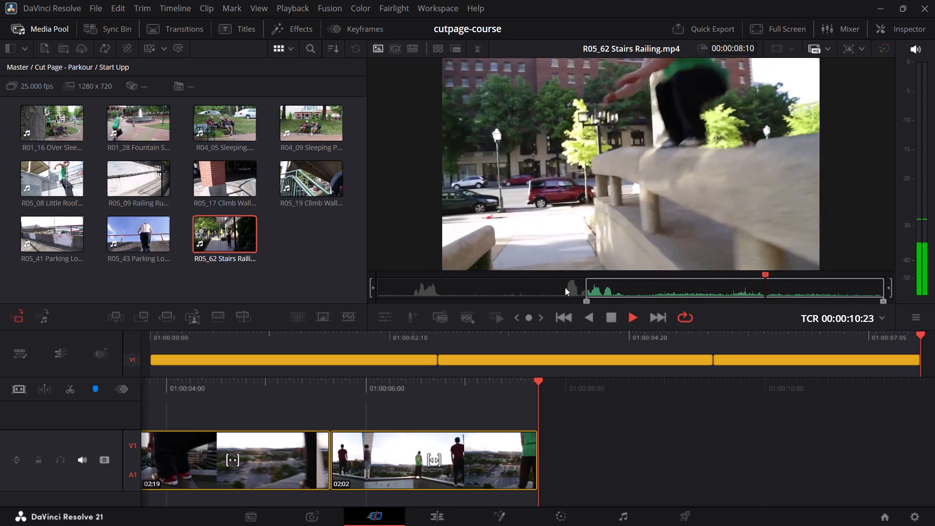
key("space")
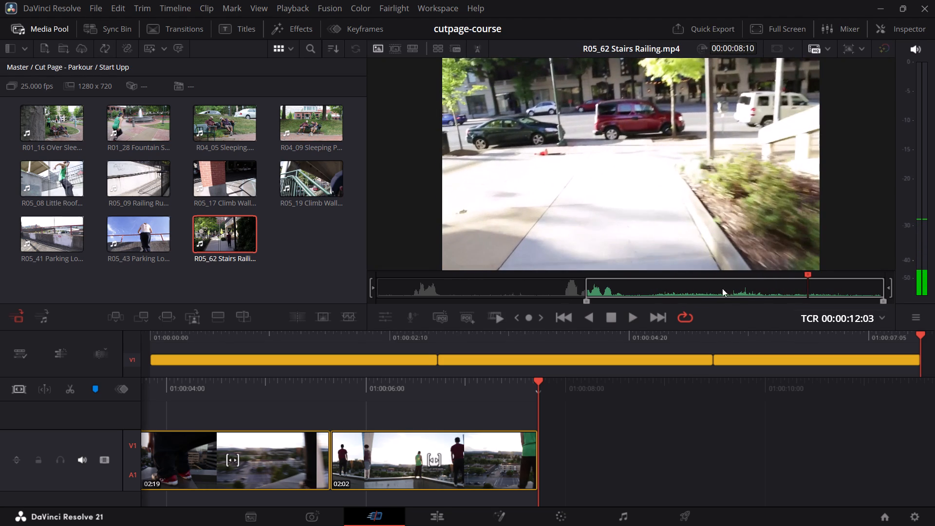
key("Left")
key("Left")
key("Left")
key("Left")
key("Left")
key("Left")
key("Left")
key("Left")
key("Left")
key("Left")
key("Left")
key("Left")
key("Left")
key("Left")
key("Left")
key("Left")
key("Left")
key("Left")
key("Left")
key("Left")
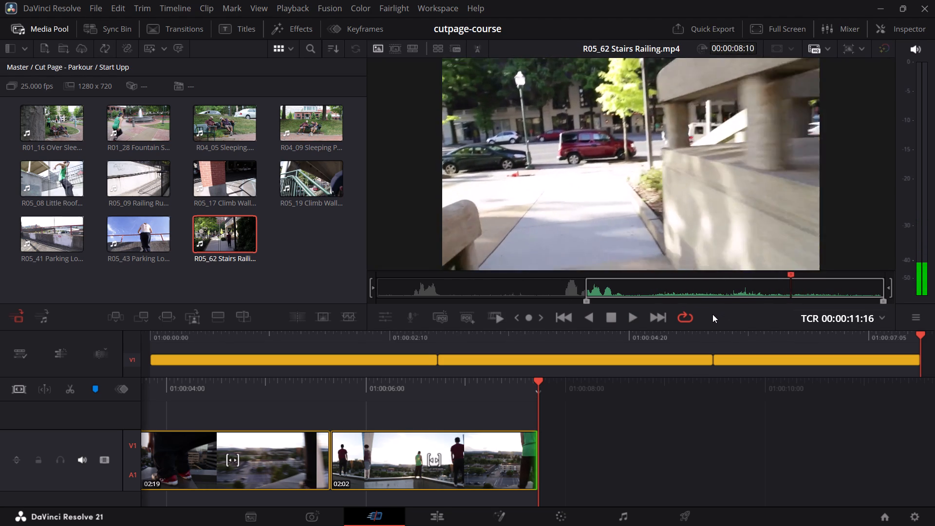
key("Right")
key("space")
key("space")
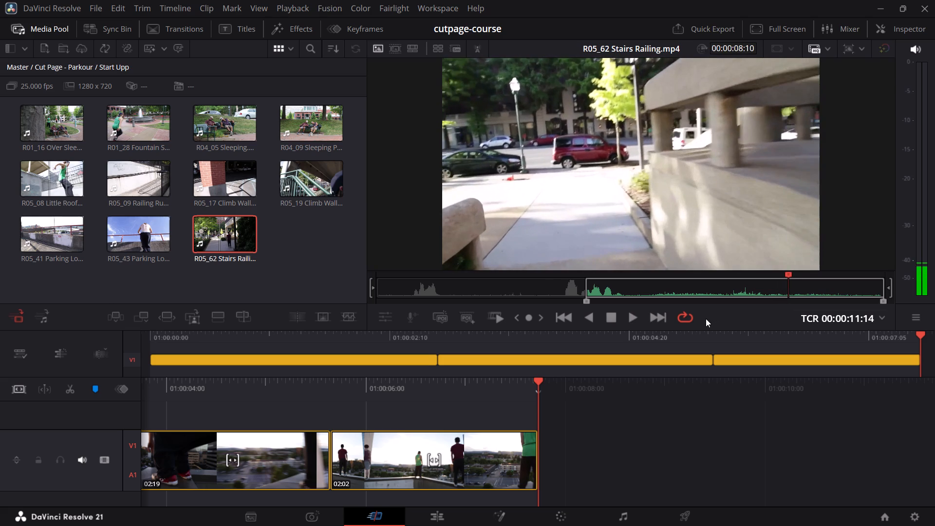
key("o")
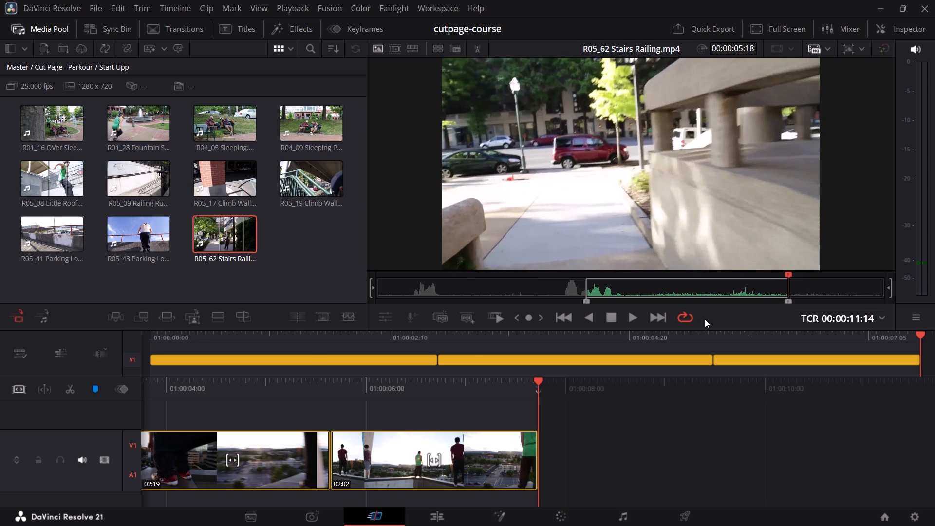
Append the marked R05_62 Stairs Railing range to the end of the timeline.
key("shift+F12")
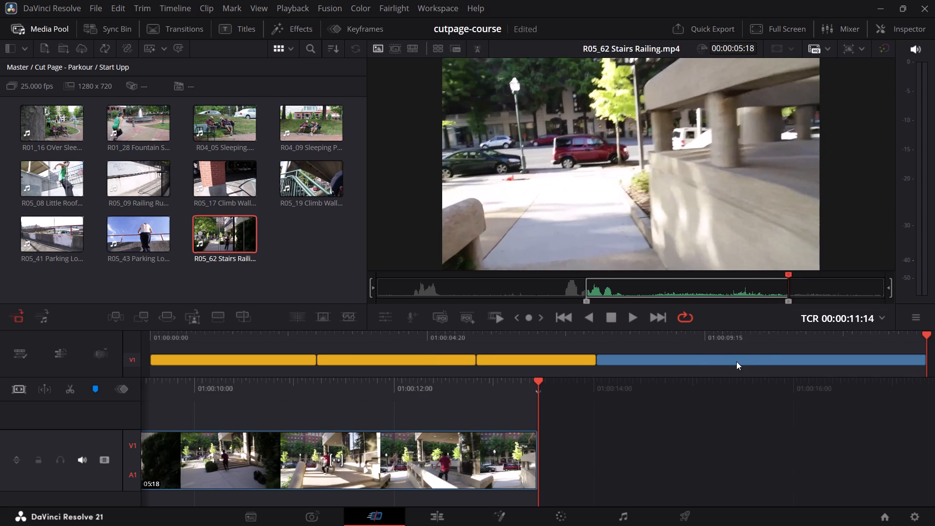
Set the clip color of the Stairs Railing clip at the end of the timeline to Violet.
right_click(738, 362)
left_click(801, 84)
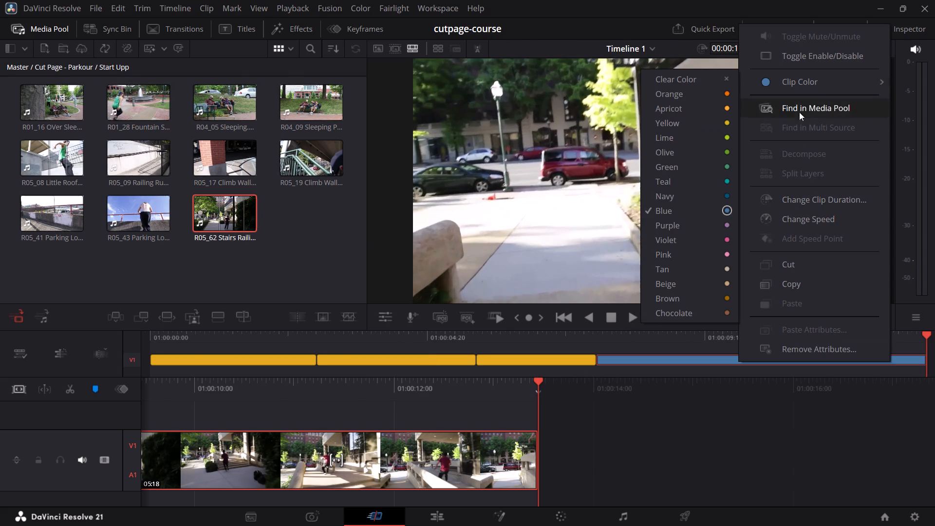
left_click(685, 241)
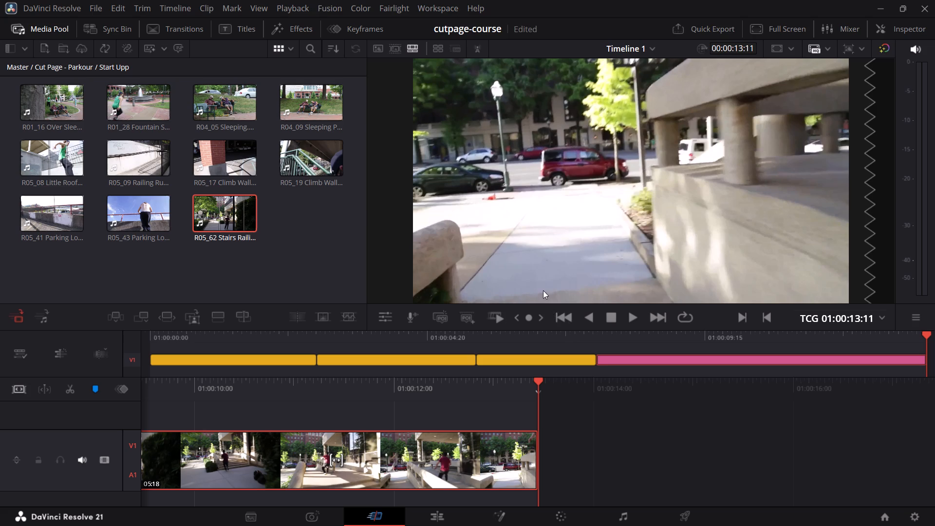
Preview the Parking Lot Cris Cross Flip and R05_17 Climb Wall clips and compare them with the end of the timeline's Stairs Railing clip.
left_click(204, 207)
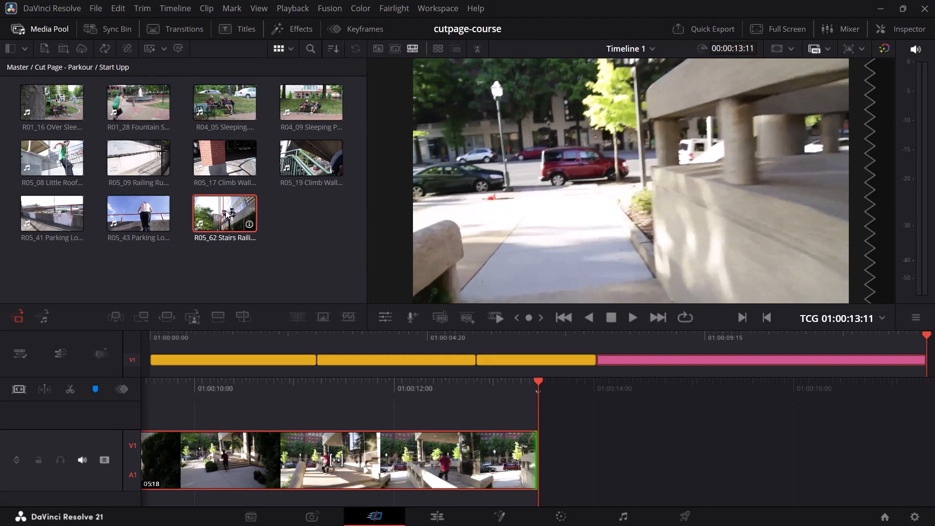
key("q")
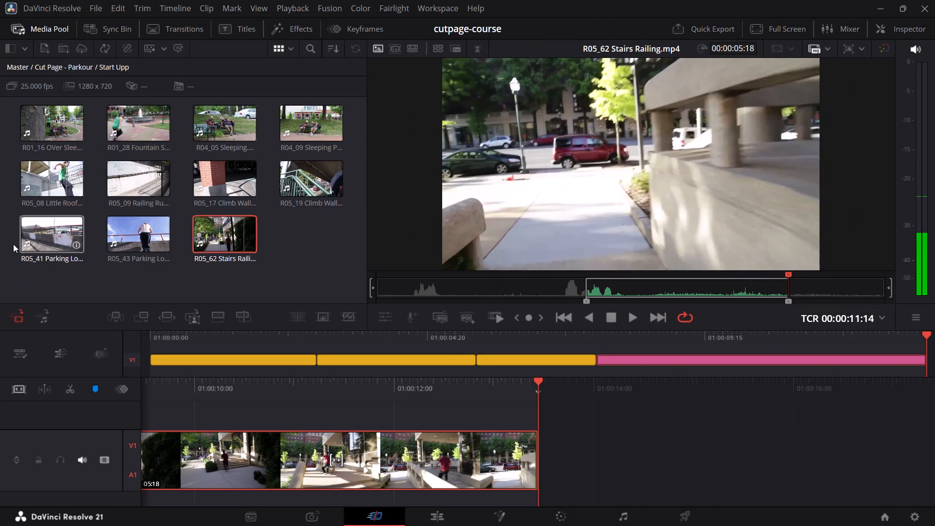
left_click(29, 232)
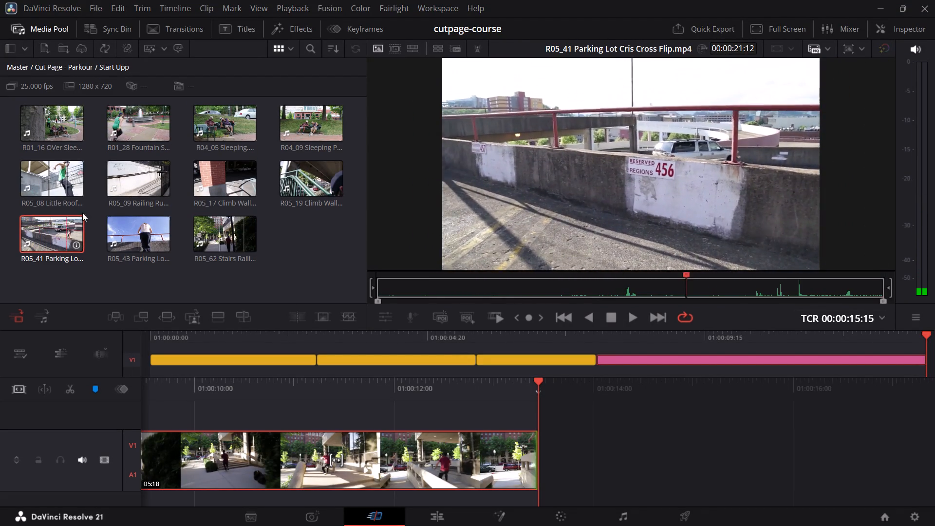
left_click(207, 176)
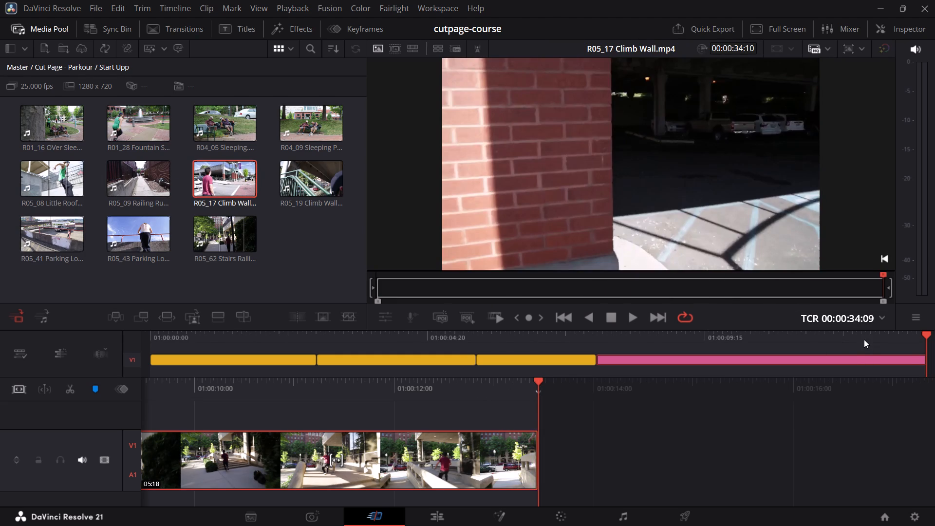
left_click_drag(857, 336, 893, 347)
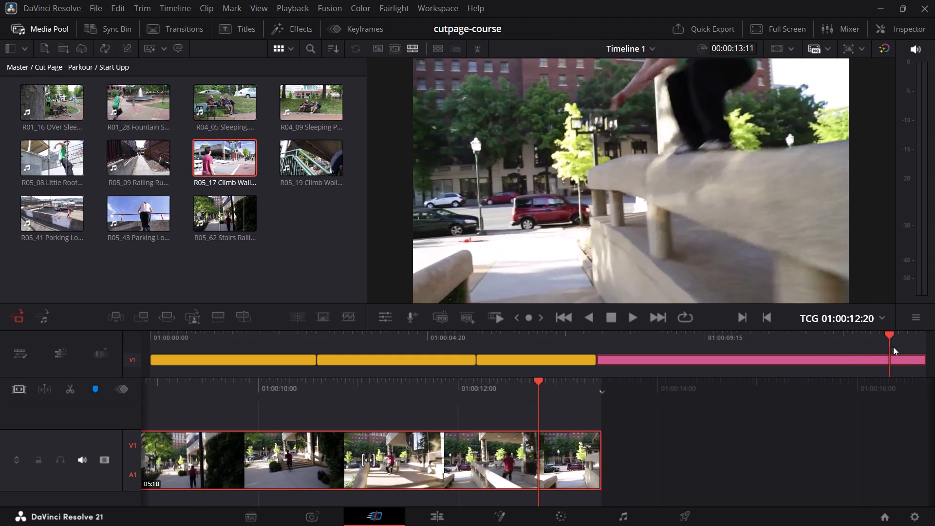
left_click_drag(893, 347, 926, 363)
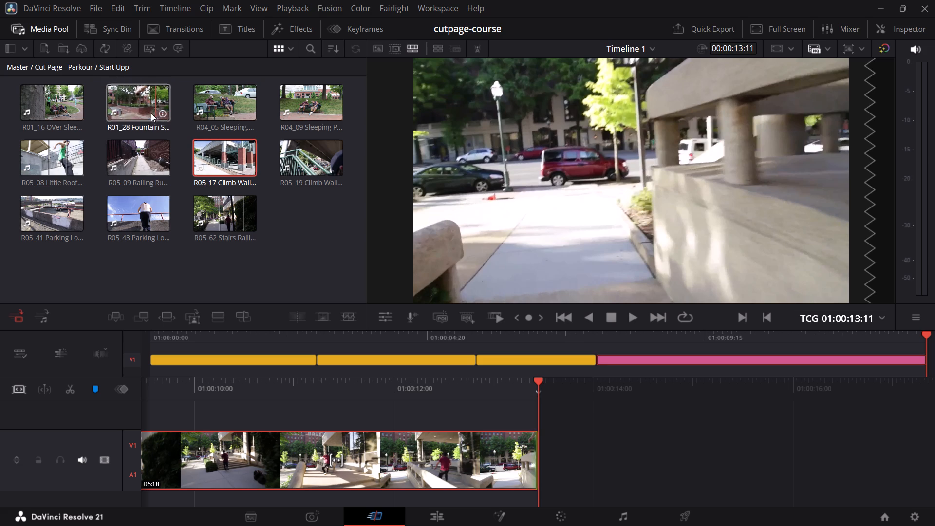
Open R01_28 Fountain Skip and scrub through it to examine how the runner in green enters the frame.
double_click(124, 110)
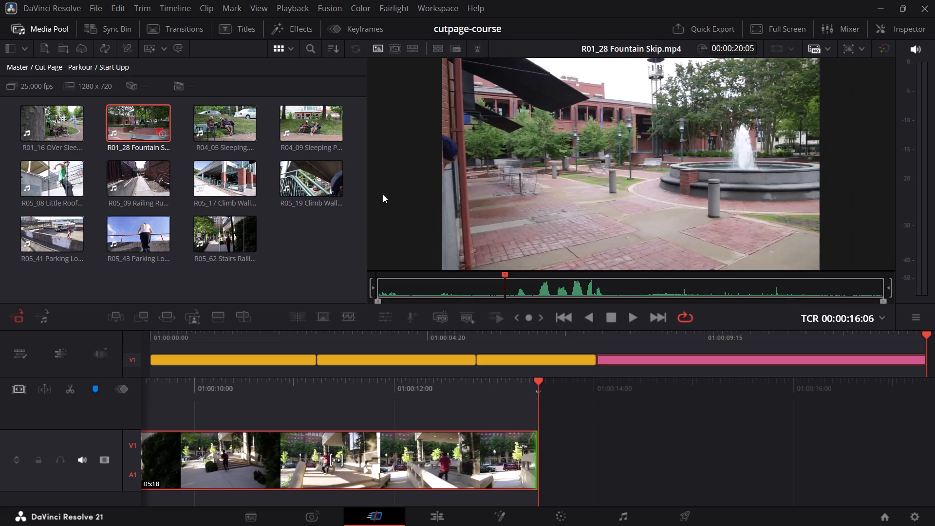
left_click_drag(447, 296, 443, 300)
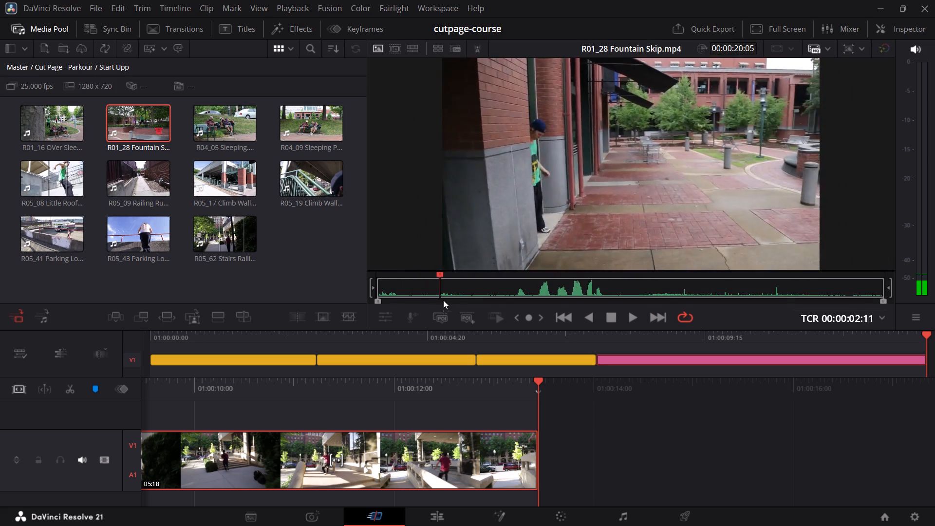
left_click_drag(443, 300, 632, 318)
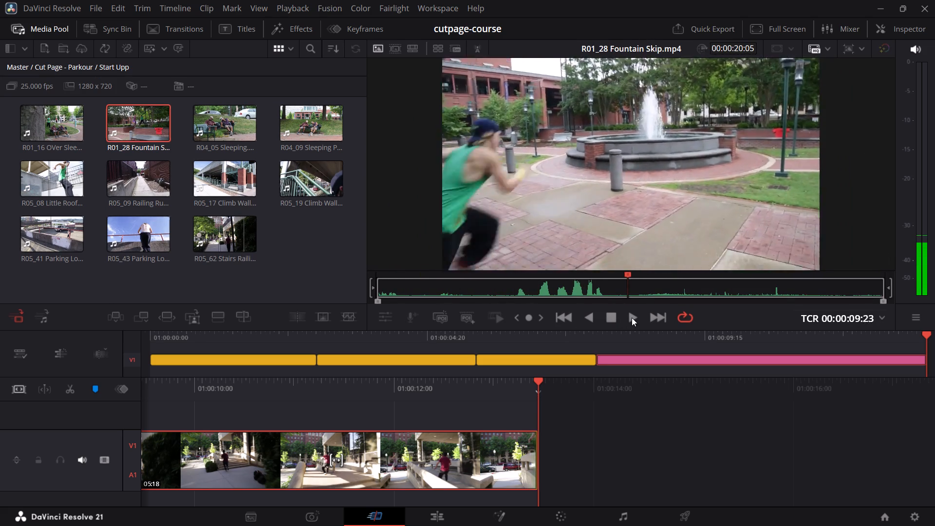
left_click_drag(632, 318, 616, 316)
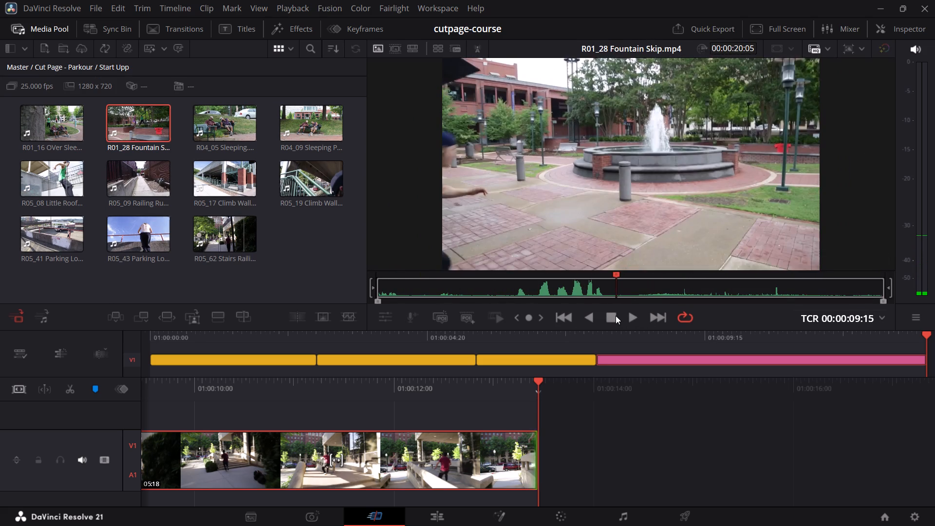
left_click_drag(616, 316, 612, 318)
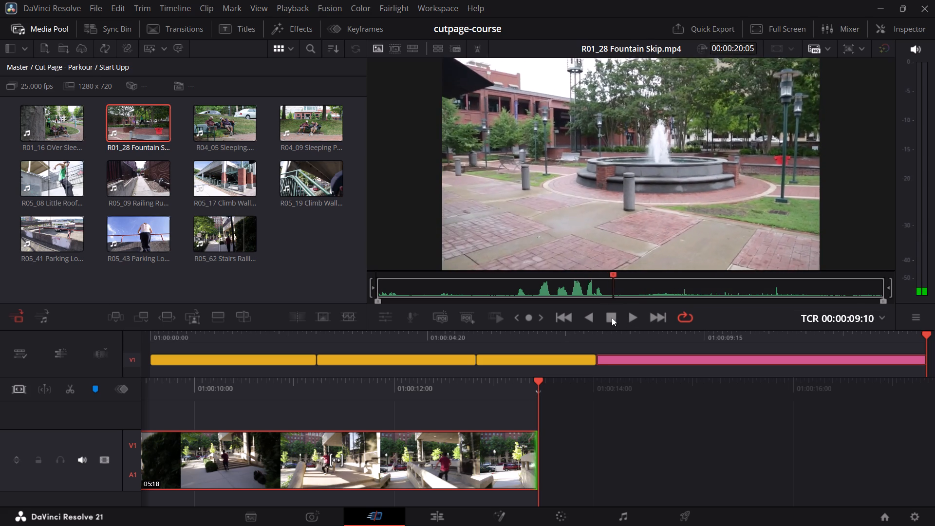
left_click_drag(612, 318, 641, 317)
Review the final jumps of the timeline's Stairs Railing clip and skim the other Start Upp clips for a matching follow-up shot.
left_click_drag(817, 341, 869, 345)
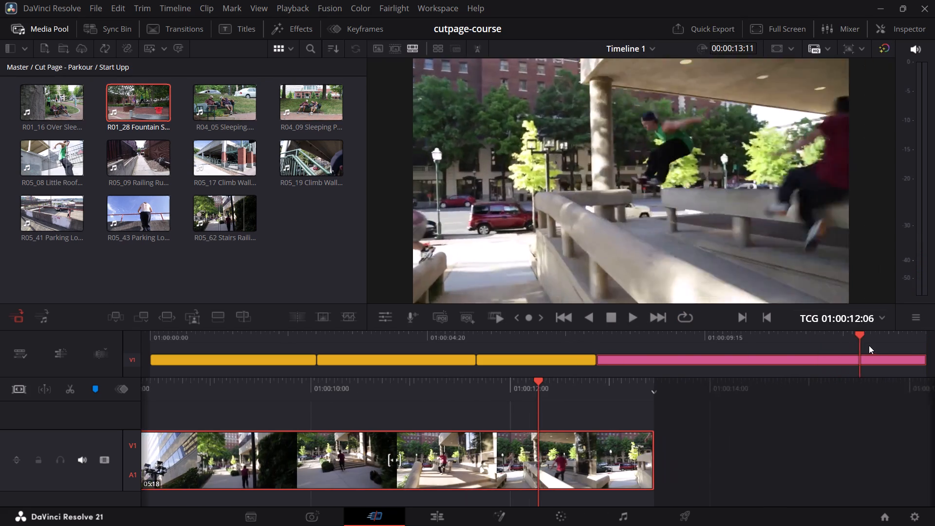
left_click_drag(869, 345, 918, 353)
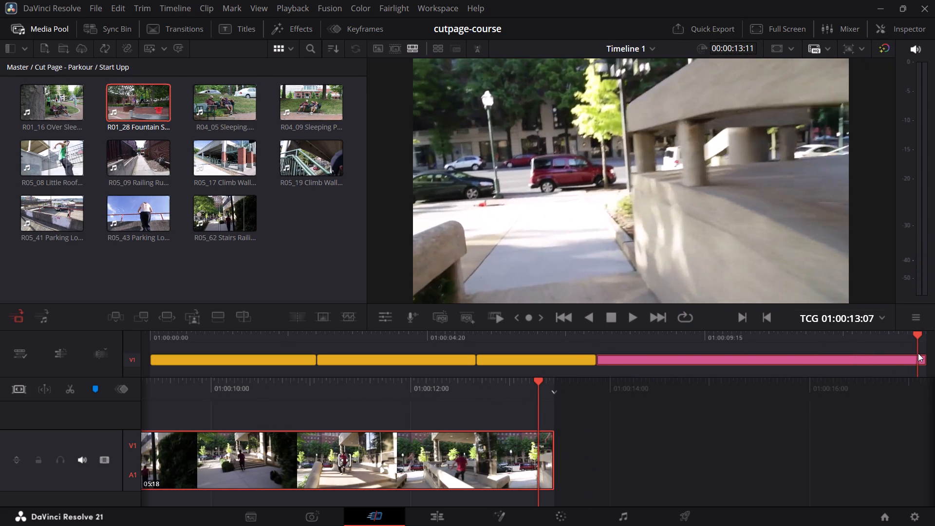
left_click_drag(918, 353, 822, 357)
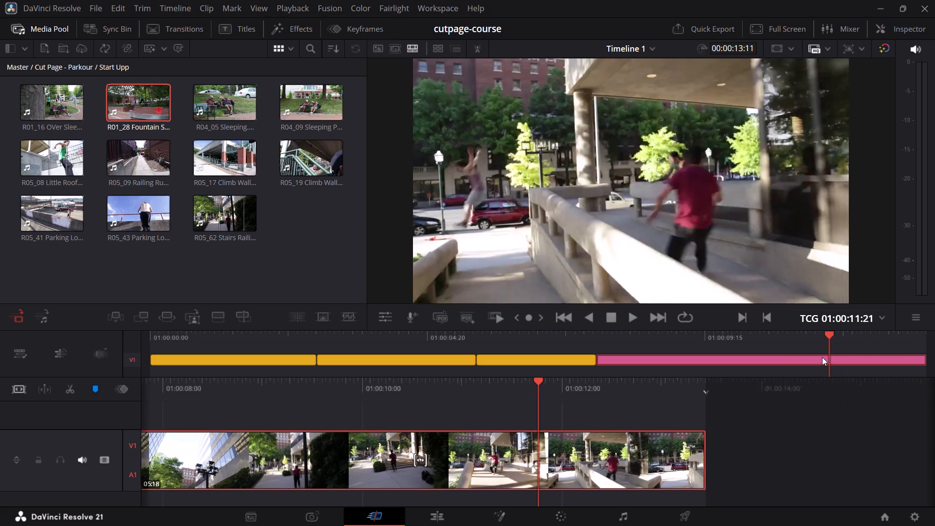
left_click_drag(822, 357, 830, 370)
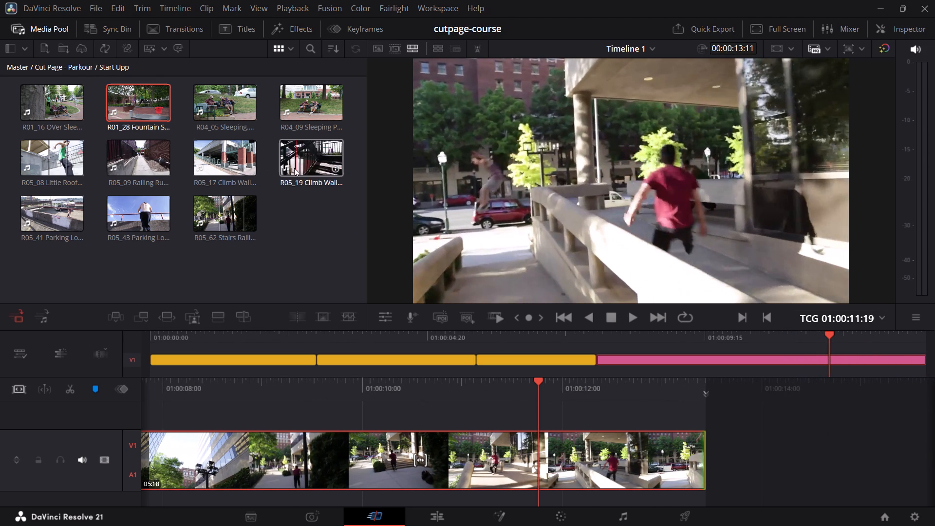
left_click(206, 208)
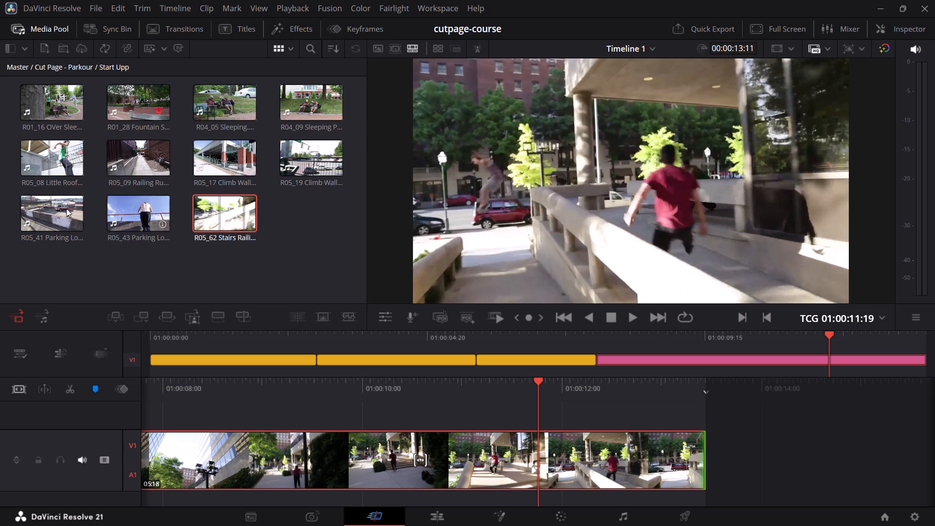
left_click(31, 206)
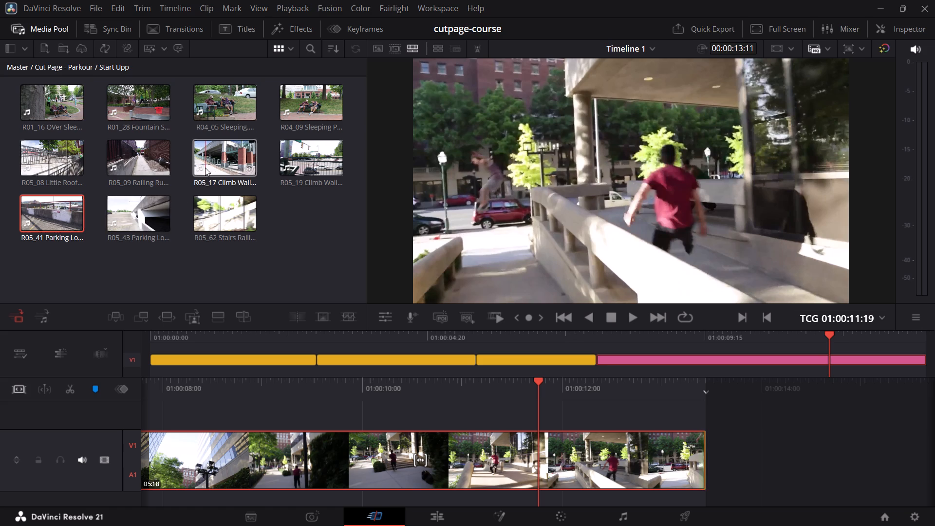
left_click(284, 165)
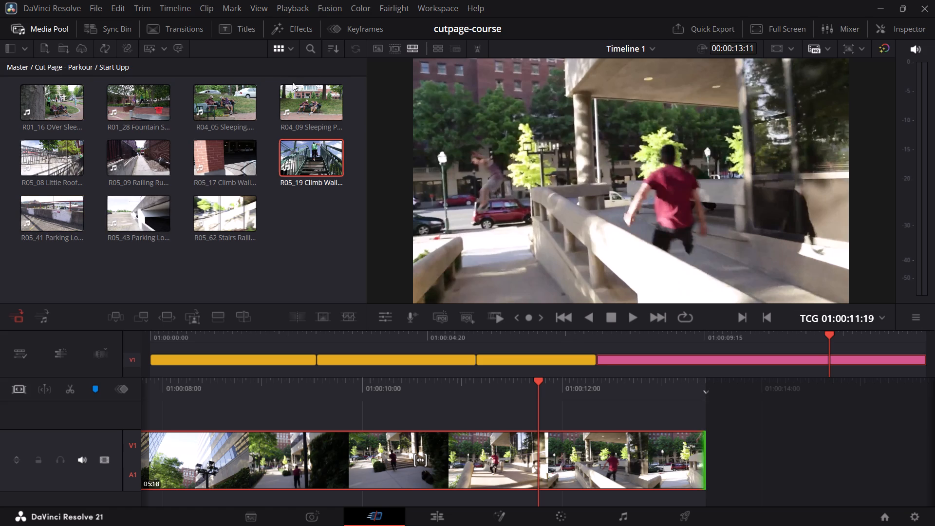
Open R01_28 Fountain Skip and mark its In point at 00:00:09:01, on the empty fountain plaza before the runner enters.
left_click(116, 111)
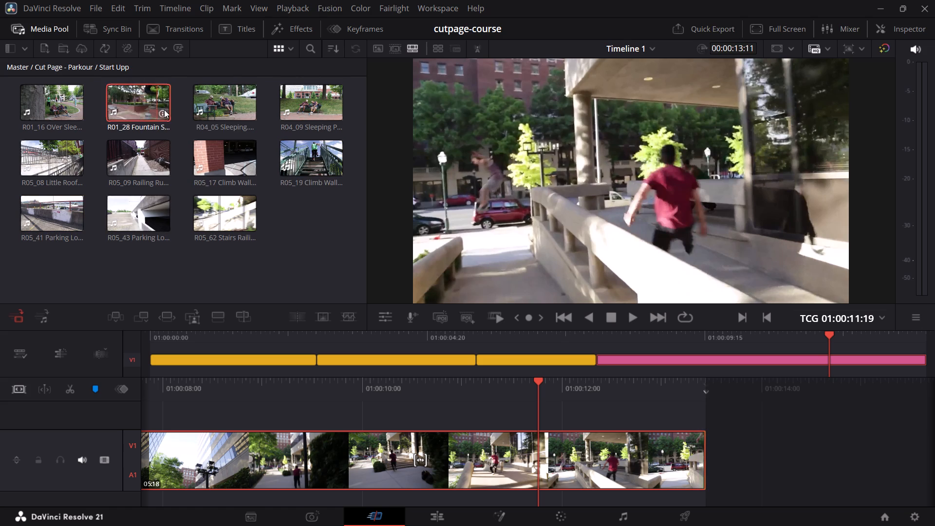
left_click(121, 99)
left_click(124, 98)
double_click(126, 99)
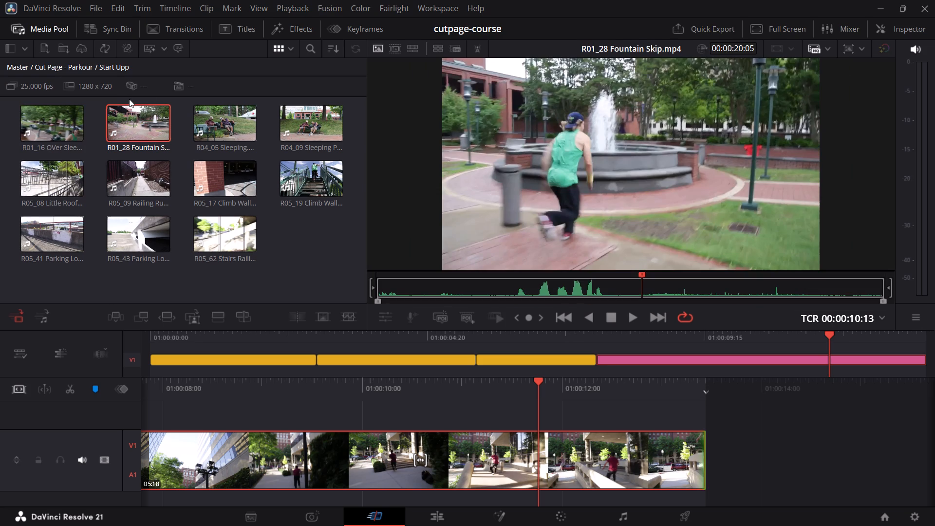
left_click(638, 273)
left_click_drag(641, 275, 523, 282)
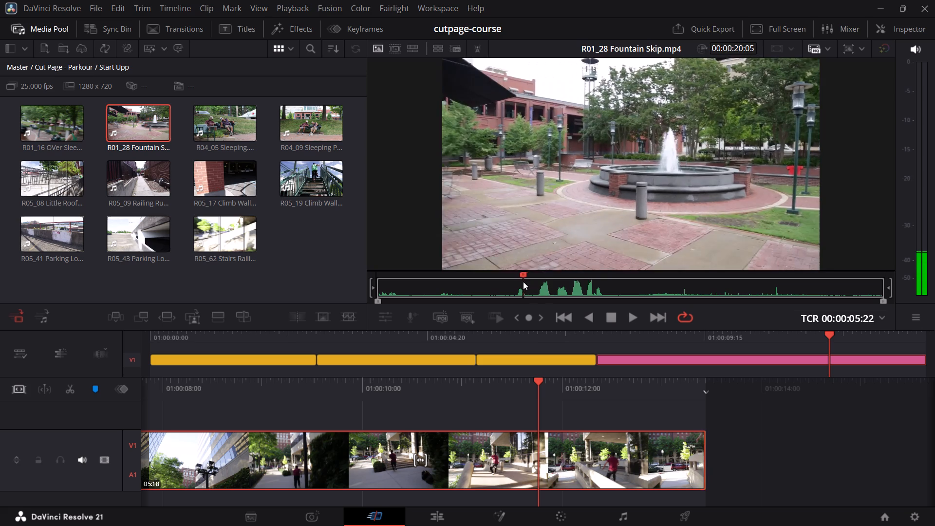
left_click_drag(523, 282, 662, 273)
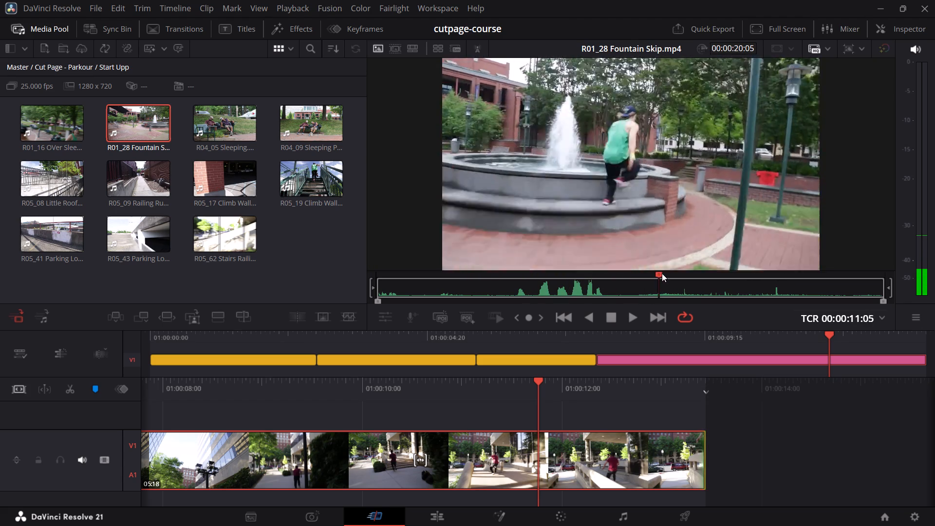
left_click_drag(662, 273, 786, 276)
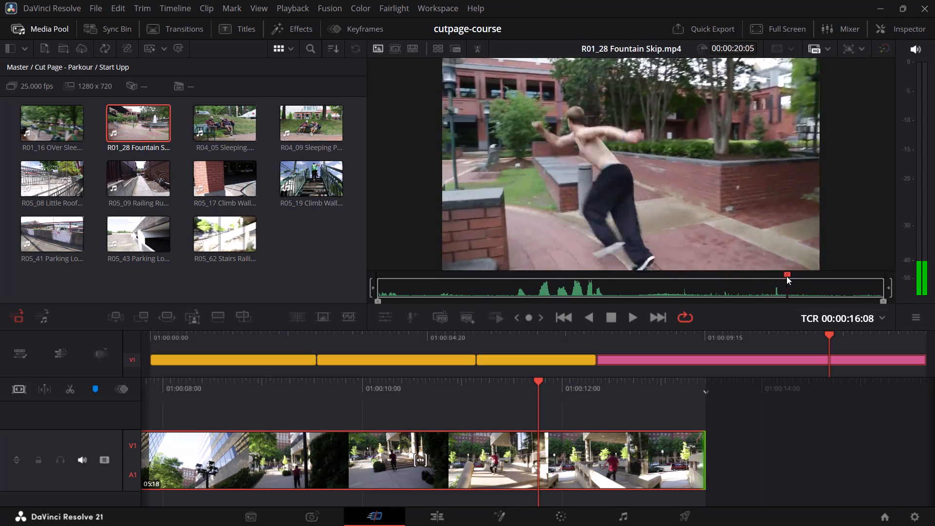
left_click_drag(786, 276, 564, 290)
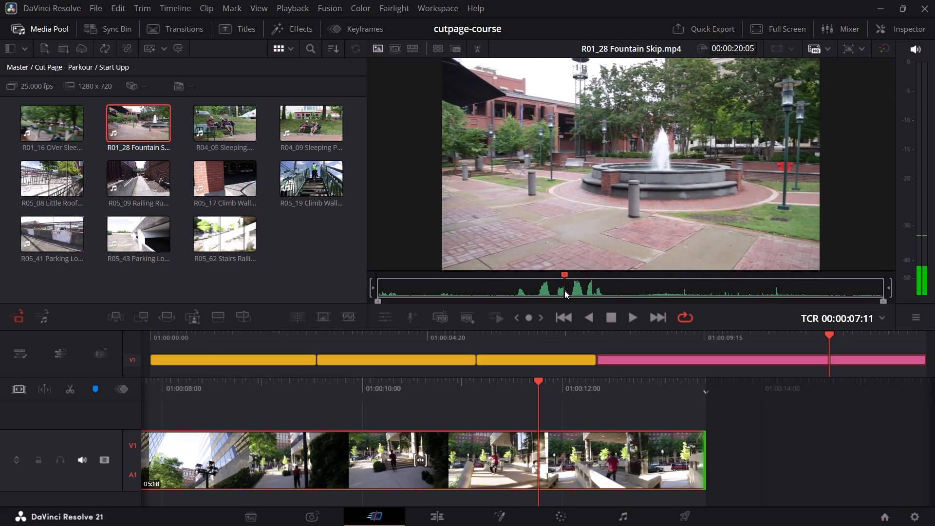
left_click_drag(564, 290, 636, 294)
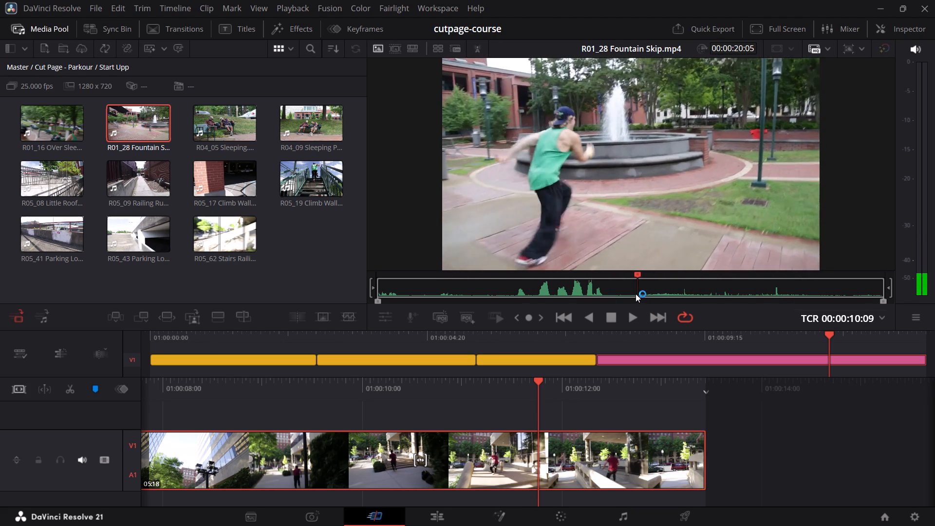
left_click_drag(636, 294, 595, 291)
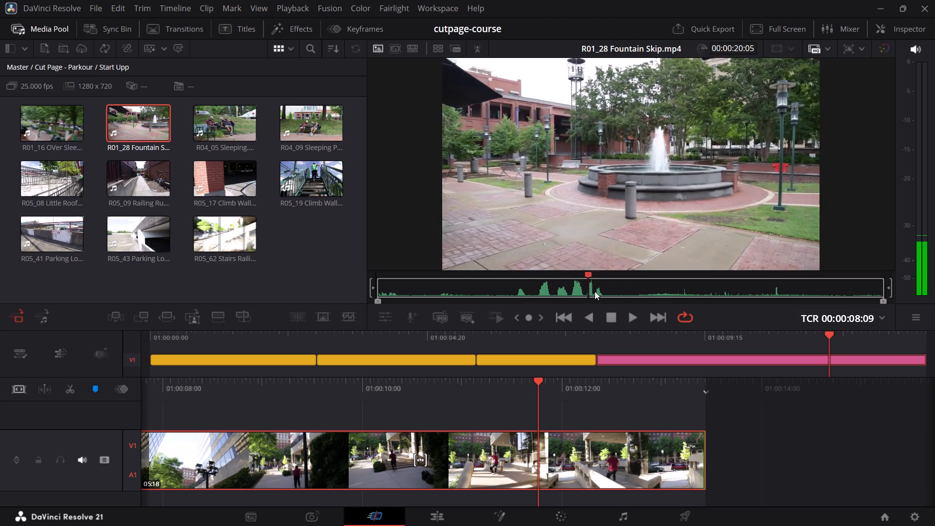
left_click_drag(595, 291, 604, 292)
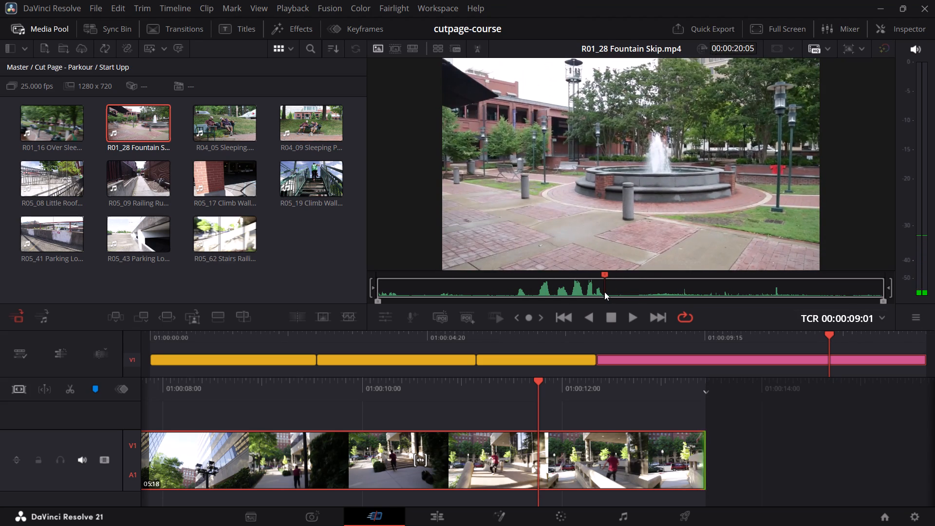
left_click_drag(604, 292, 604, 292)
key("i")
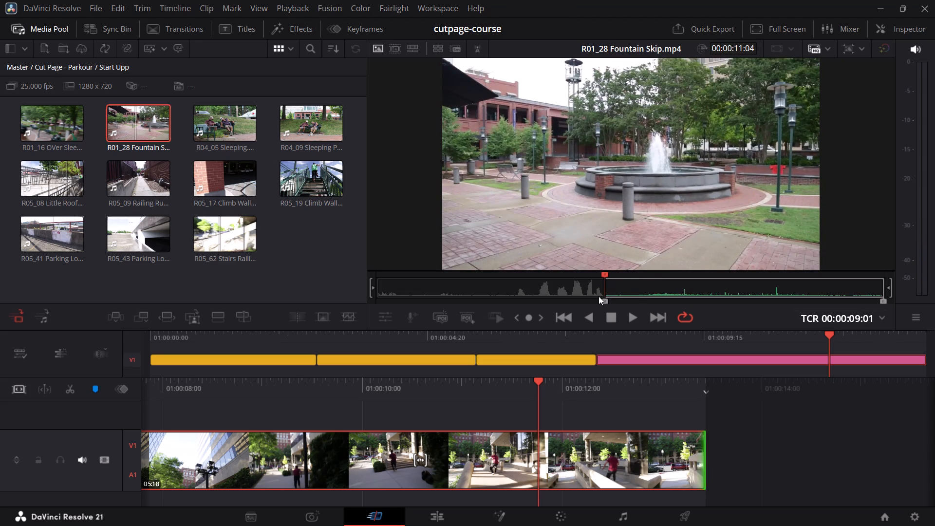
Play through R01_28 Fountain Skip and mark its Out point at 00:00:18:02, where the camera swings up into the trees.
key("space")
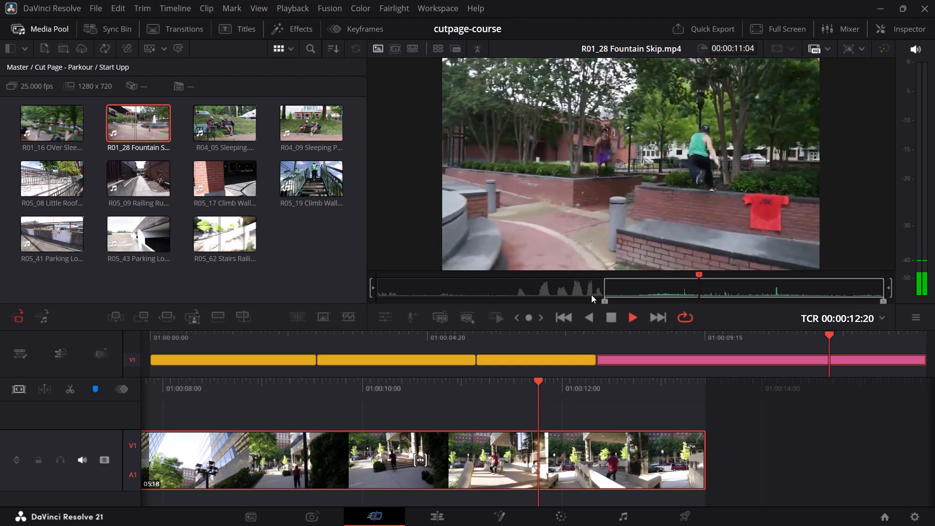
key("space")
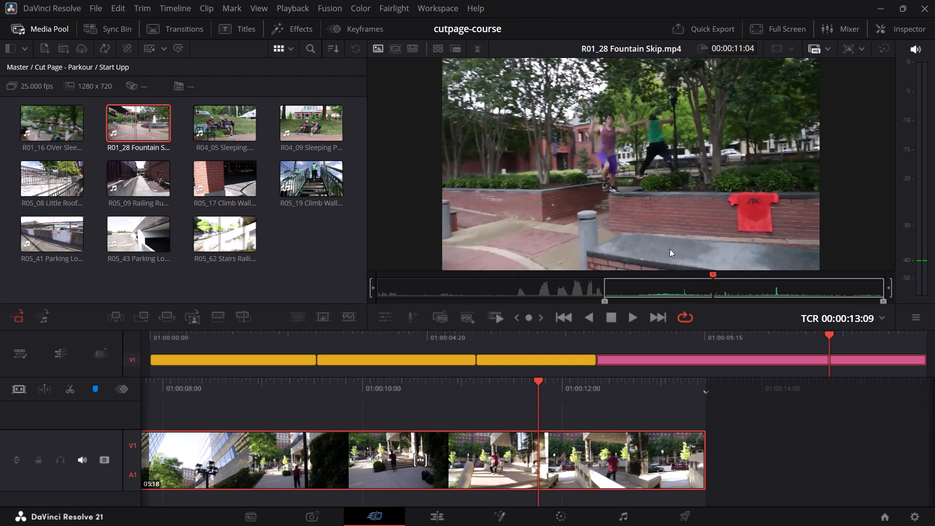
key("space")
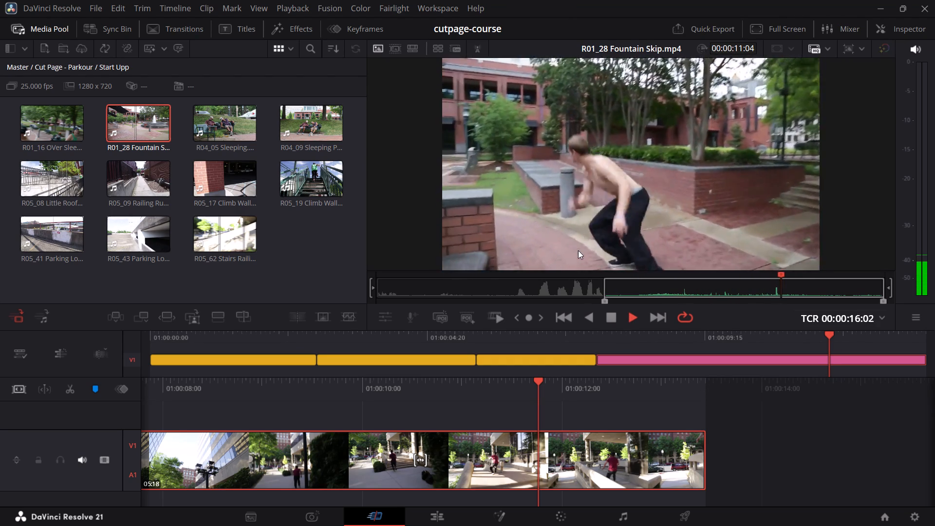
key("space")
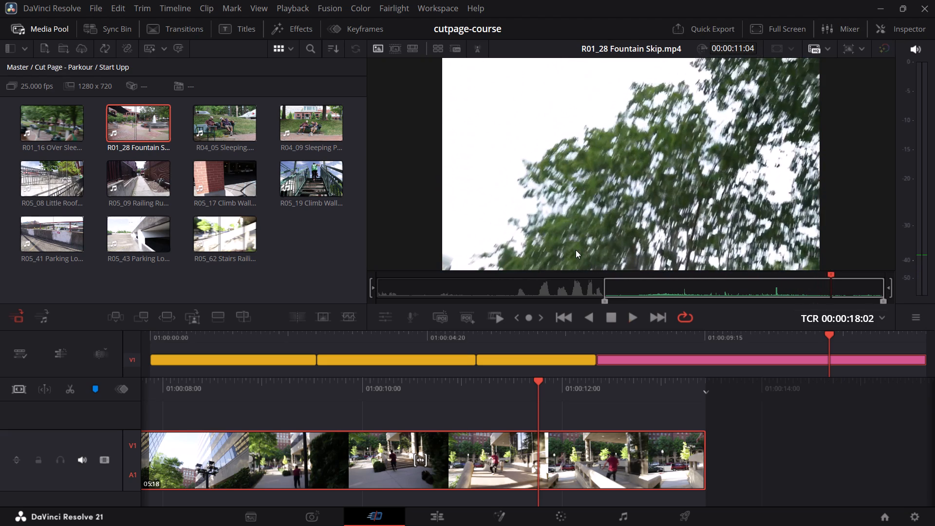
key("o")
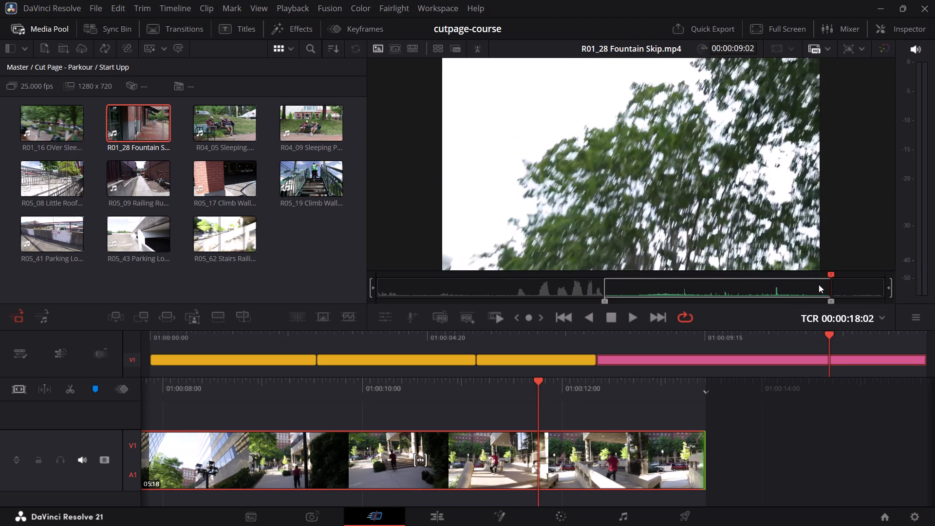
Insert the marked Fountain Skip range at 01:00:07:18, between the last orange clip and the Stairs Railing clip.
left_click_drag(826, 333, 813, 336)
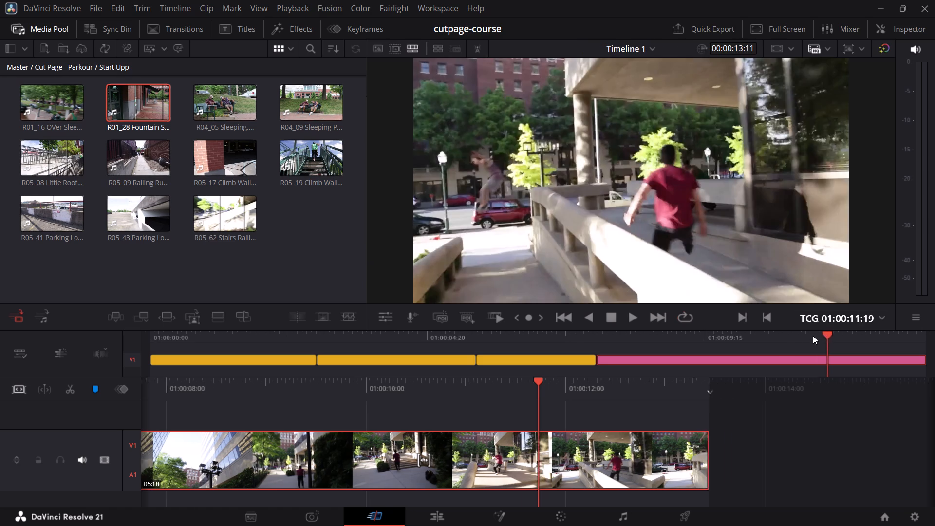
left_click_drag(813, 336, 592, 352)
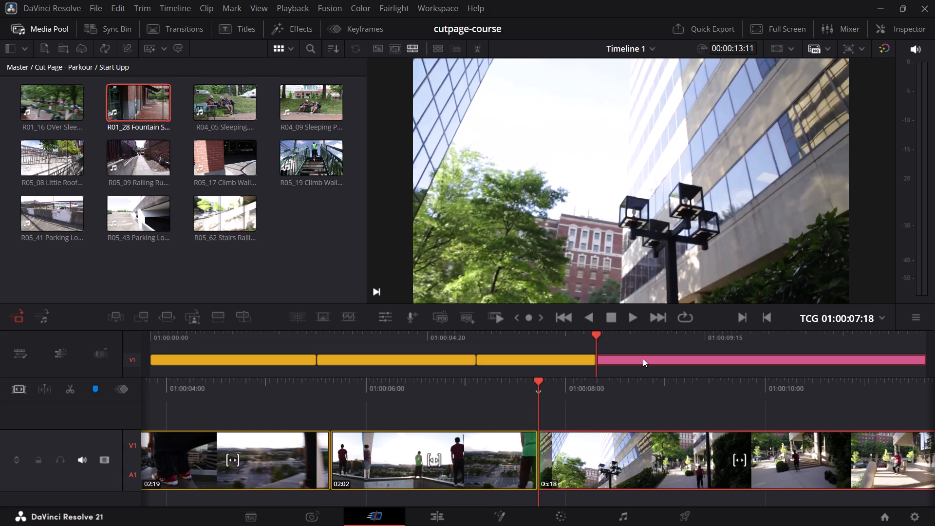
key("F9")
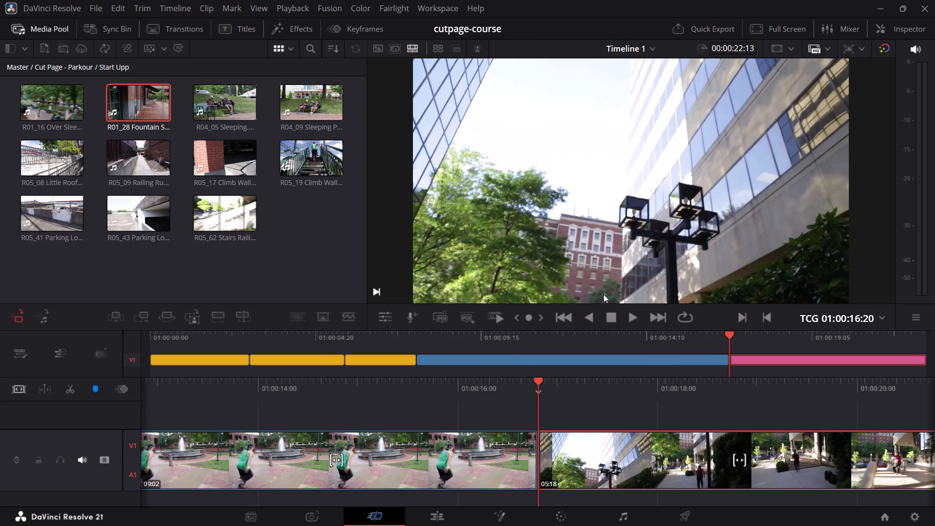
Review the inserted Fountain Skip shot and how it flows from the rooftop clip and into the Stairs Railing clip.
left_click_drag(375, 334, 432, 334)
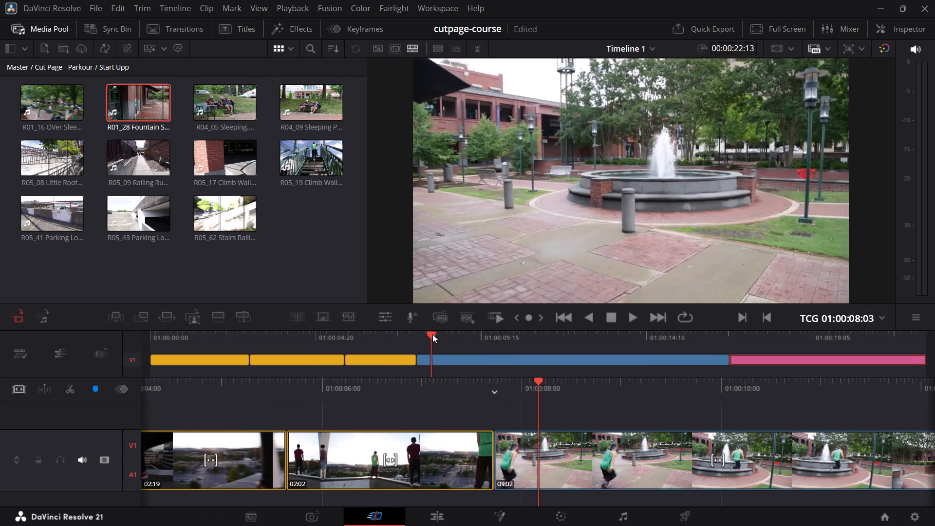
left_click_drag(432, 334, 607, 336)
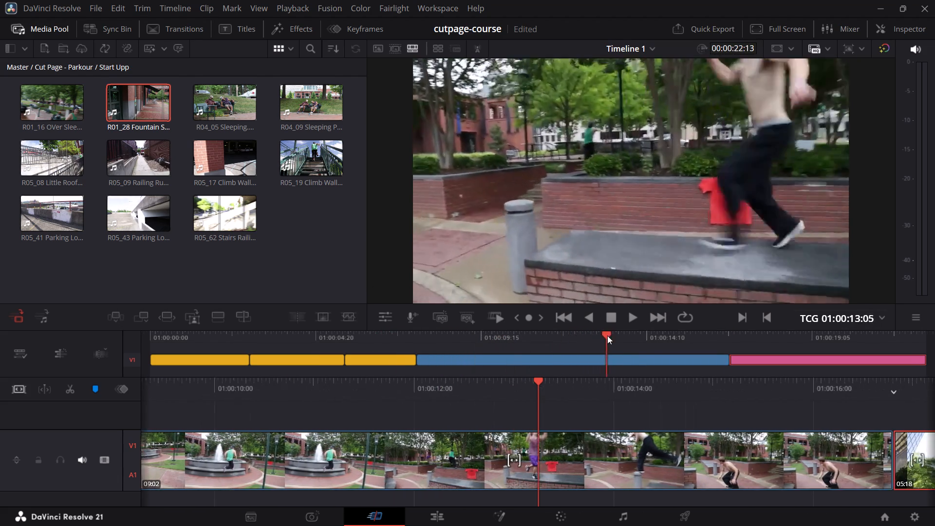
left_click_drag(607, 336, 783, 351)
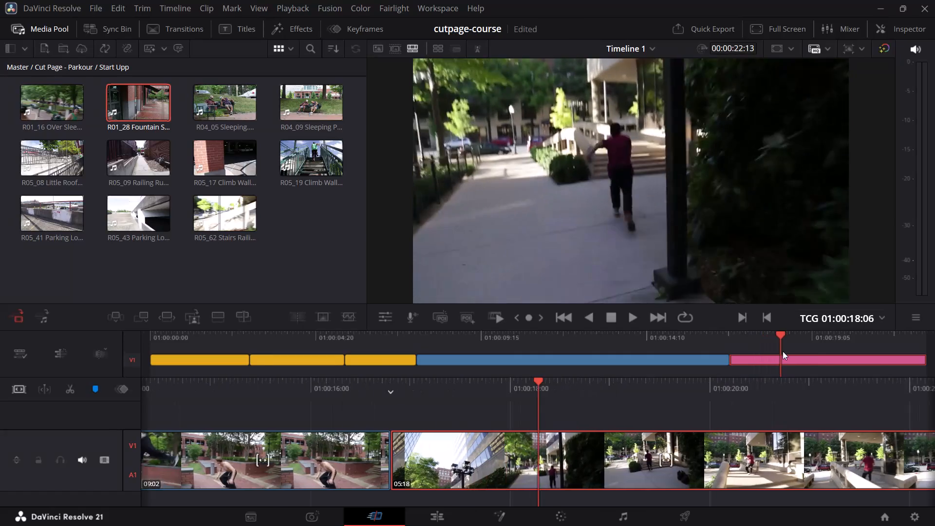
left_click_drag(783, 351, 833, 357)
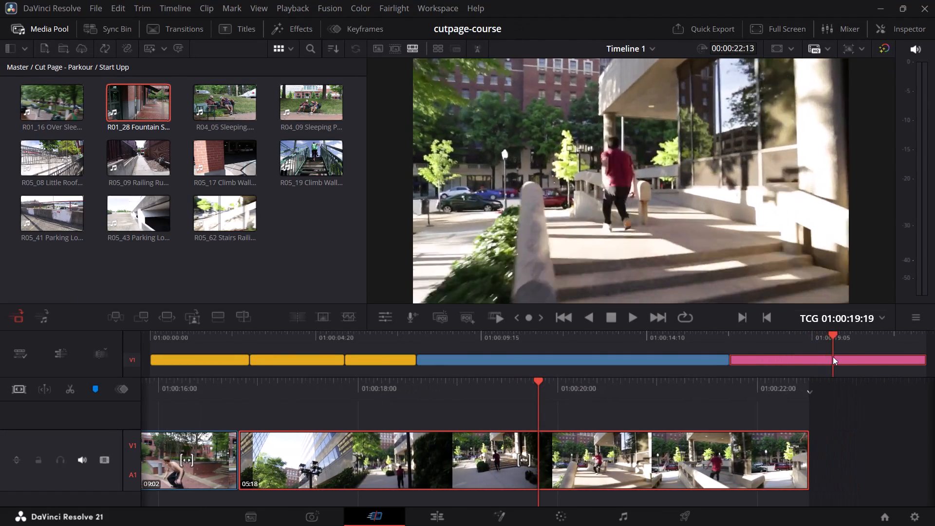
left_click_drag(833, 357, 600, 381)
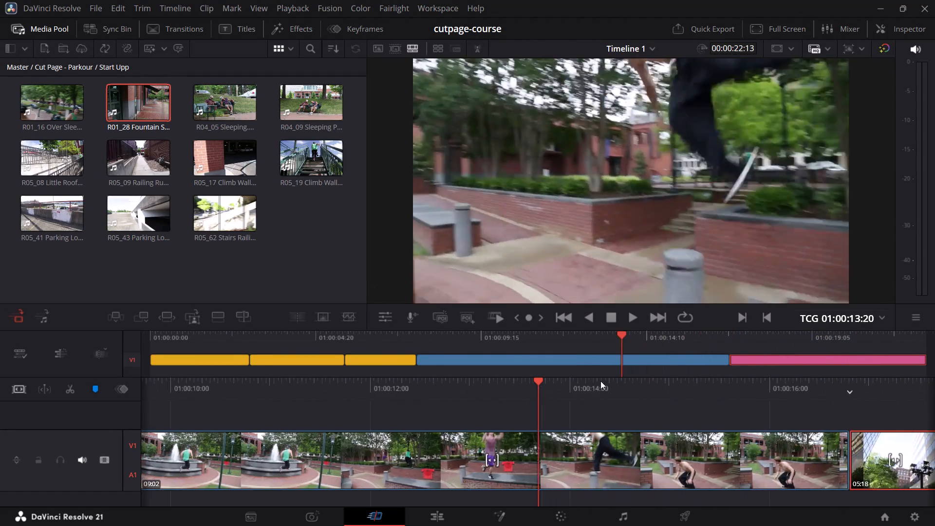
left_click_drag(600, 381, 417, 382)
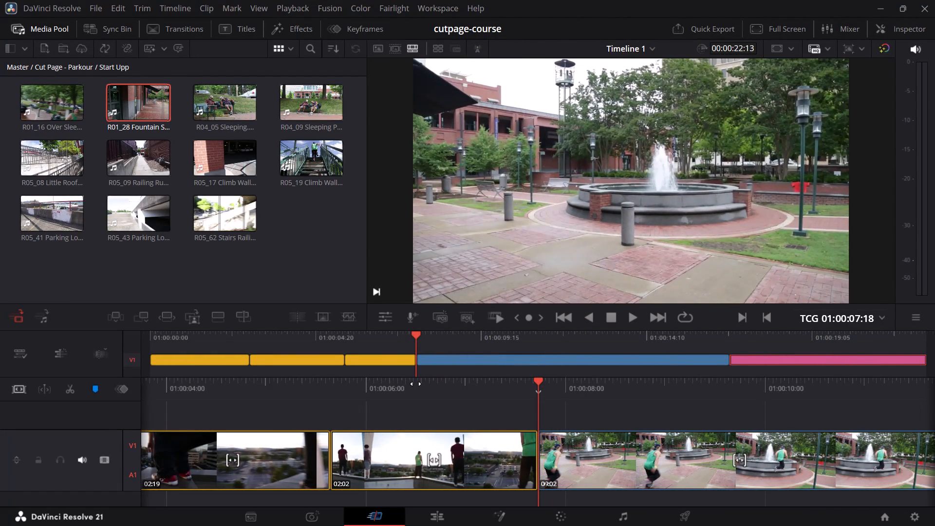
left_click(368, 336)
key("space")
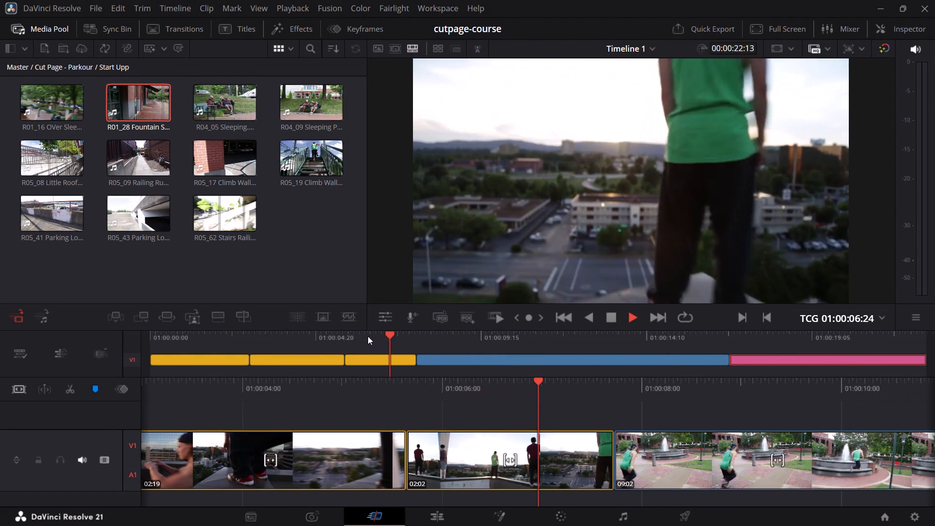
key("space")
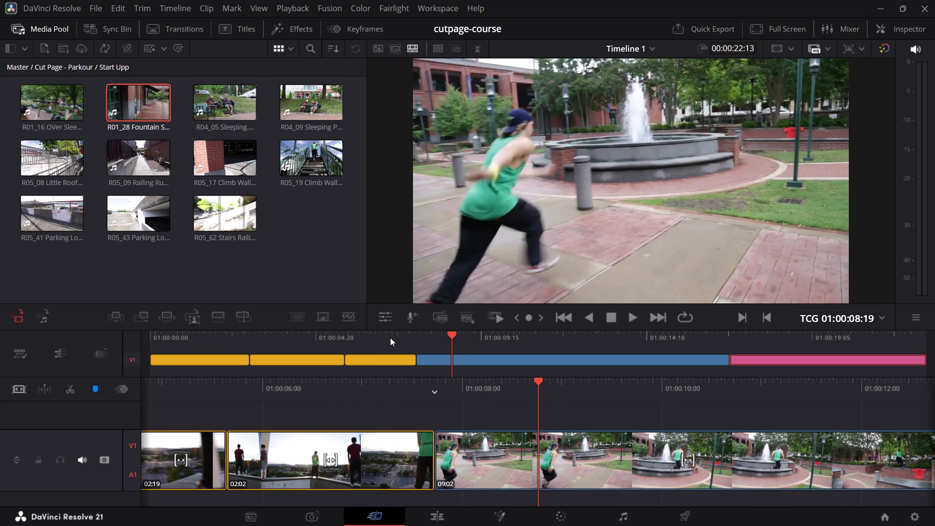
Trim 20 frames off the start of the timeline's Fountain Skip clip so it opens with the green-shirted runner in frame.
left_click(415, 335)
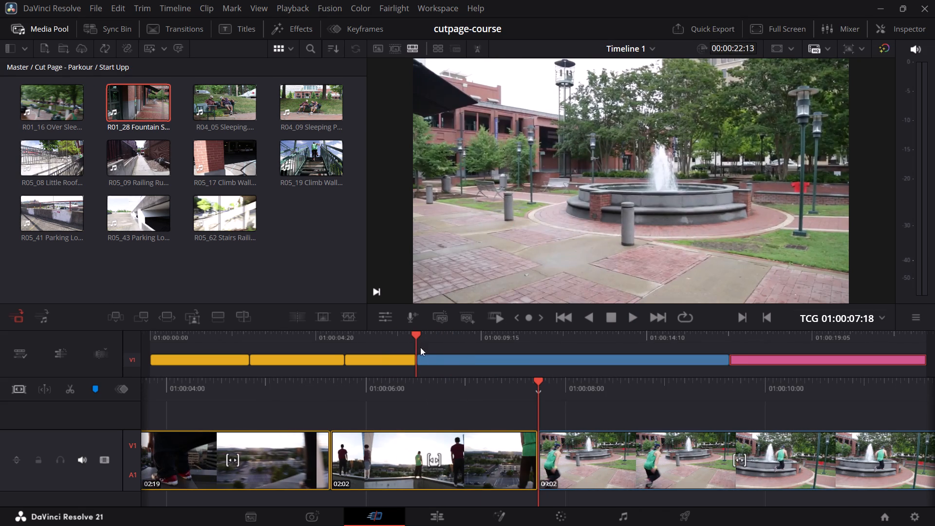
left_click(546, 451)
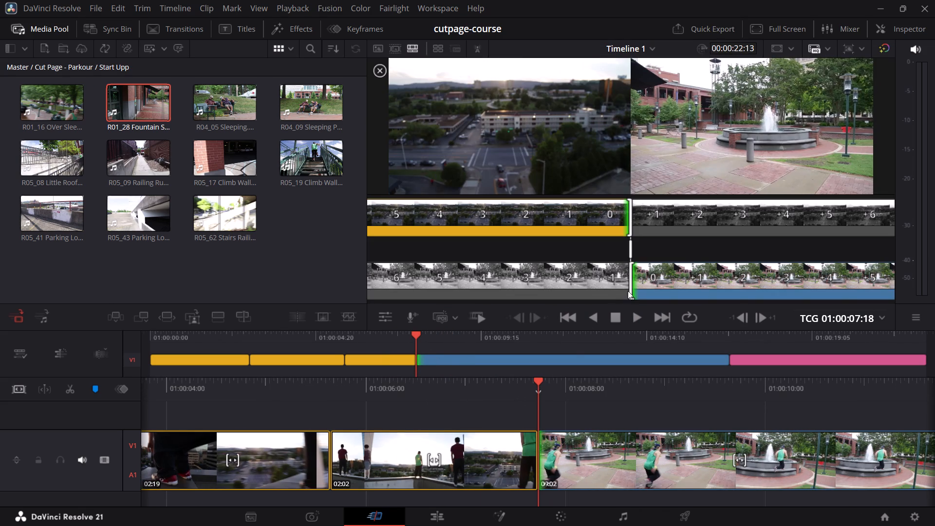
left_click_drag(630, 286, 662, 293)
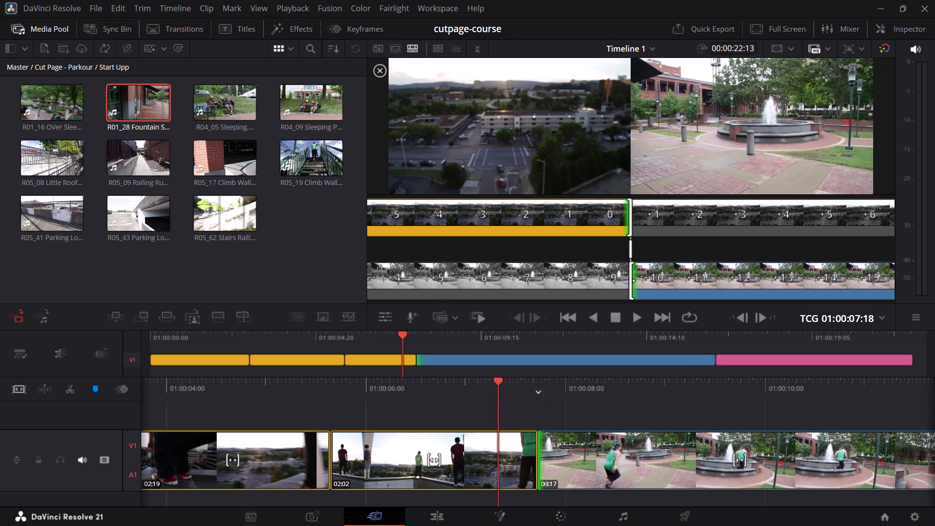
left_click_drag(662, 293, 690, 303)
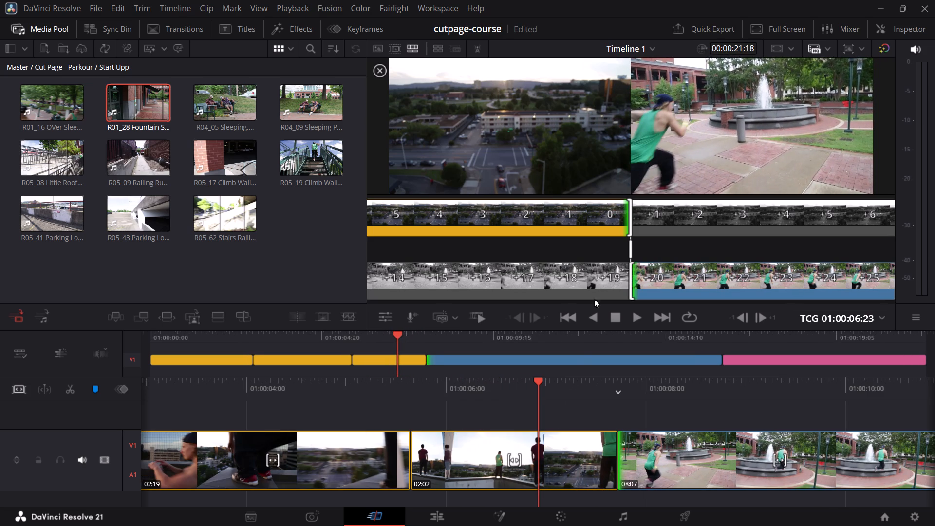
Play back the sequence from the rooftop clip and examine the camera movement around the cut from Fountain Skip to Stairs Railing.
key("space")
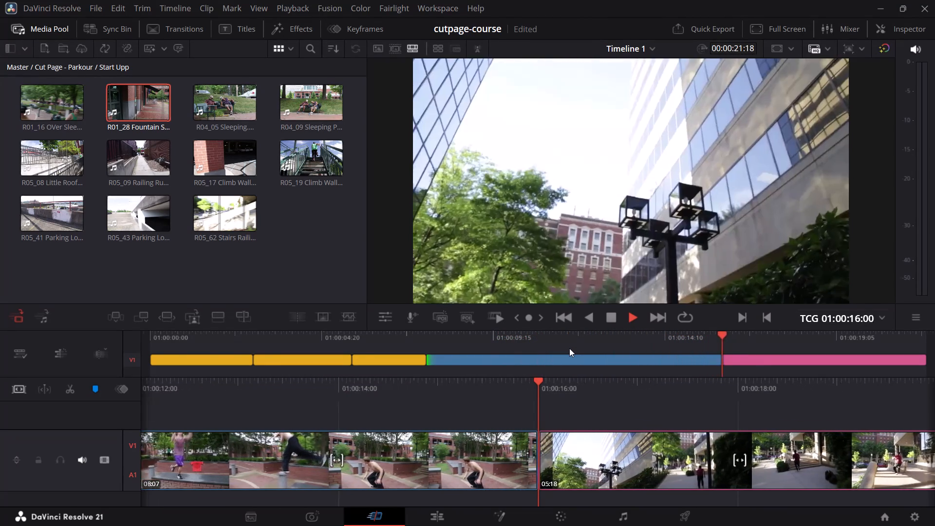
key("space")
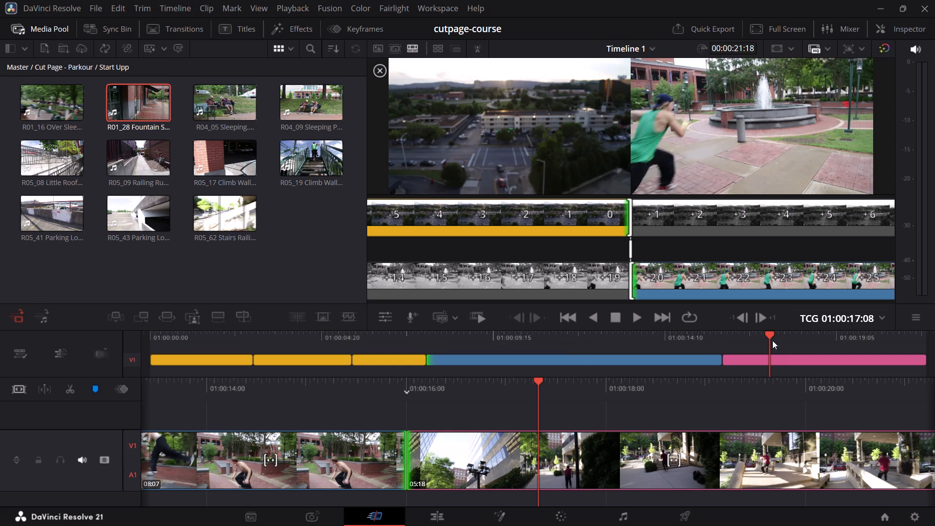
left_click(725, 334)
left_click_drag(660, 334, 654, 336)
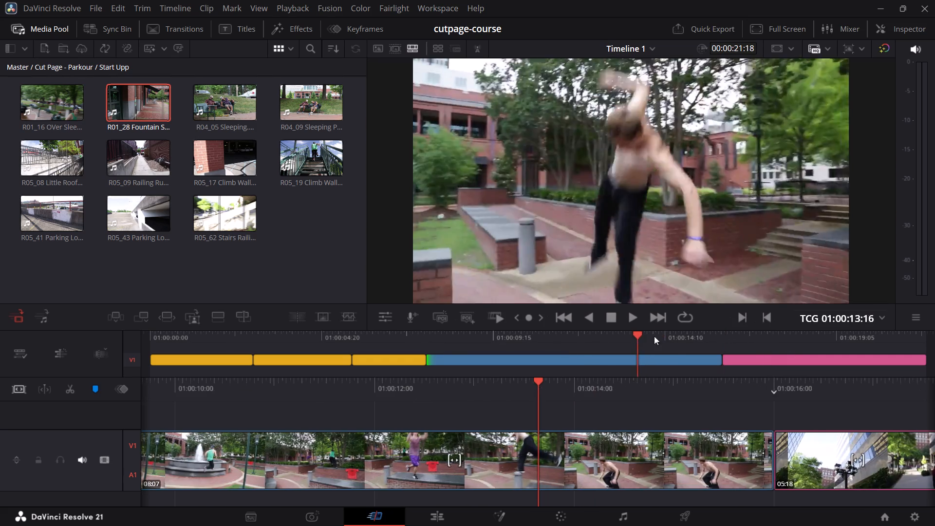
left_click_drag(654, 336, 781, 333)
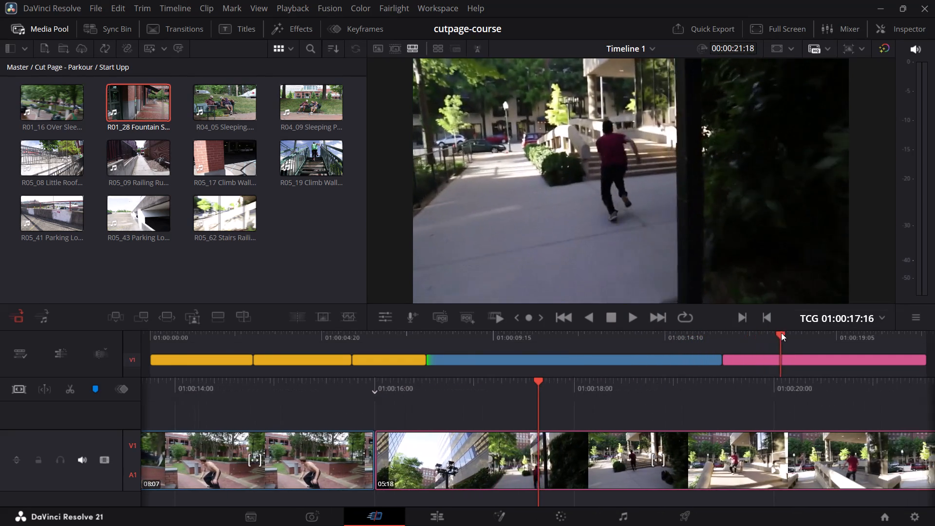
left_click_drag(781, 333, 721, 330)
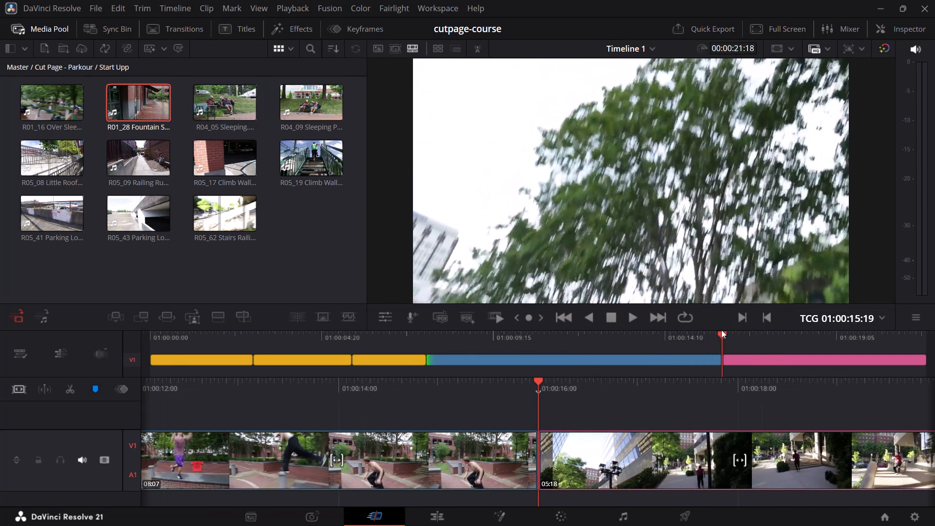
left_click_drag(721, 330, 710, 328)
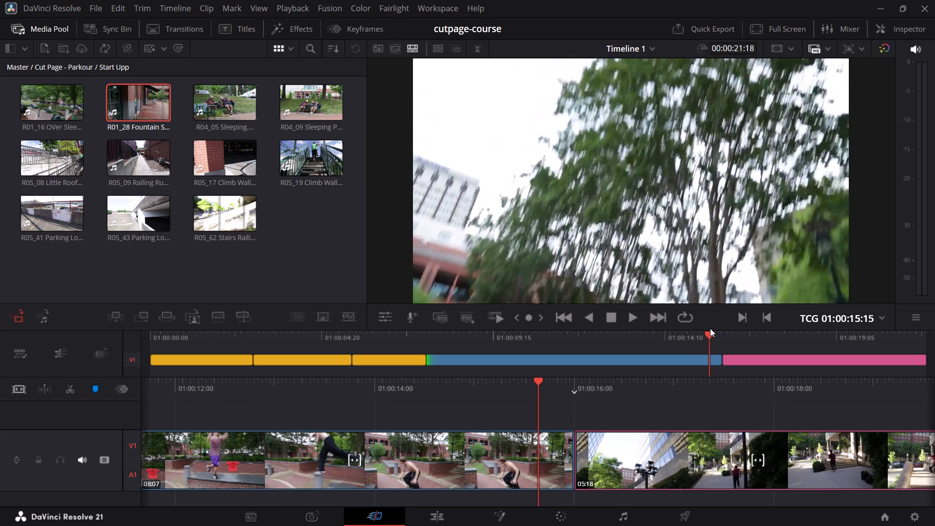
left_click_drag(710, 328, 718, 330)
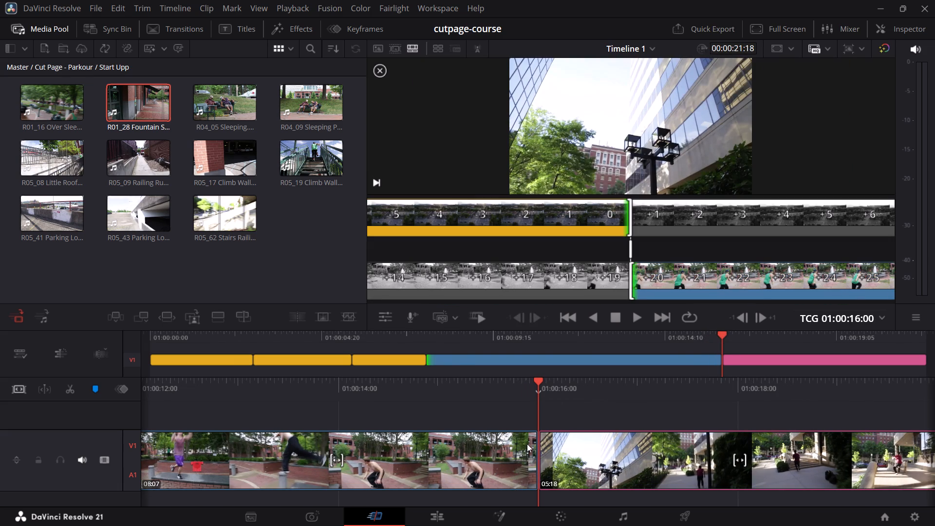
Trim the end of the timeline's Fountain Skip clip to a 07:22 duration and play back its cut into Stairs Railing.
left_click(532, 449)
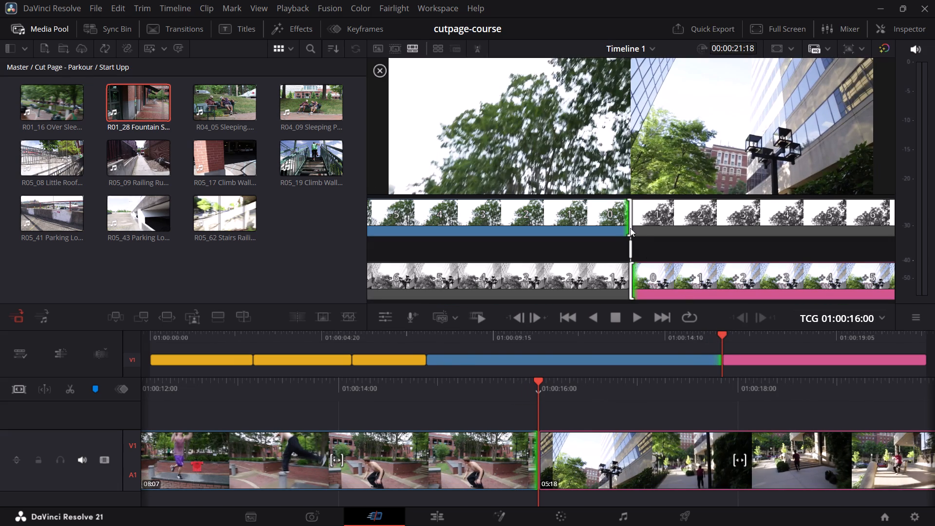
left_click_drag(630, 218, 617, 219)
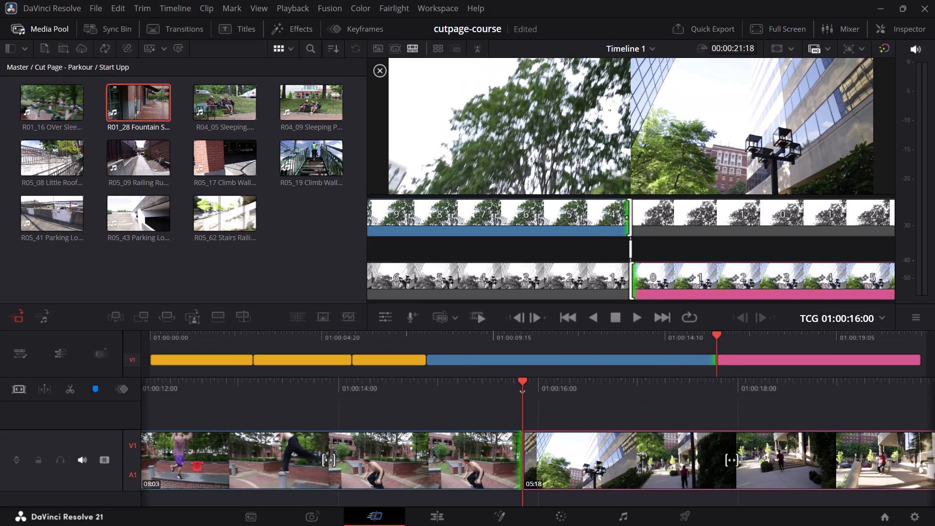
left_click_drag(617, 219, 589, 228)
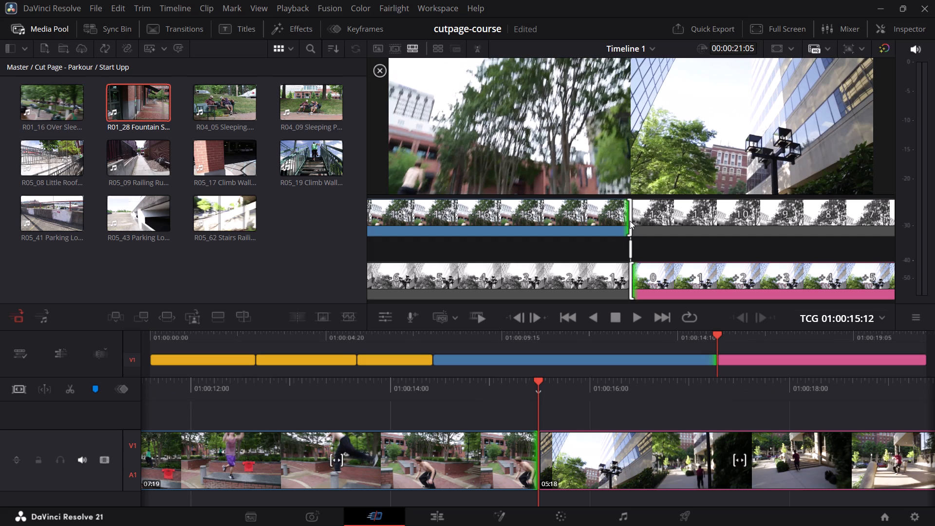
left_click_drag(631, 213, 635, 213)
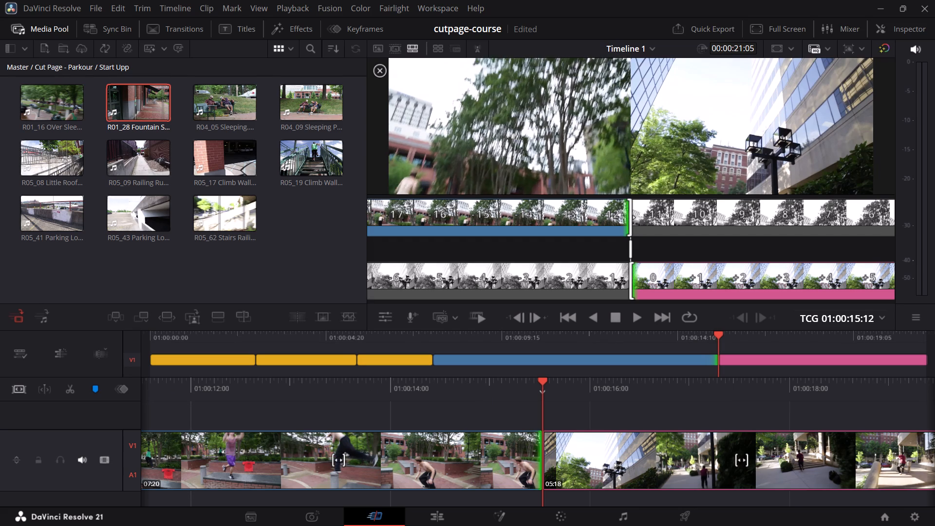
left_click_drag(635, 213, 642, 214)
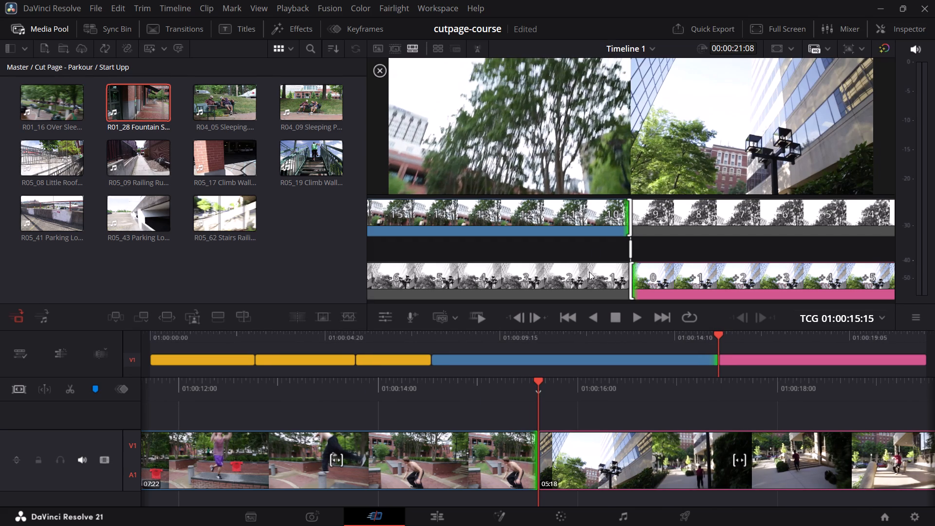
key("space")
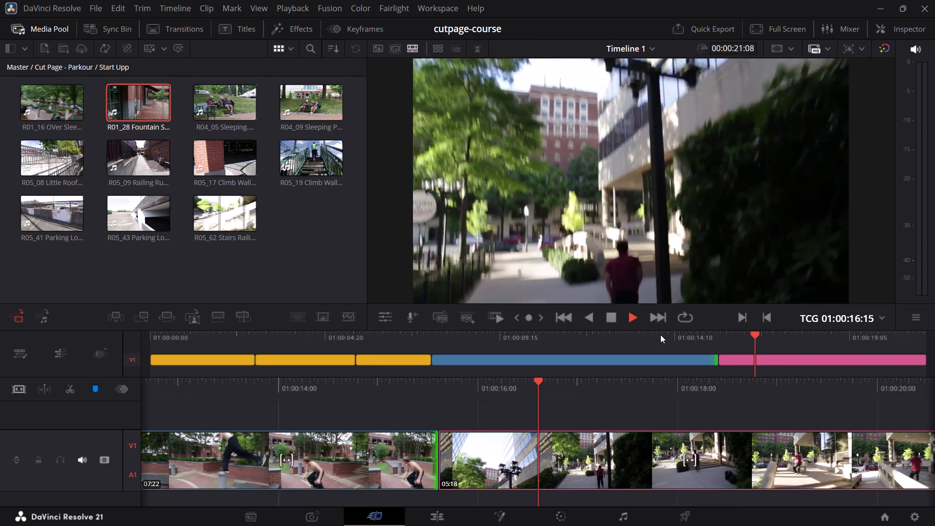
key("slash")
left_click(659, 335)
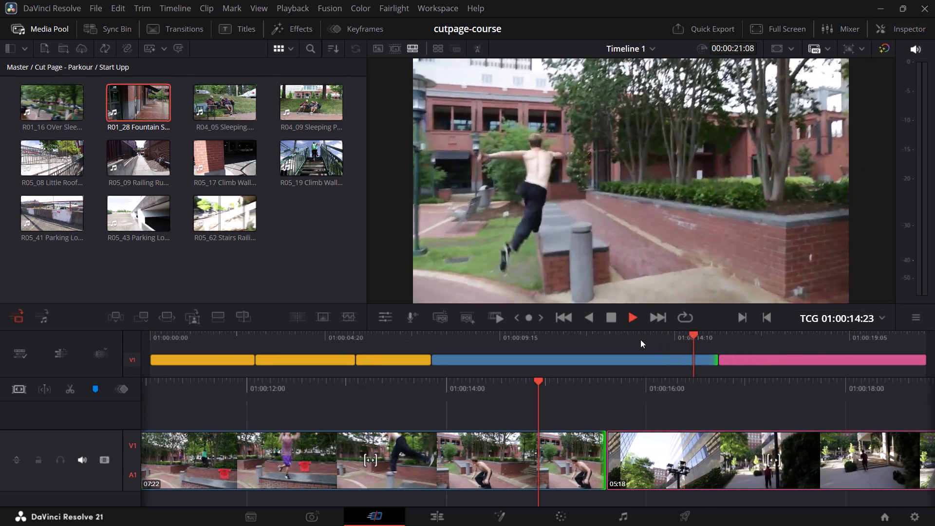
key("space")
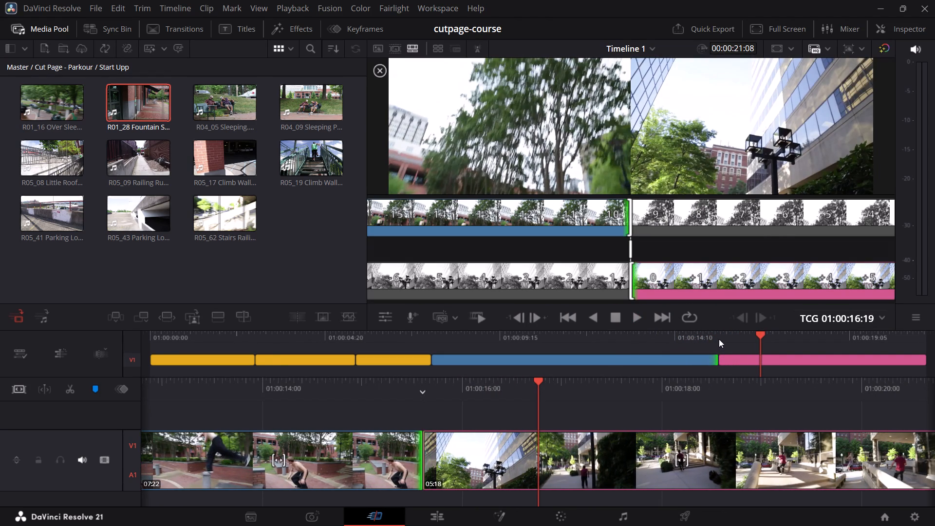
Extend the end of the timeline's Fountain Skip clip to an 08:10 duration and play back its cut into Stairs Railing.
left_click_drag(719, 337, 748, 339)
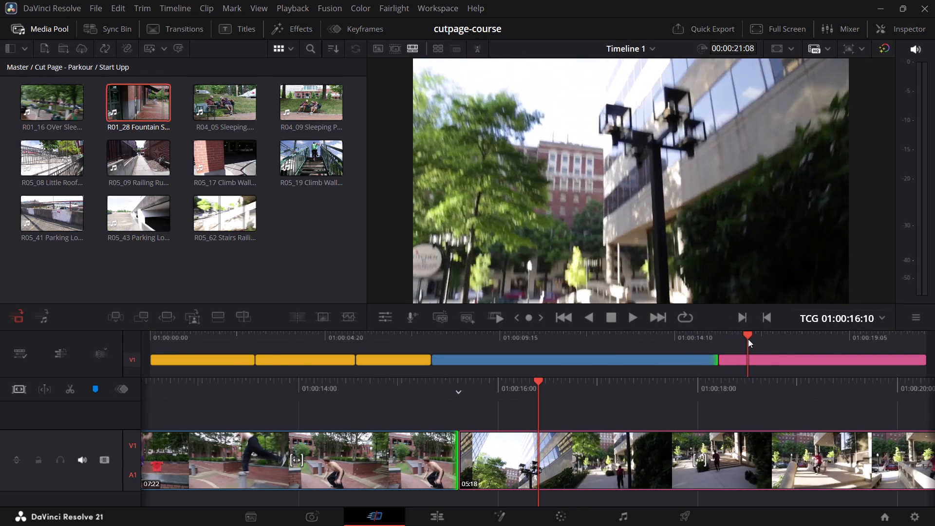
left_click_drag(748, 339, 713, 338)
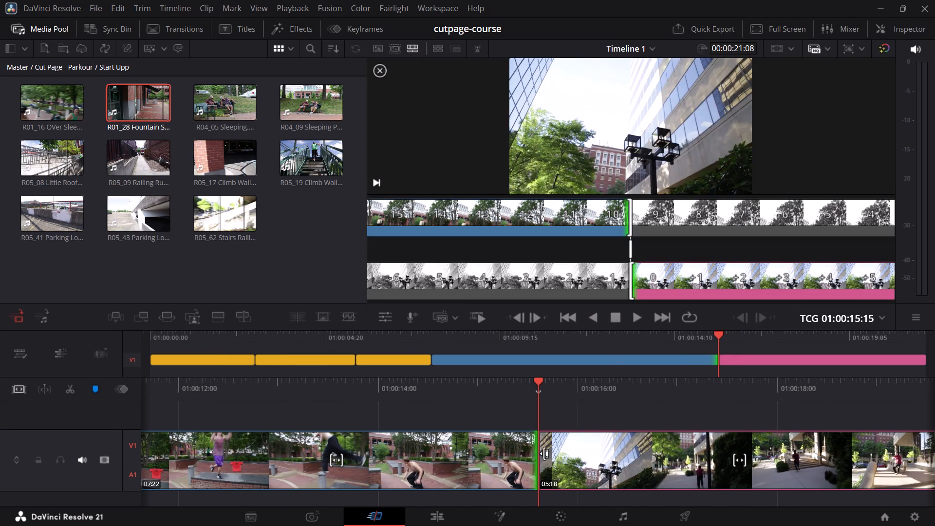
left_click(544, 453)
left_click_drag(631, 220, 634, 218)
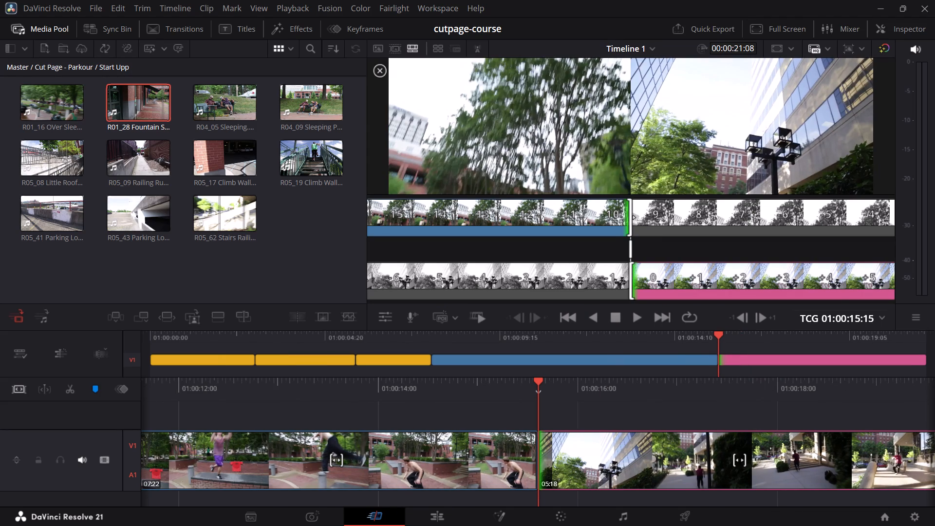
left_click_drag(634, 218, 665, 224)
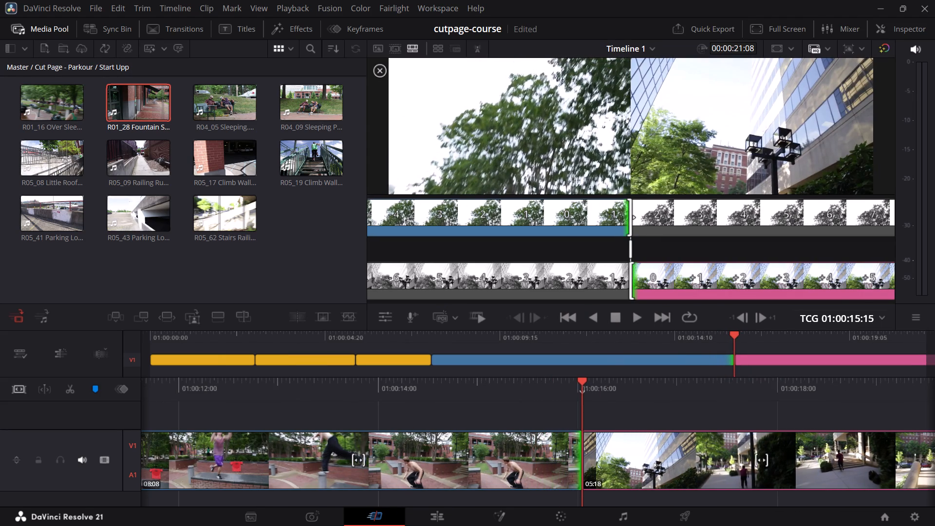
left_click_drag(665, 224, 673, 226)
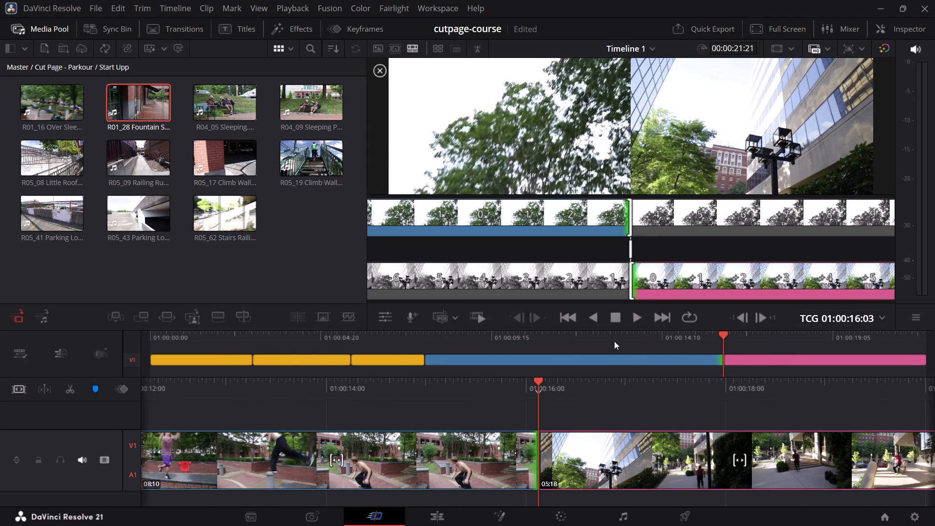
left_click(607, 335)
key("space")
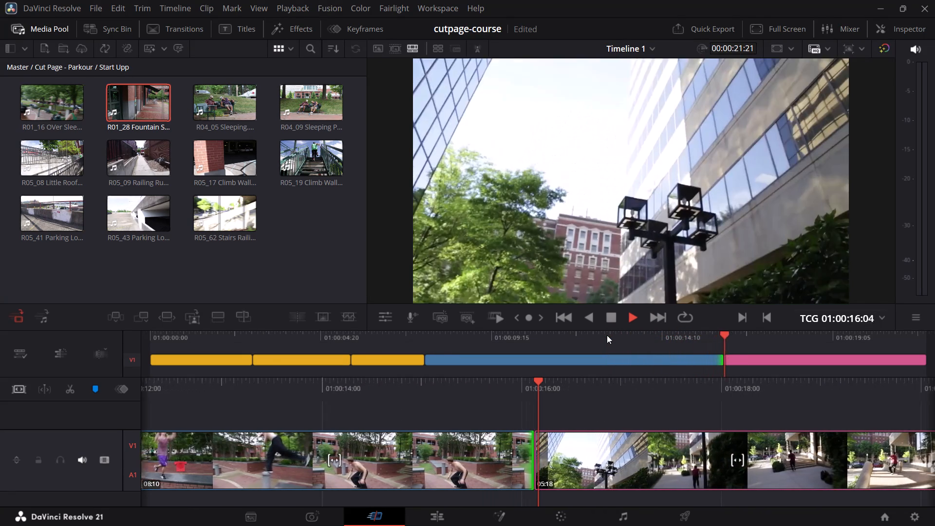
key("space")
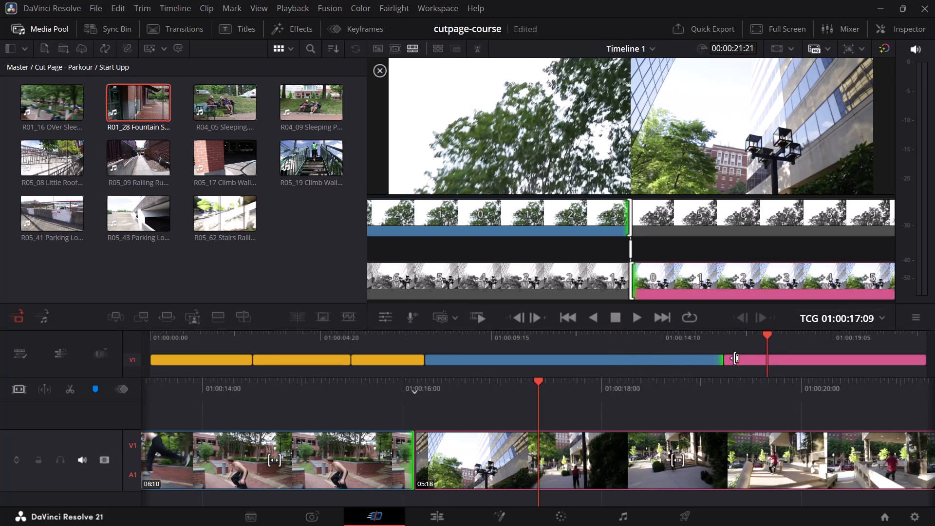
Trim 17 frames off the start of the timeline's Stairs Railing clip, giving a 05:01 duration, and play the sequence through to the end.
left_click(722, 338)
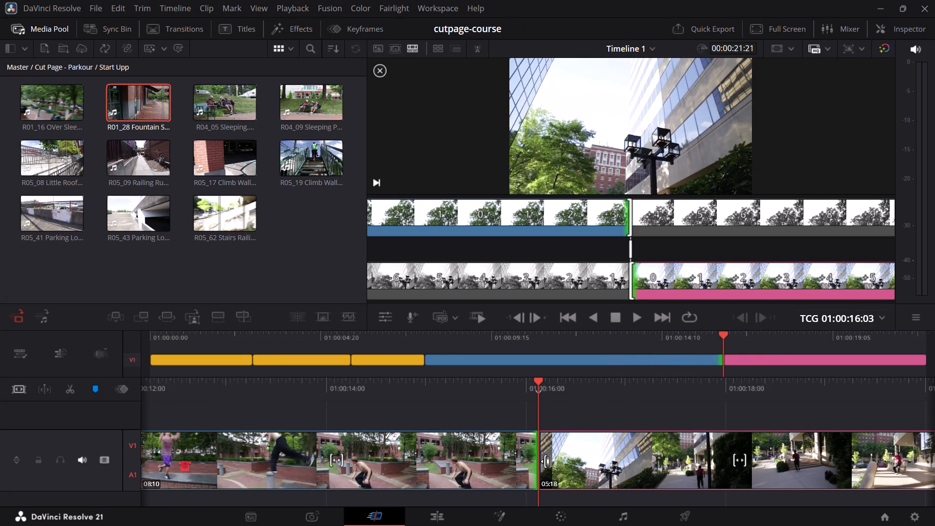
left_click(543, 461)
left_click_drag(631, 282, 643, 287)
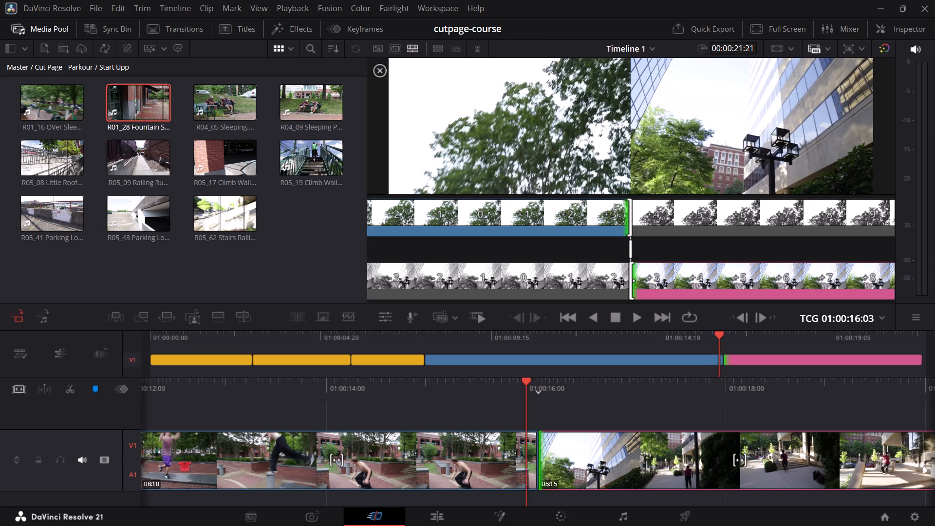
left_click_drag(643, 287, 702, 309)
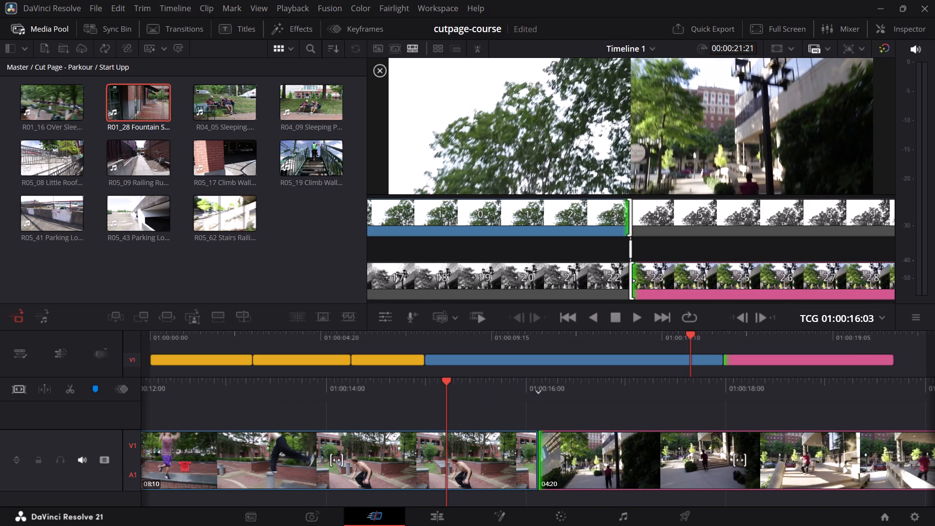
left_click_drag(702, 309, 684, 292)
left_click(650, 335)
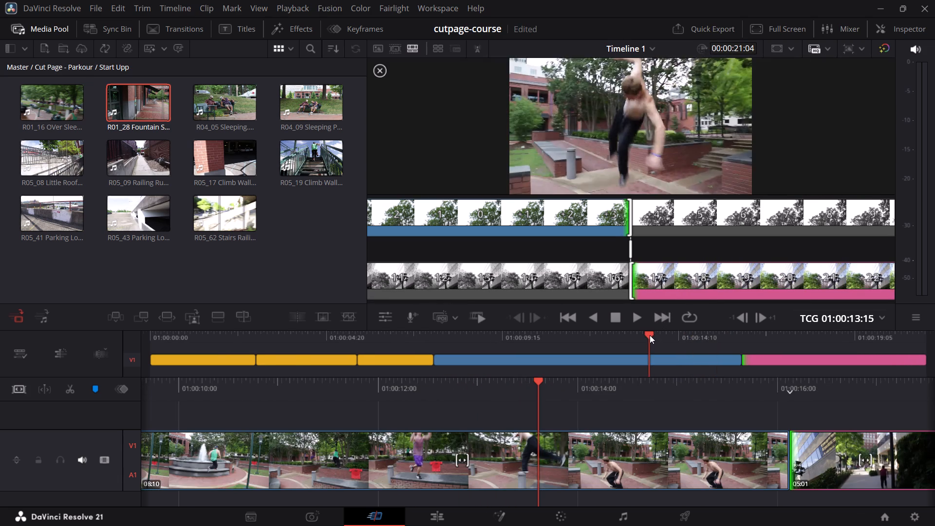
key("space")
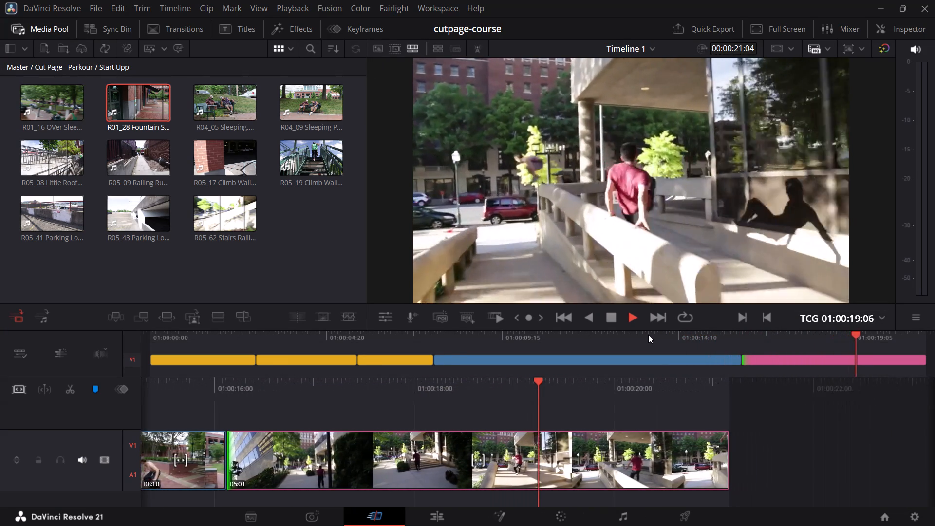
key("space")
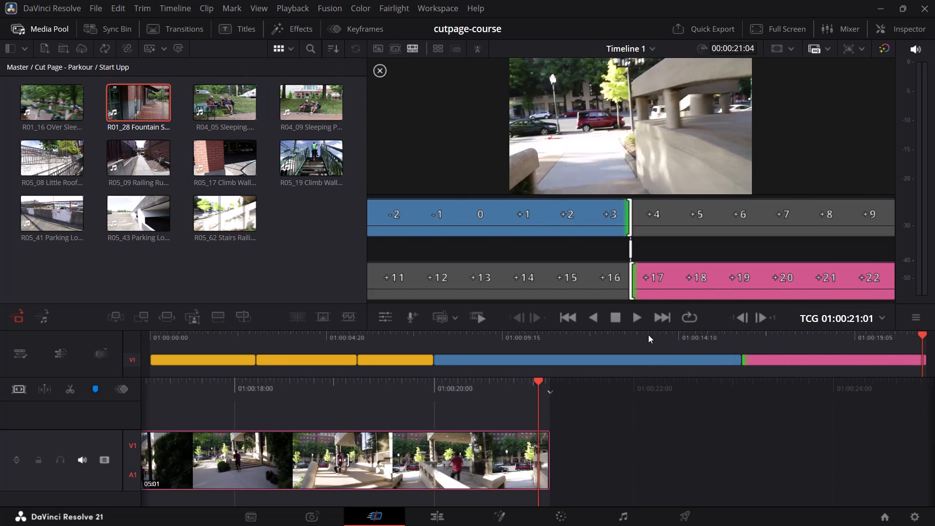
key("space")
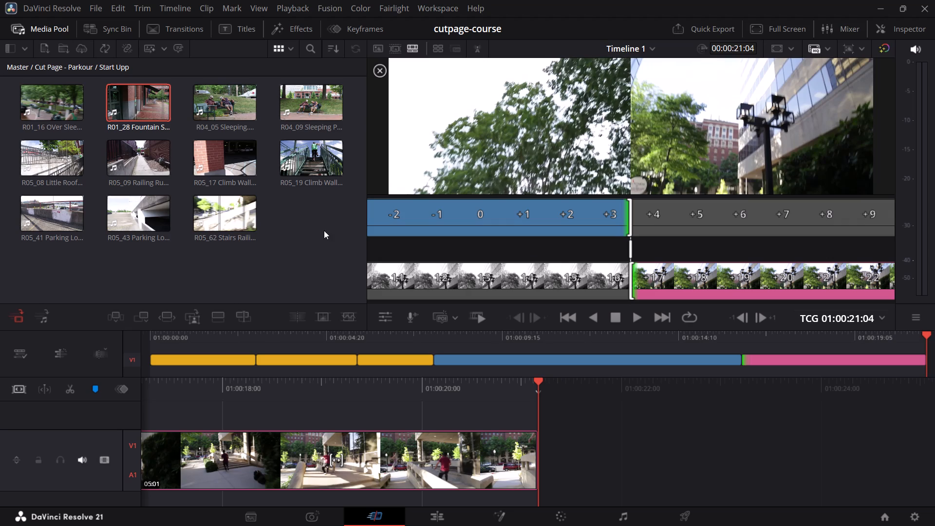
Look through the source clips, including Climb Wall Top, Railing Run, Over Sleeping Bench and the Parking Lot flips, for a shot to follow Stairs Railing.
left_click(215, 210)
left_click(288, 160)
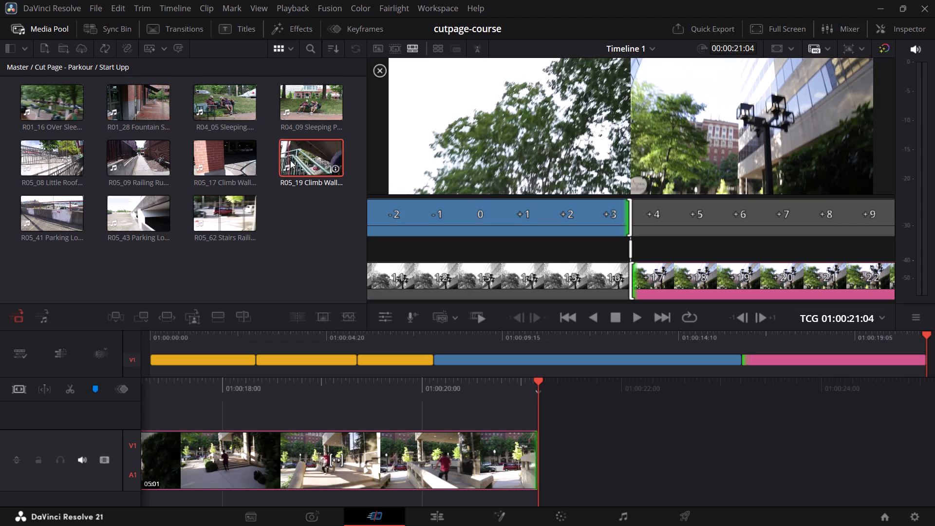
key("q")
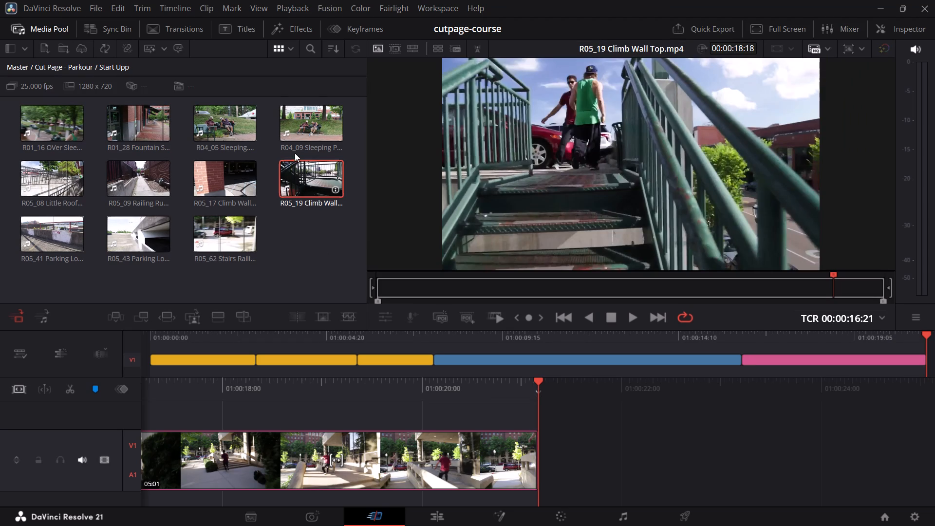
left_click(288, 173)
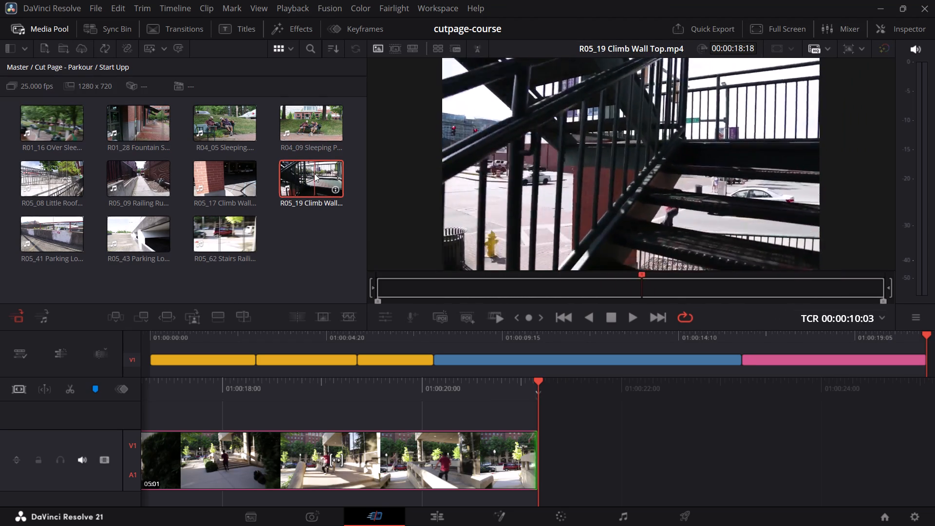
left_click(131, 178)
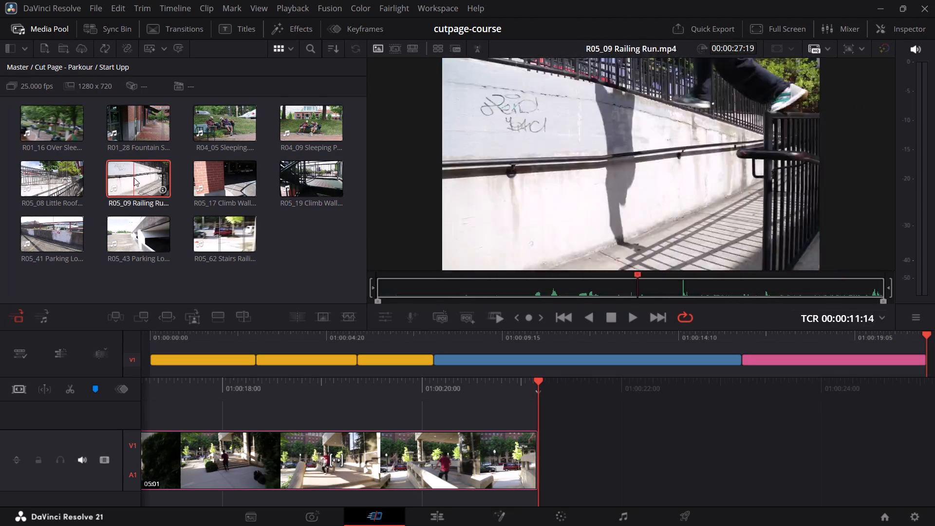
left_click(40, 125)
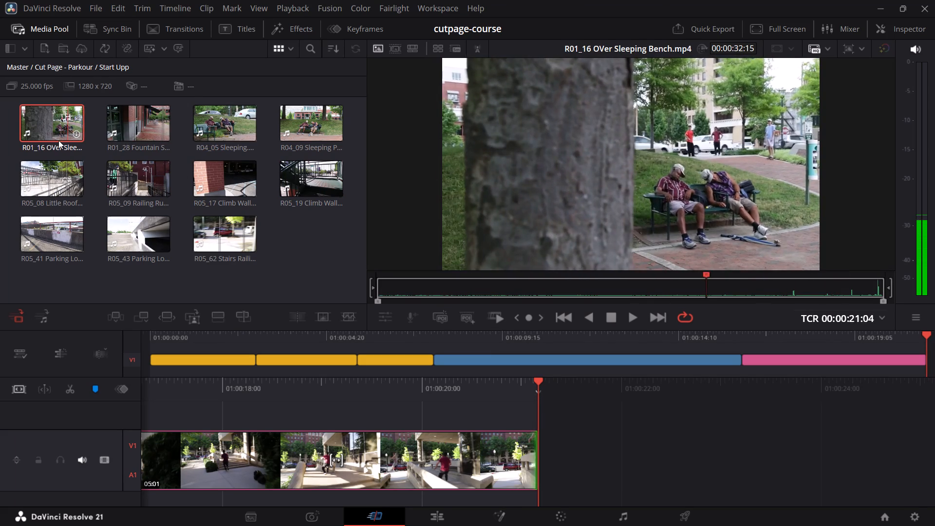
left_click(26, 246)
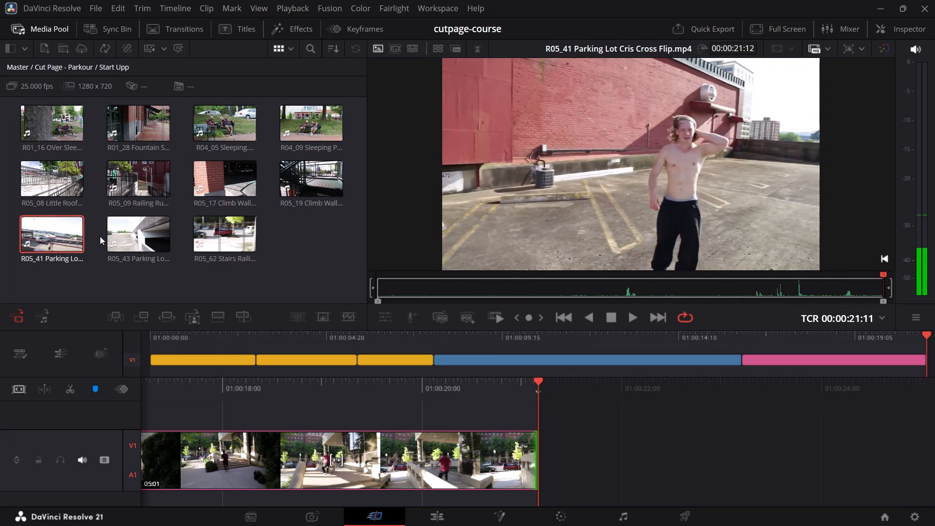
left_click(110, 234)
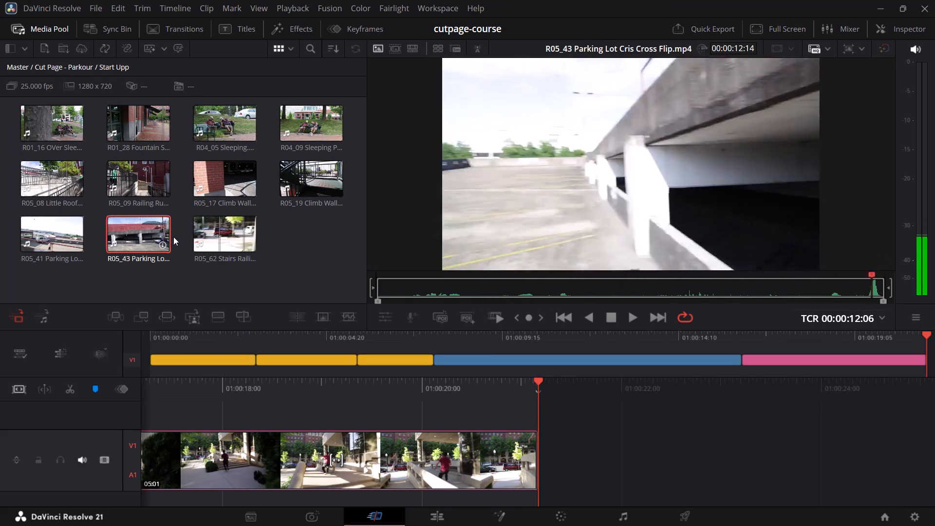
left_click(38, 175)
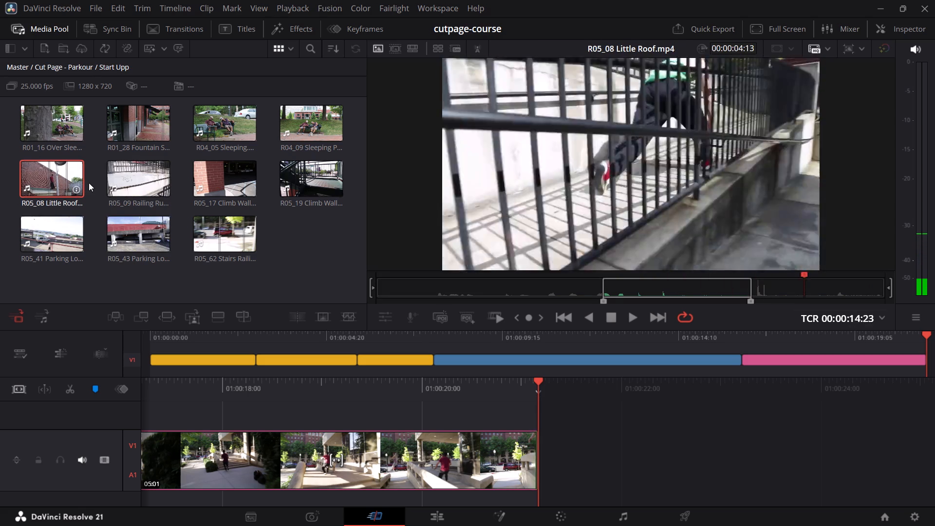
left_click(200, 232)
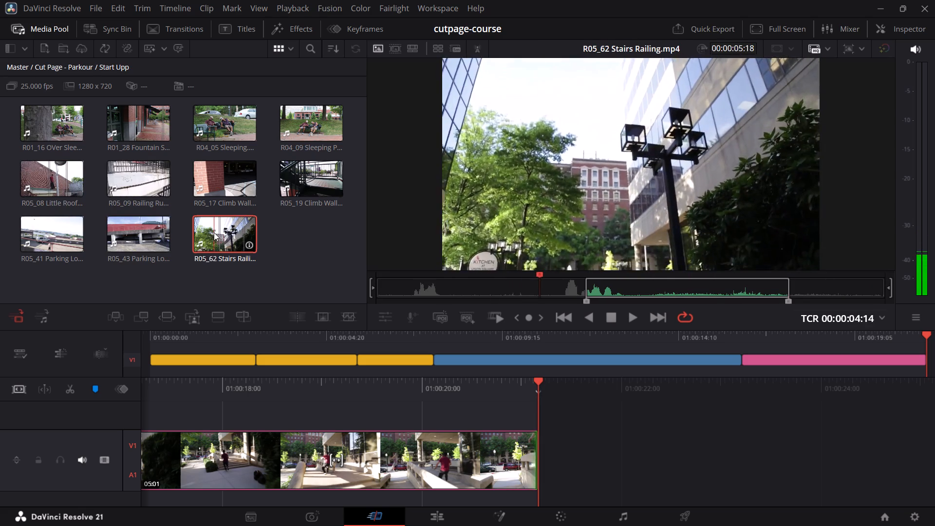
Change the clip colour of the timeline's Fountain Skip clip to Beige.
left_click_drag(721, 338, 745, 337)
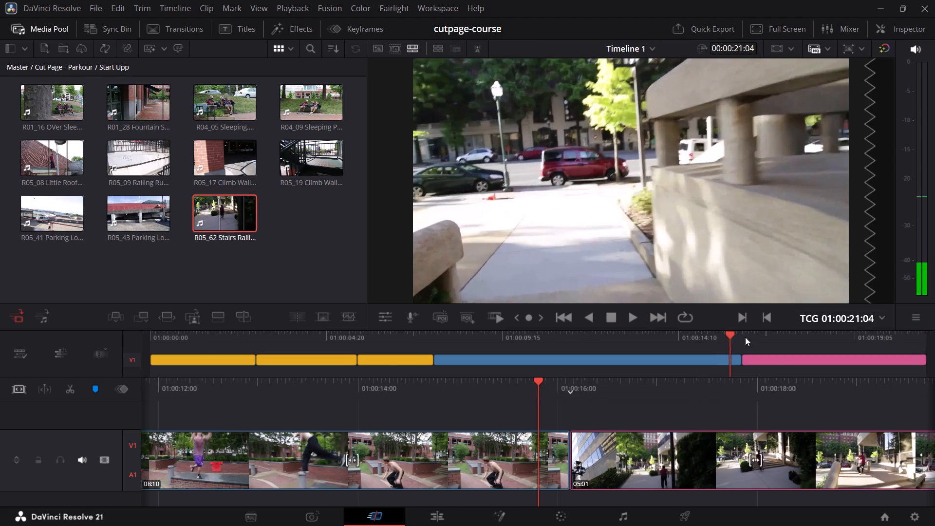
left_click_drag(745, 337, 625, 343)
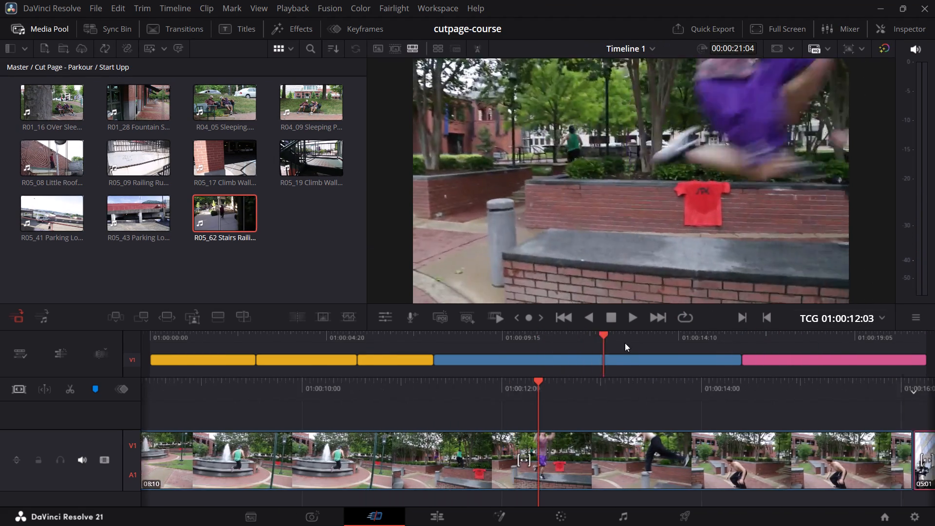
left_click_drag(625, 343, 704, 343)
right_click(652, 359)
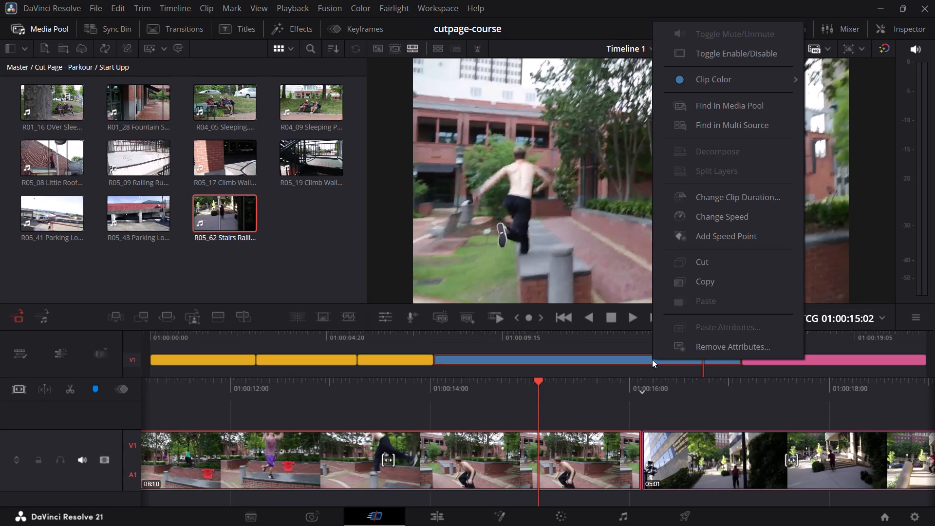
left_click(713, 74)
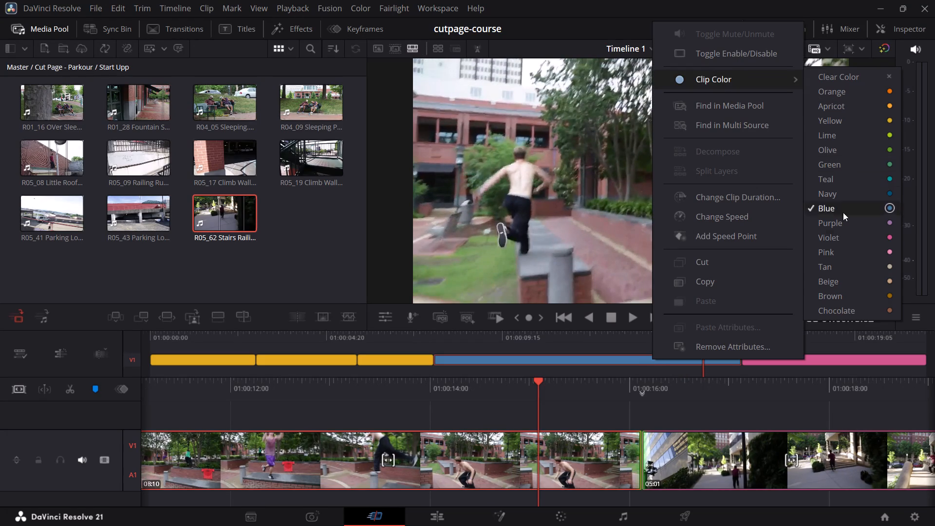
left_click(848, 285)
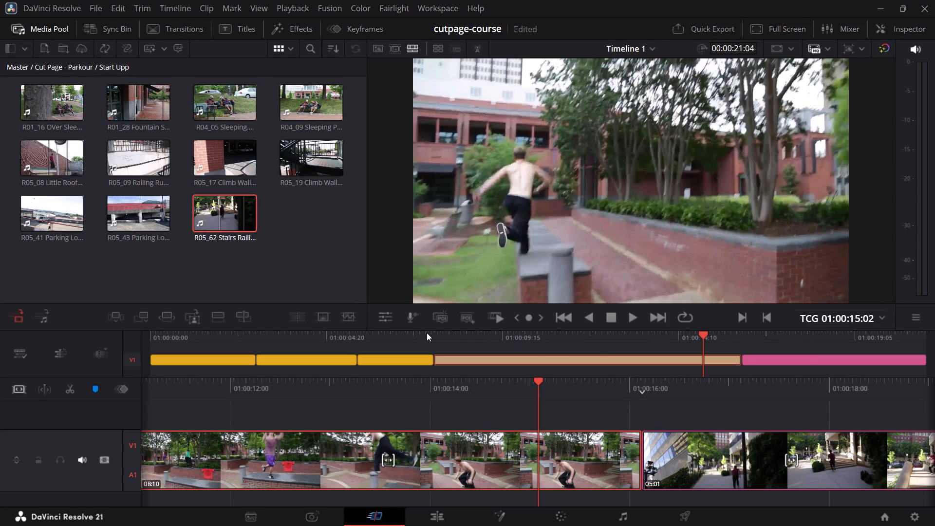
Scrub from the Fountain Skip clip to the end of Stairs Railing to examine how the sequence flows and ends.
left_click_drag(394, 335, 692, 341)
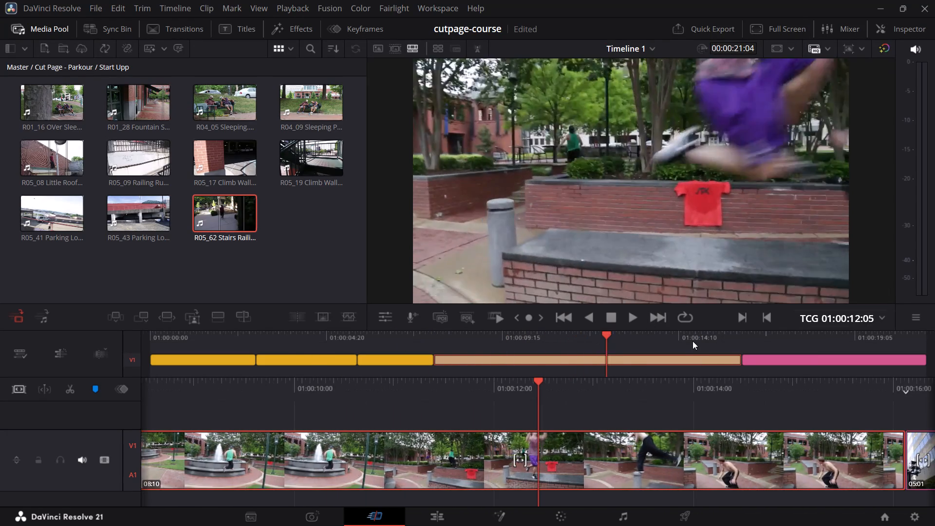
left_click_drag(692, 341, 859, 347)
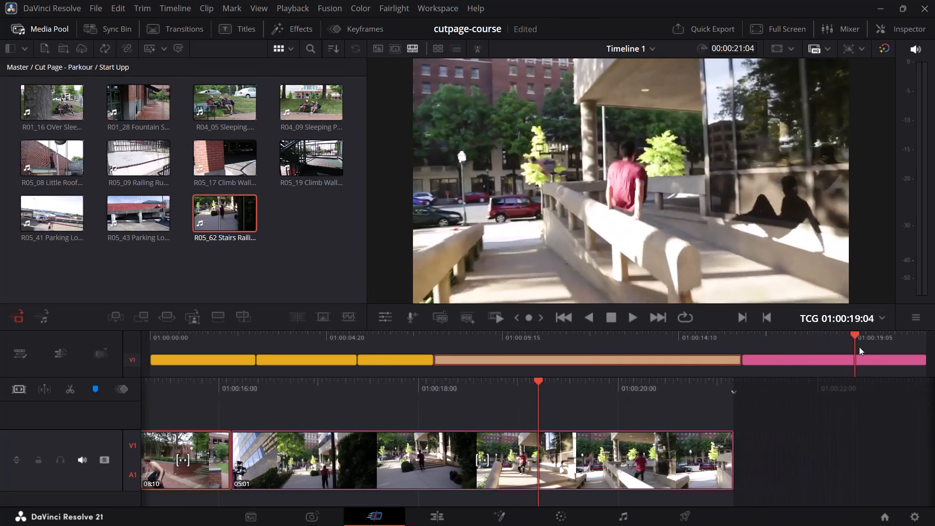
left_click_drag(859, 347, 922, 364)
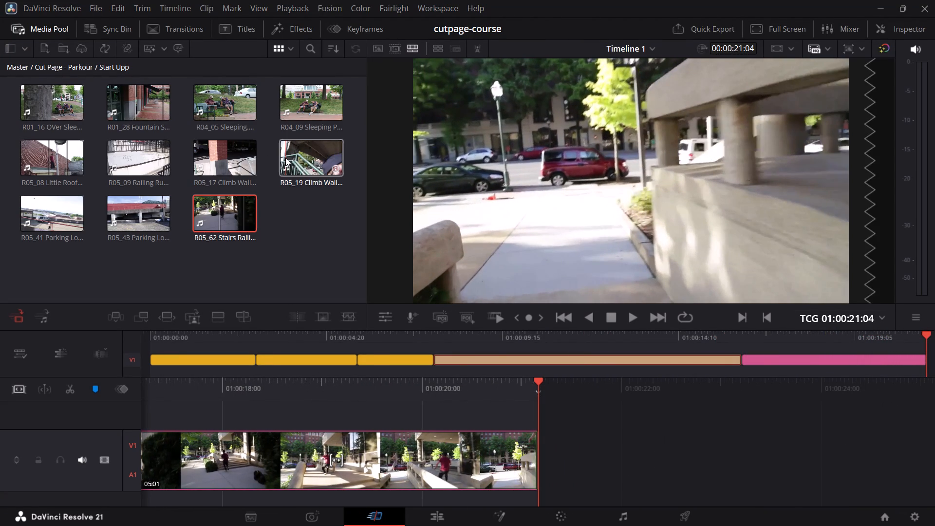
left_click_drag(522, 335, 696, 387)
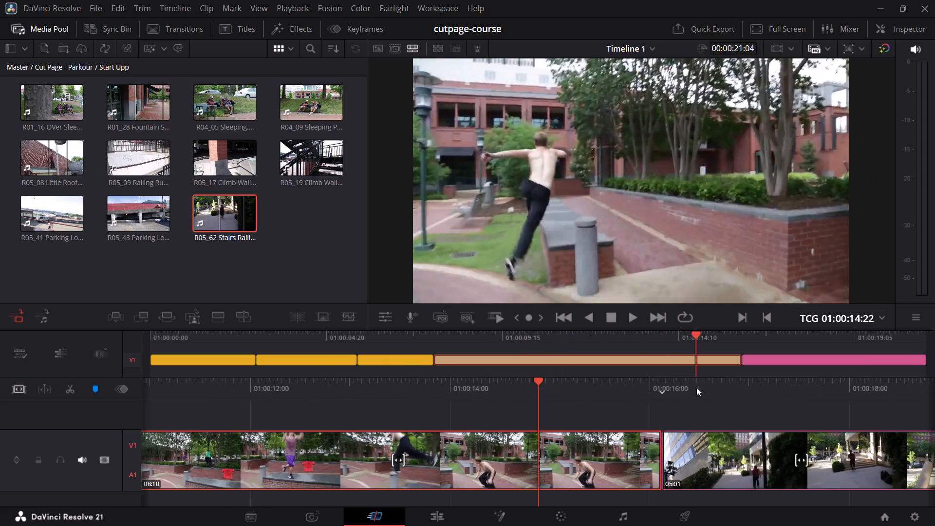
left_click_drag(696, 387, 918, 409)
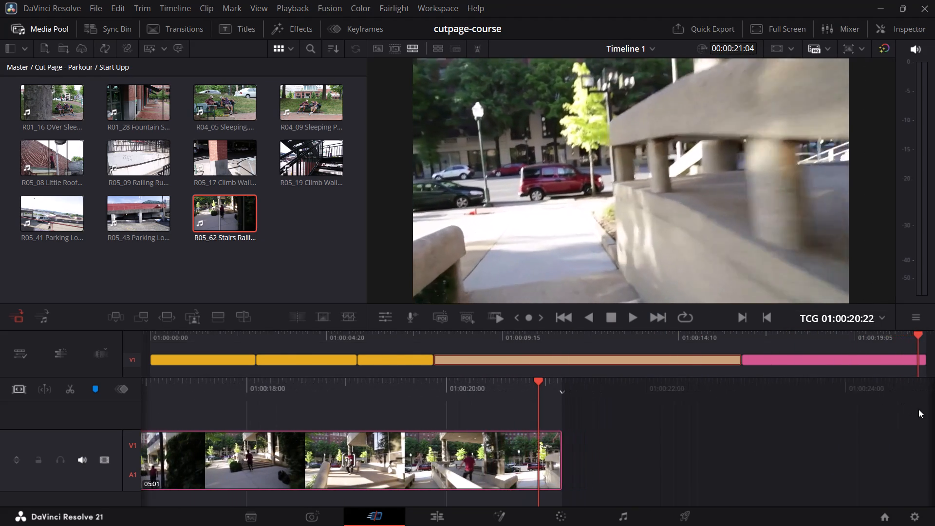
left_click_drag(918, 409, 919, 410)
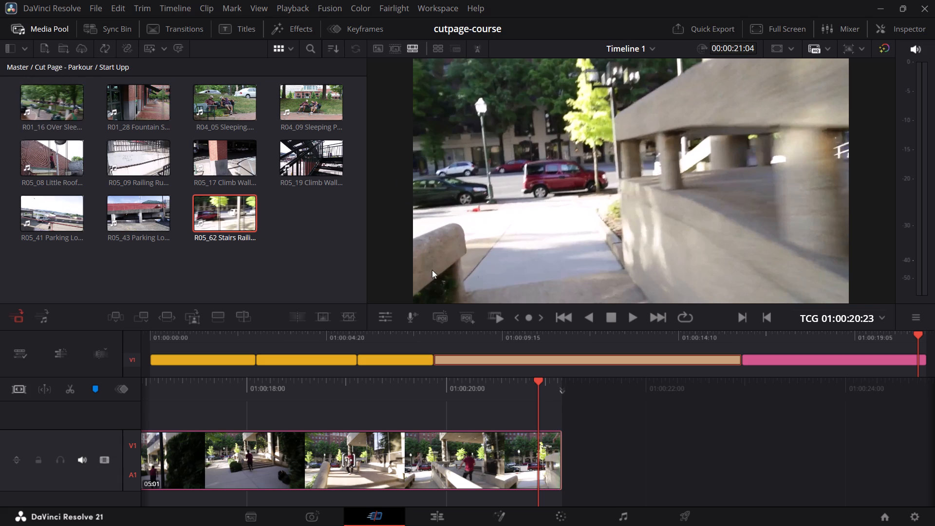
Preview the Climb Wall and Climb Wall Top sources, and examine the timeline around the cut from the rooftop shots into Fountain Skip.
left_click(294, 153)
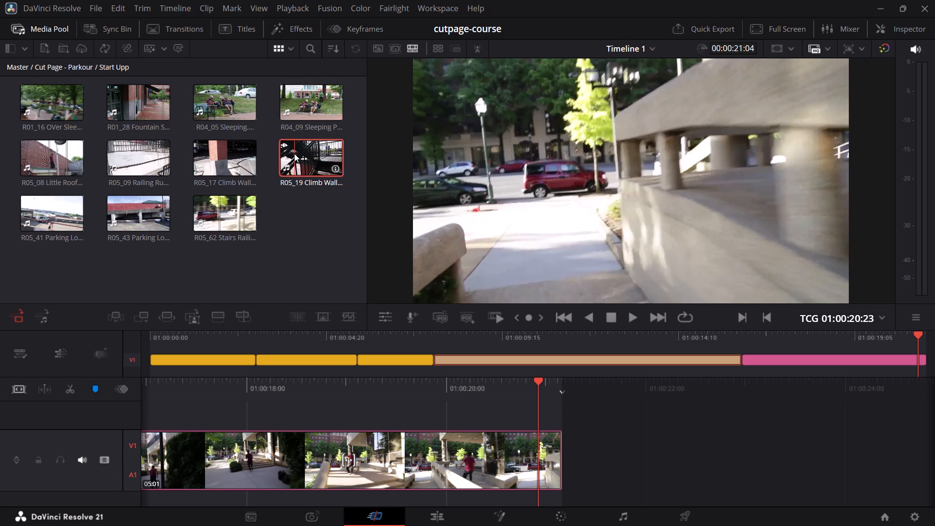
left_click(200, 161)
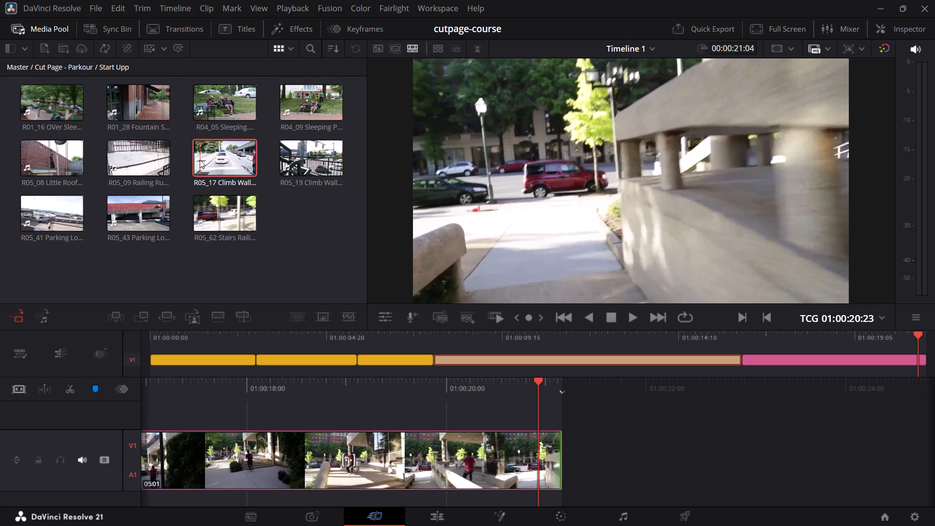
double_click(202, 159)
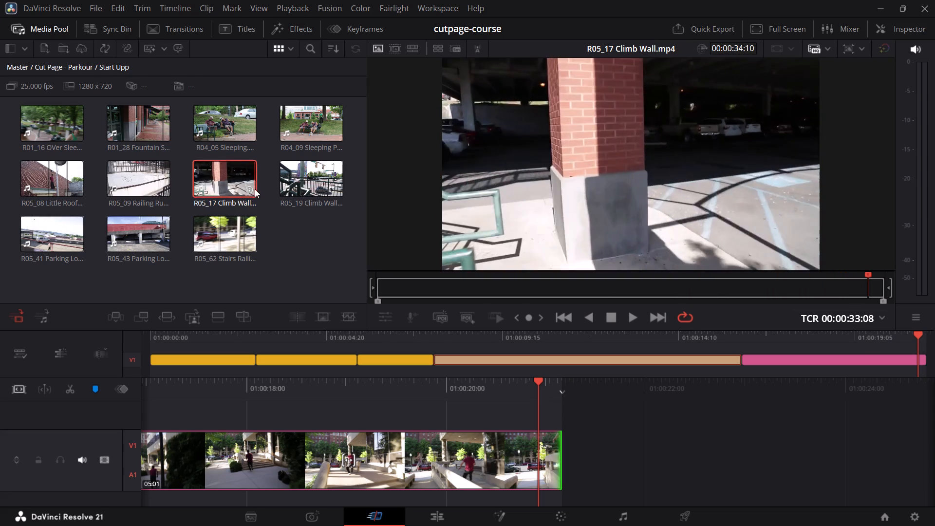
left_click(292, 184)
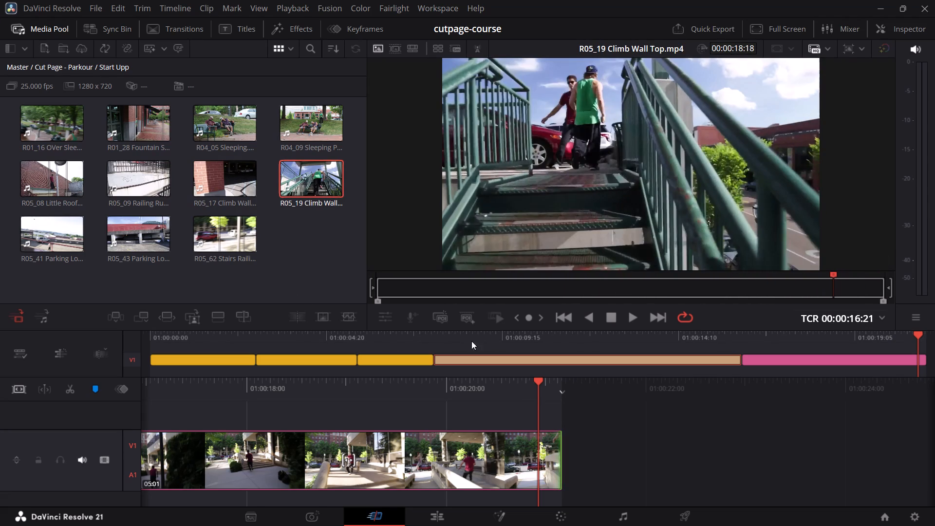
left_click_drag(507, 341, 456, 343)
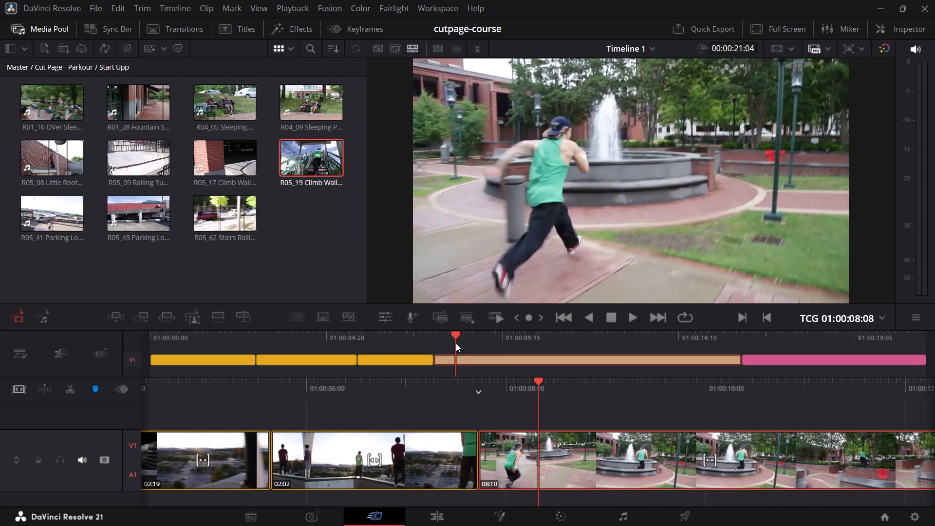
left_click_drag(456, 343, 351, 348)
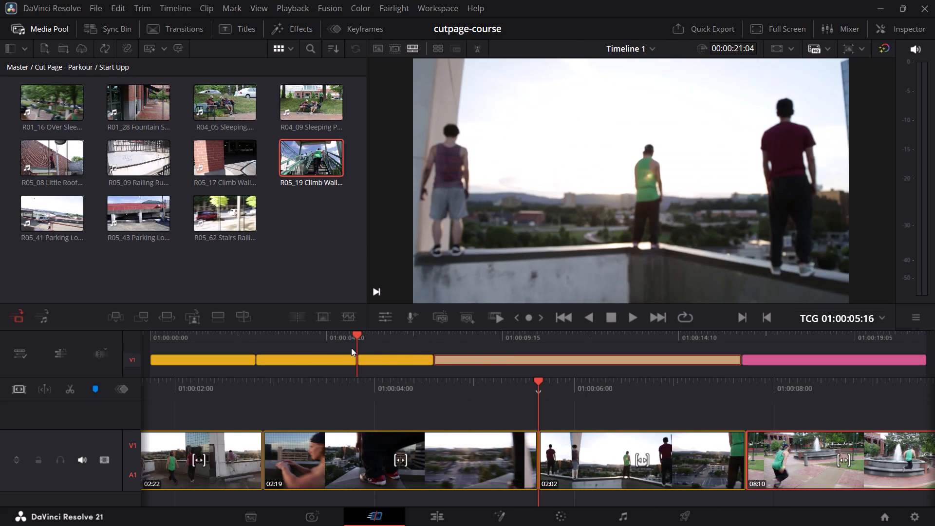
left_click_drag(351, 348, 433, 343)
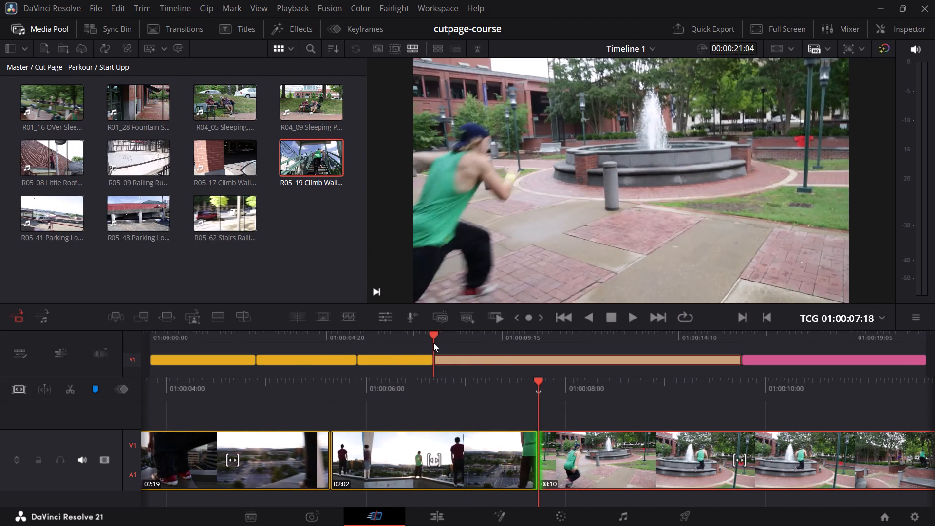
left_click_drag(433, 343, 434, 343)
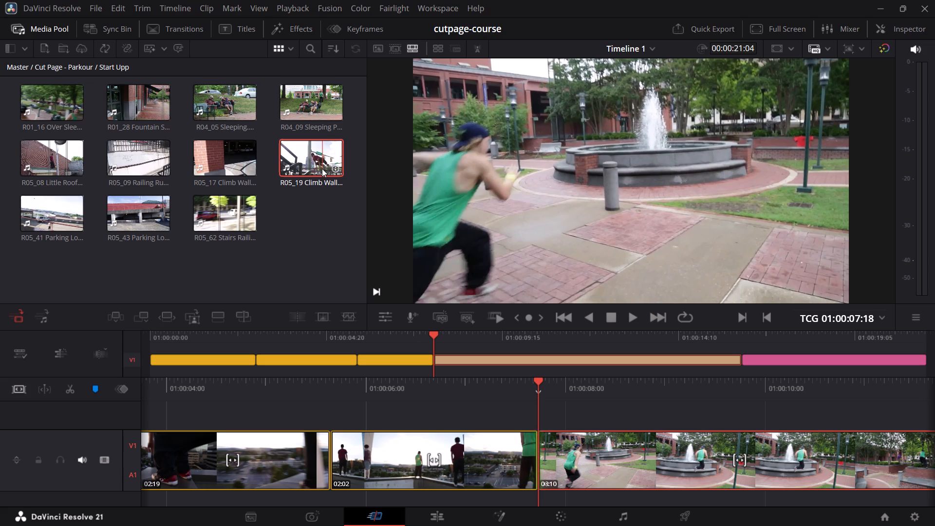
Compare the Climb Wall Top, Climb Wall and Parking Lot Cris Cross Flip sources with the opening of the timeline's Fountain Skip clip.
double_click(318, 166)
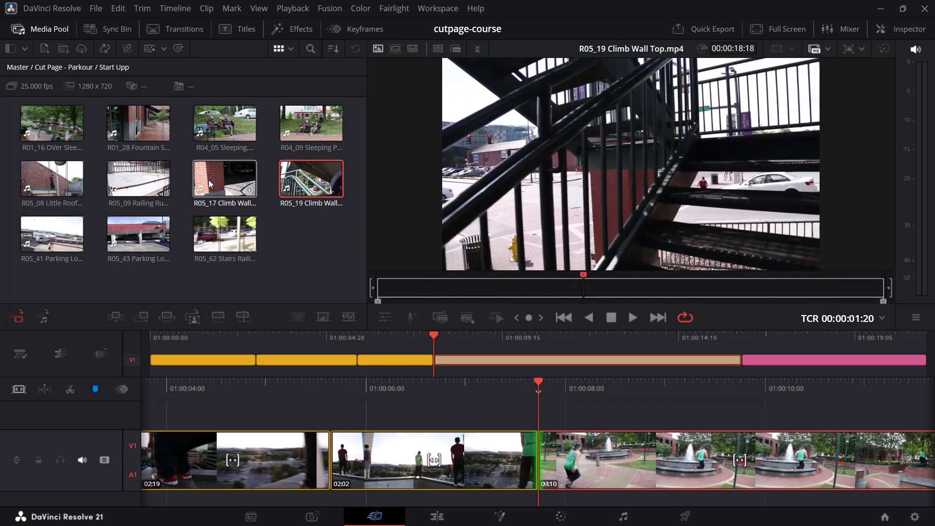
left_click(208, 180)
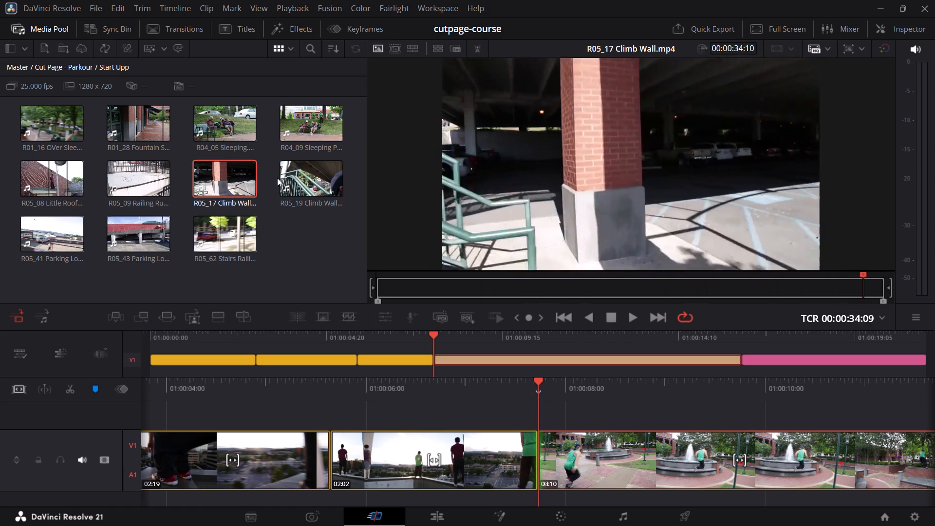
double_click(282, 177)
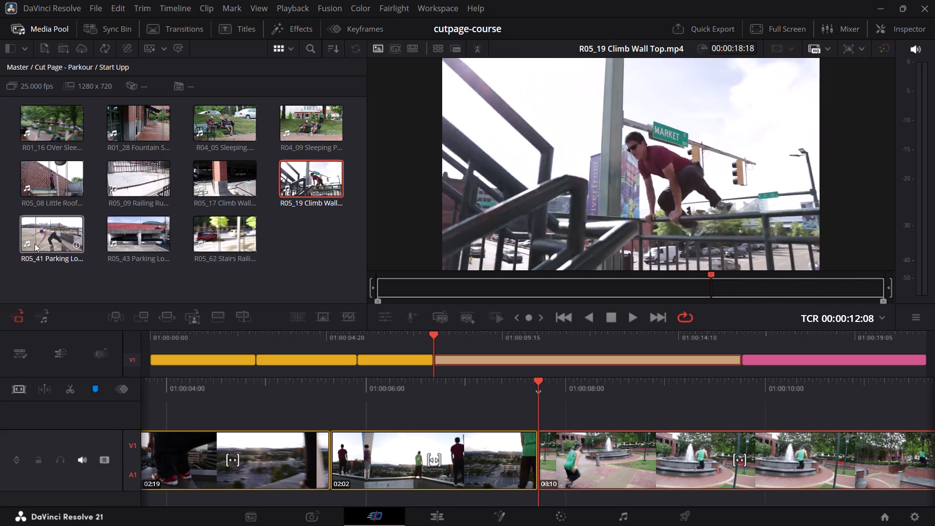
left_click(24, 245)
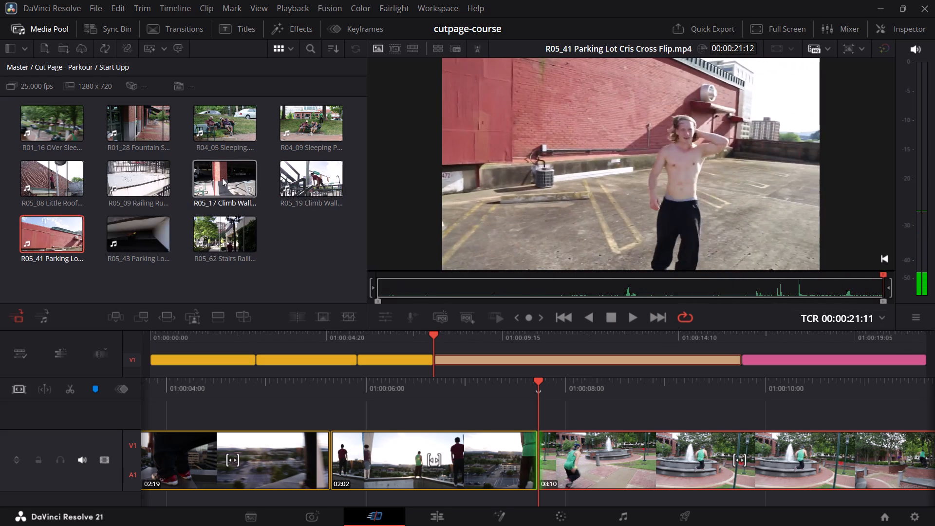
left_click(295, 178)
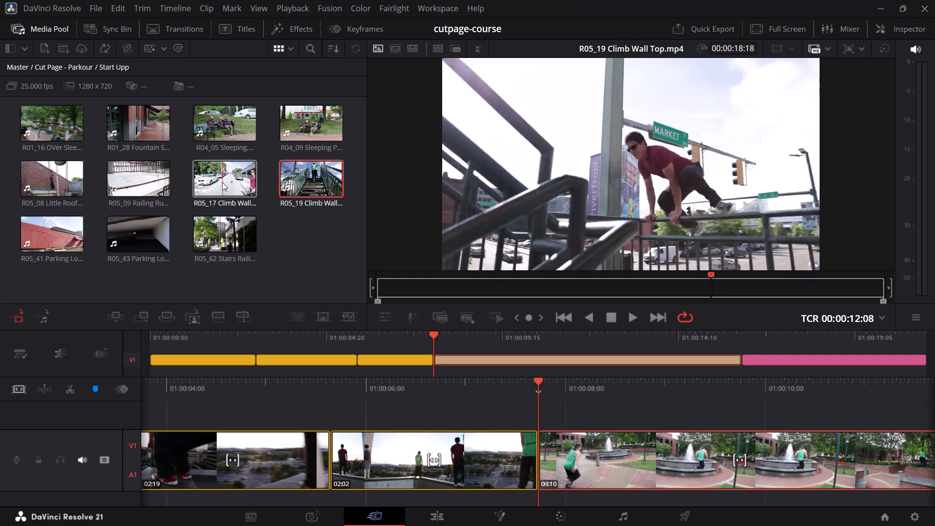
left_click(219, 182)
left_click_drag(492, 336, 499, 335)
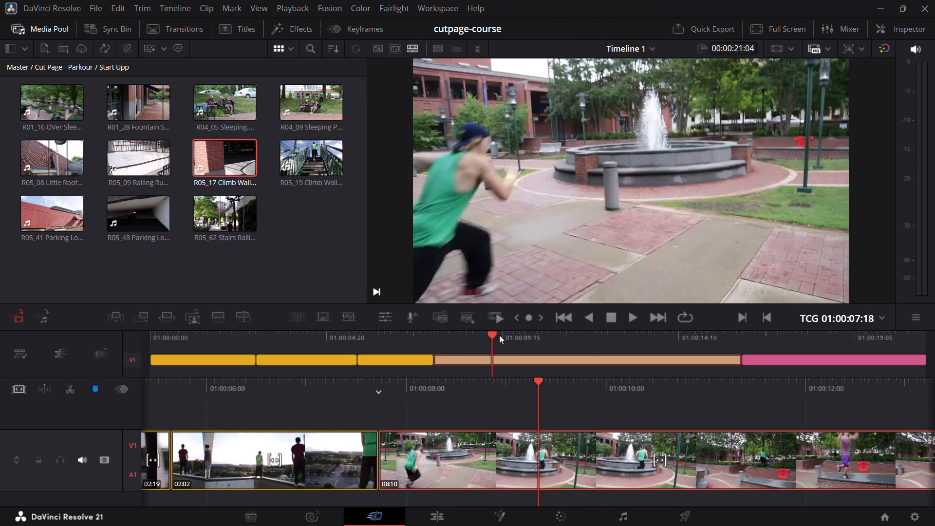
left_click_drag(499, 335, 469, 363)
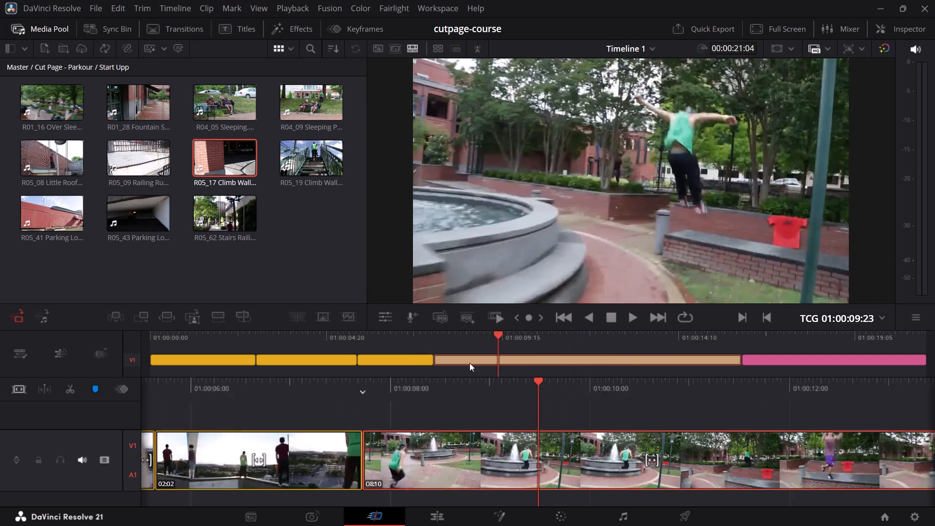
left_click_drag(469, 363, 437, 363)
Review the Stairs Railing source against Climb Wall Top and Climb Wall to judge how the runner's action could continue between them.
left_click(202, 222)
double_click(203, 223)
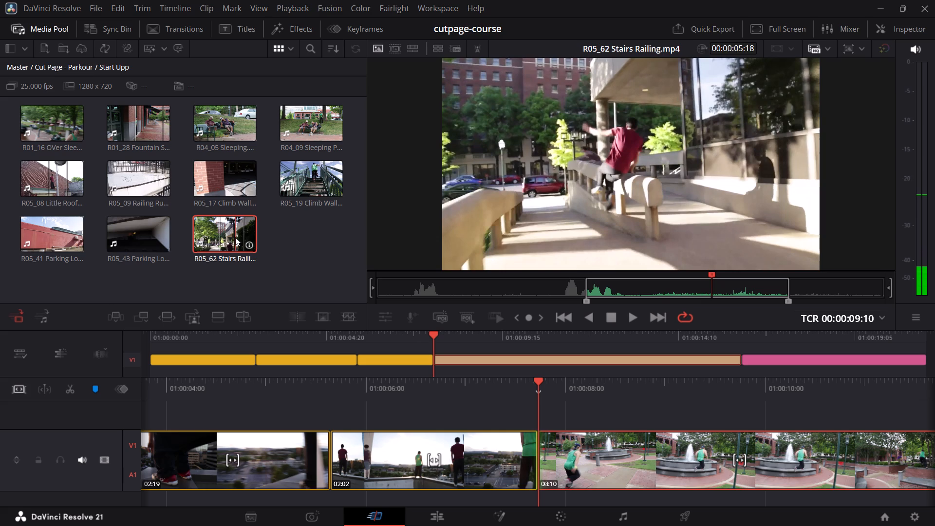
double_click(289, 188)
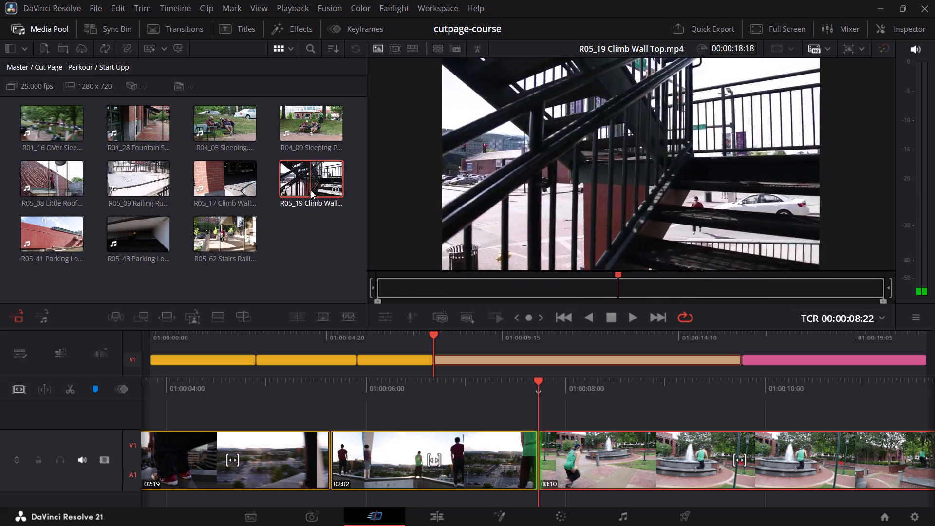
double_click(203, 185)
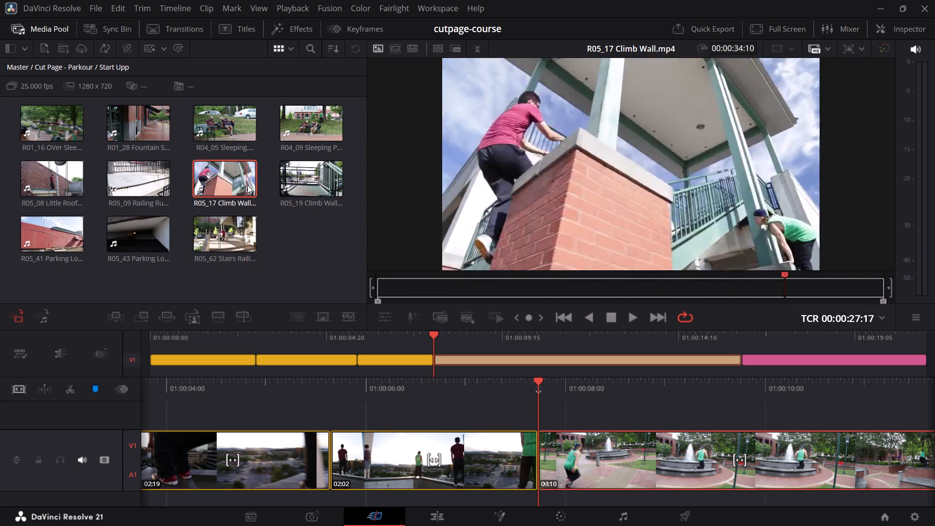
double_click(299, 183)
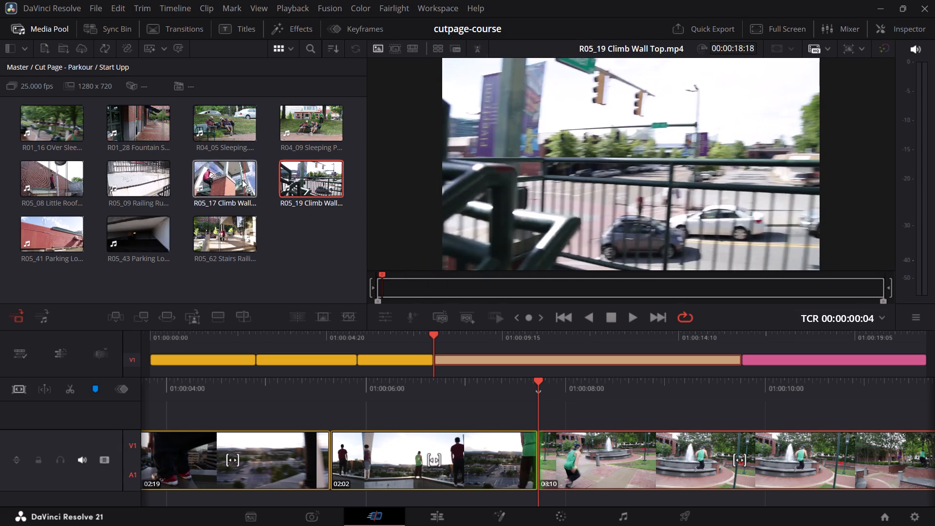
double_click(207, 179)
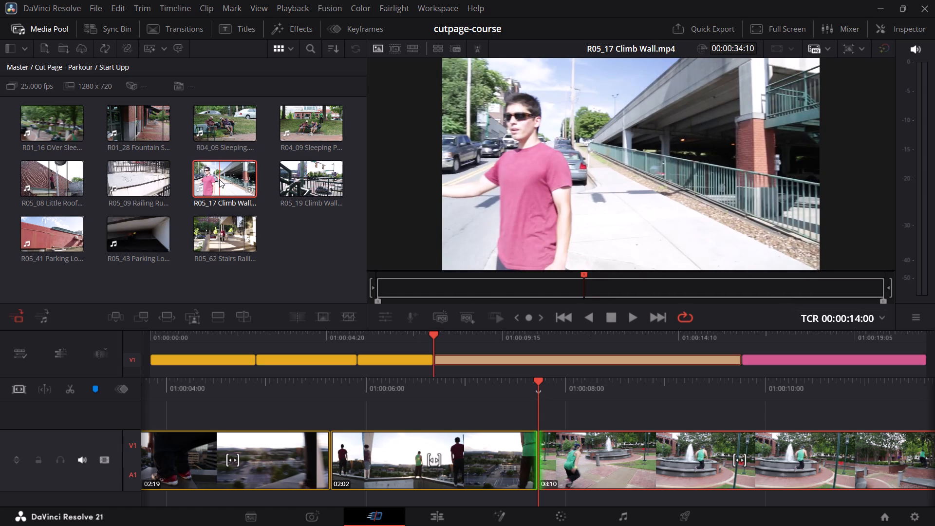
double_click(220, 179)
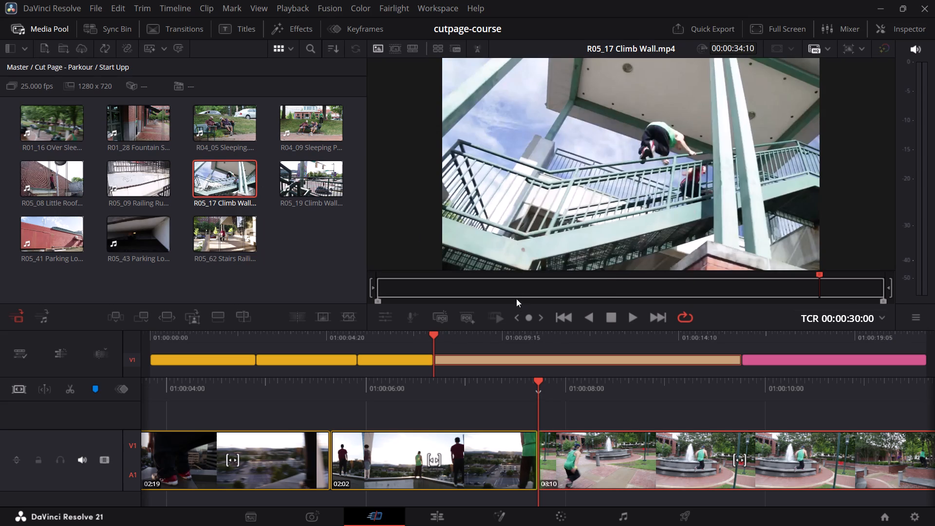
Scrub the Climb Wall source through to its last frame, examining the road crossing, the wall climb and the railing jump.
left_click_drag(515, 297, 661, 310)
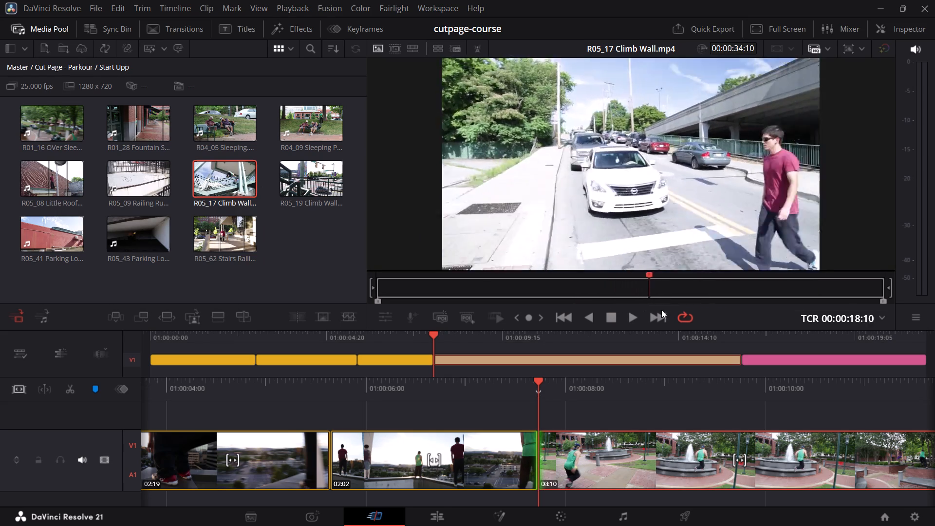
left_click_drag(661, 310, 746, 321)
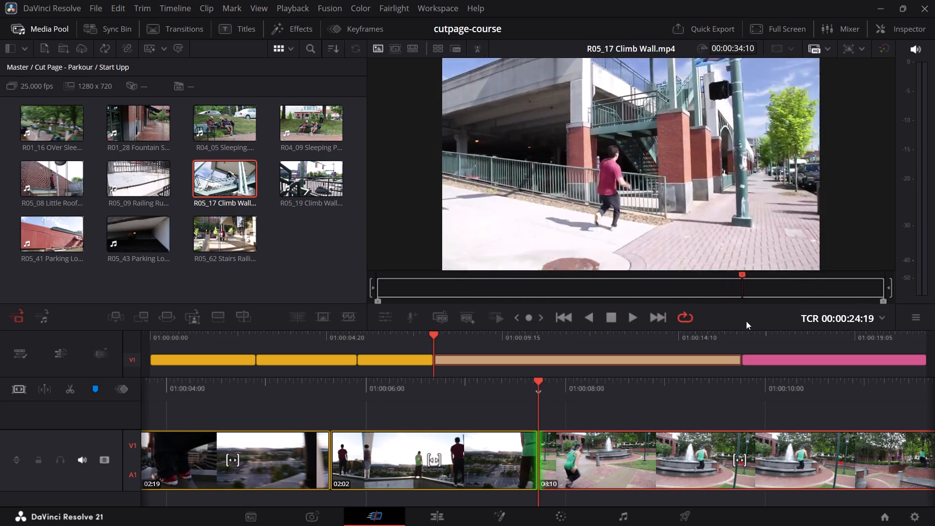
left_click_drag(746, 321, 778, 327)
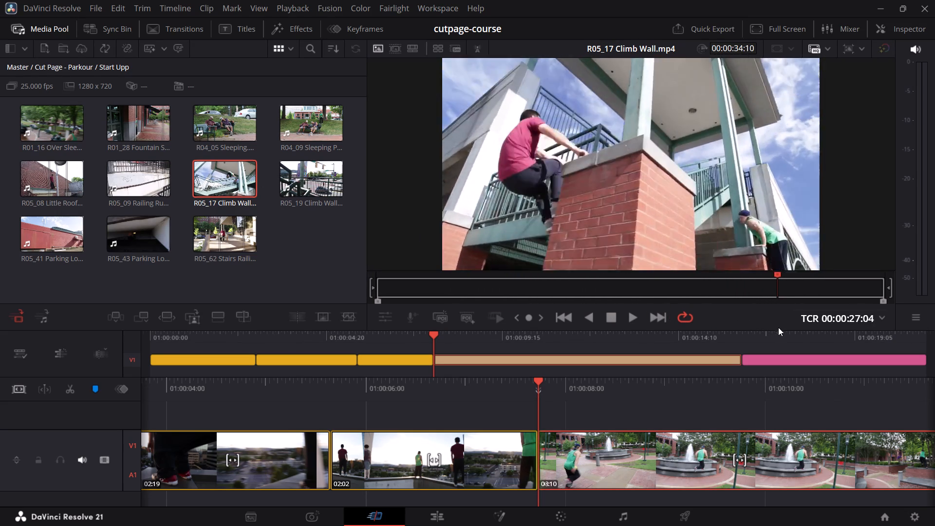
left_click_drag(778, 327, 817, 338)
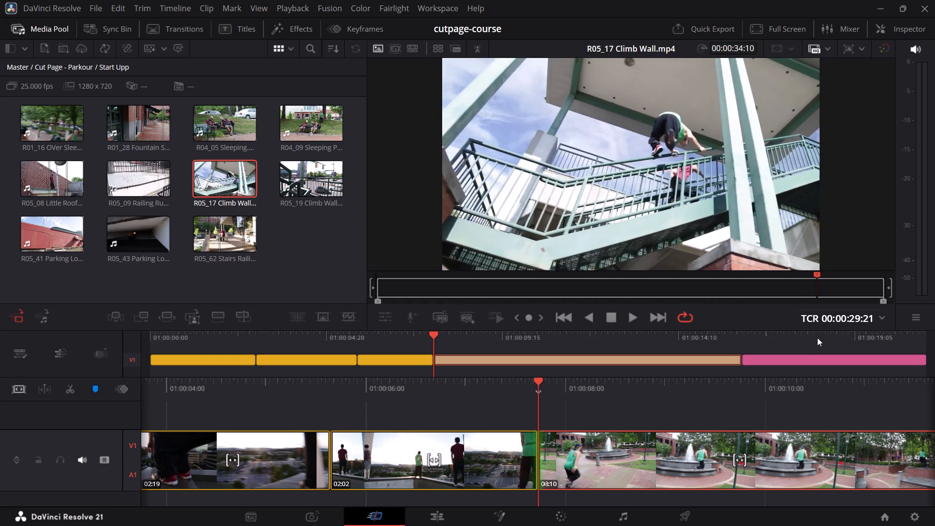
left_click_drag(817, 338, 842, 343)
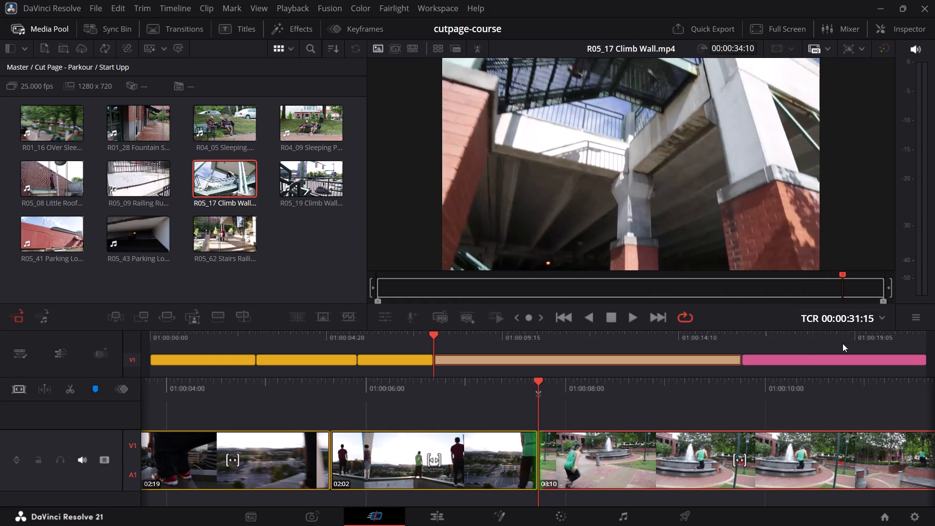
left_click_drag(842, 343, 845, 344)
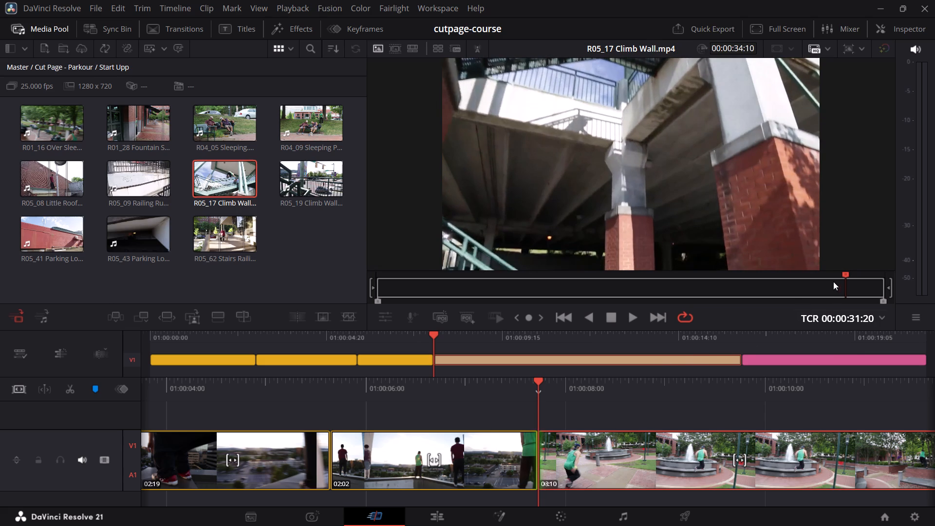
left_click_drag(844, 297, 862, 301)
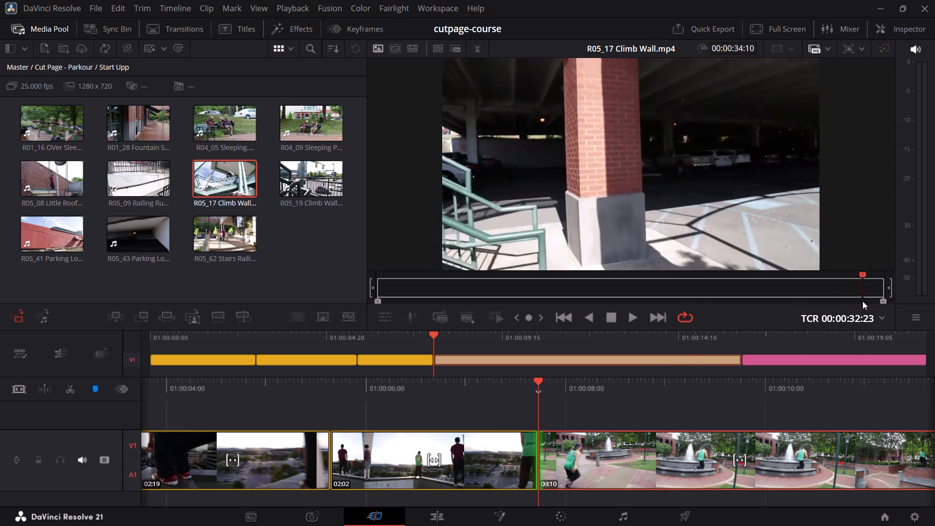
left_click_drag(862, 301, 890, 305)
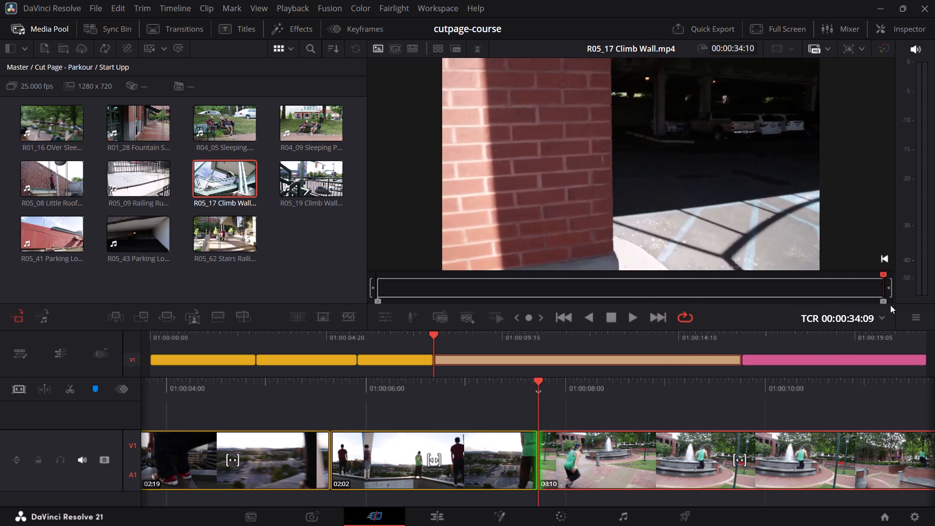
left_click_drag(890, 305, 896, 307)
Examine the opening of the timeline's Fountain Skip clip and return the playhead to the clip's first frame.
left_click_drag(436, 335, 491, 340)
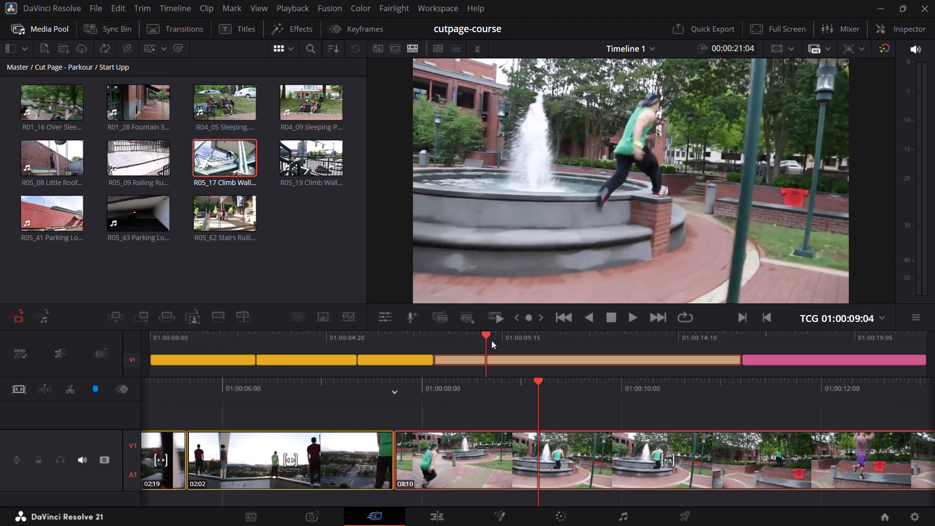
left_click_drag(491, 340, 438, 334)
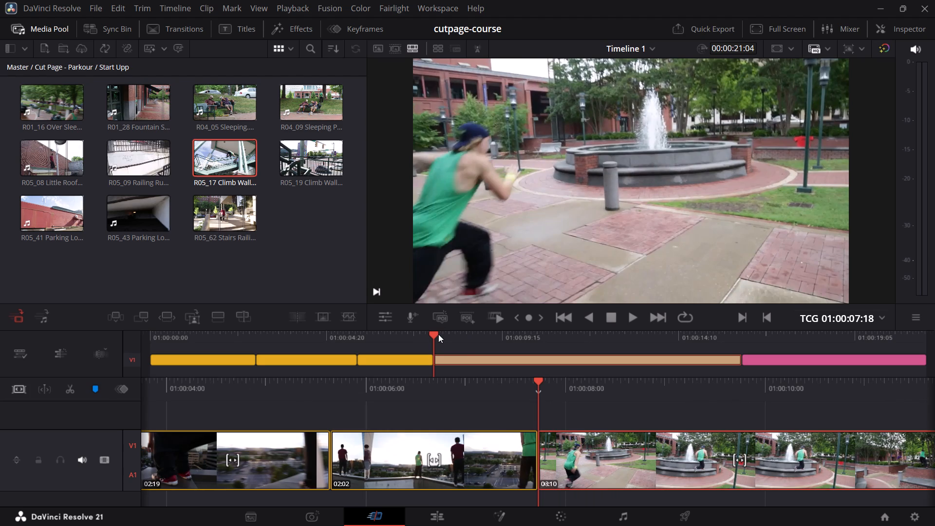
left_click_drag(438, 334, 440, 334)
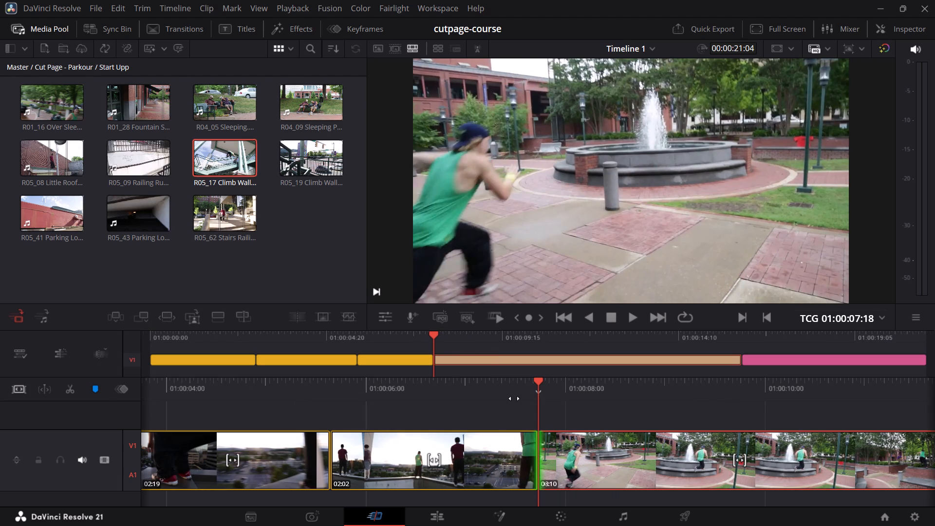
left_click(628, 450)
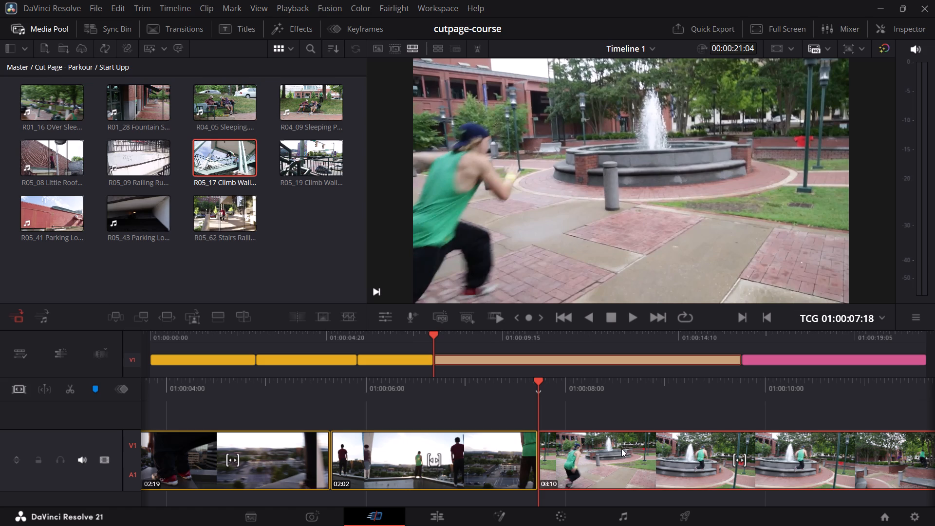
Check the Slow Around Corner source in the More Stuff bin and return to the Start Upp bin.
left_click(88, 66)
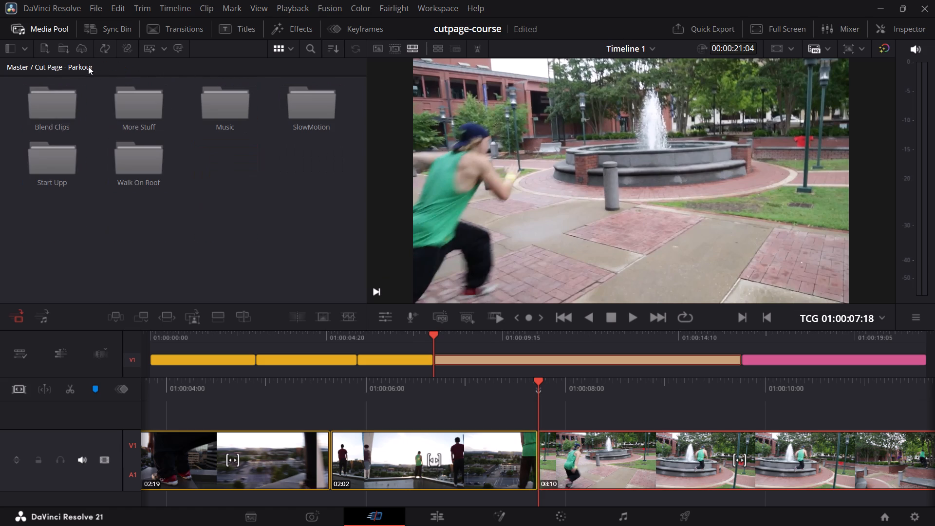
double_click(125, 110)
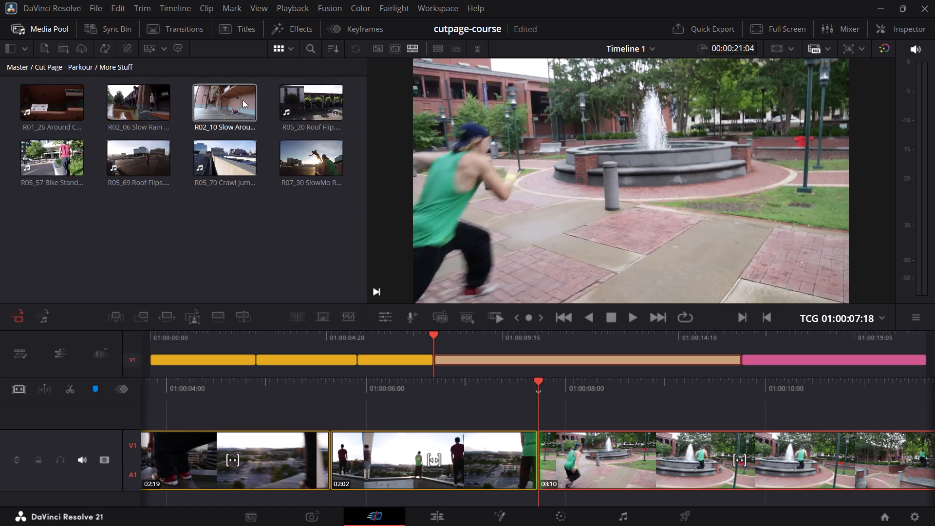
triple_click(211, 103)
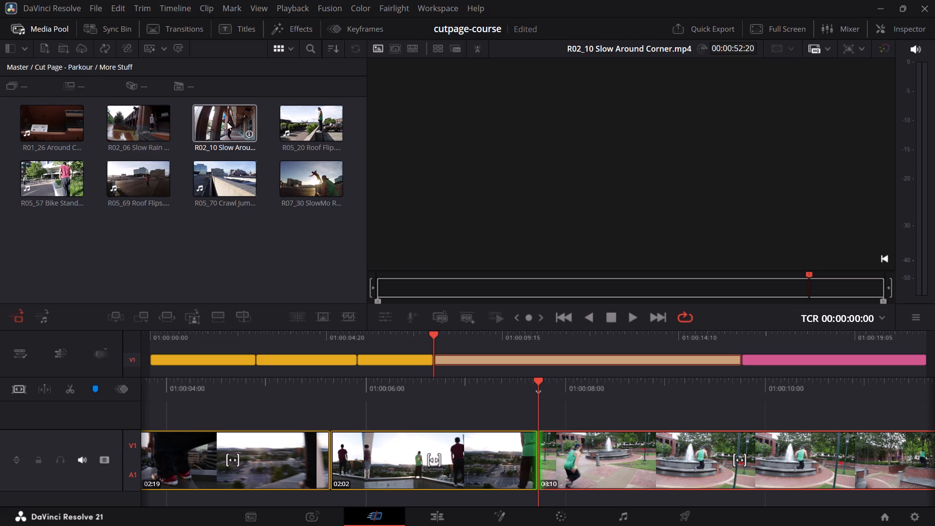
double_click(228, 122)
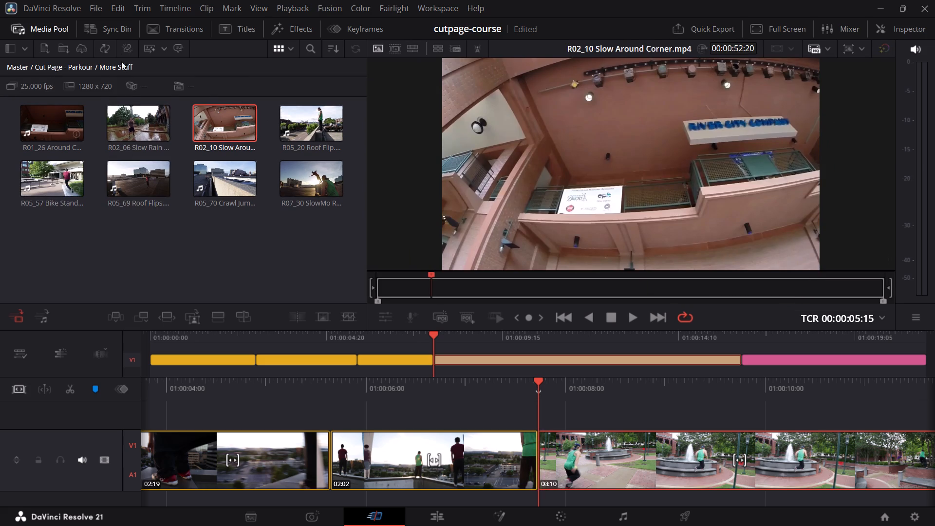
left_click(84, 66)
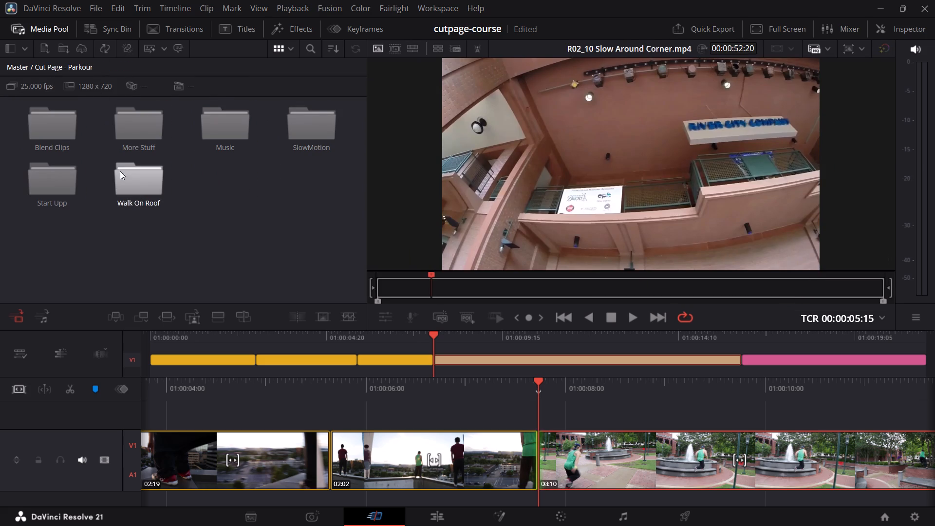
double_click(59, 187)
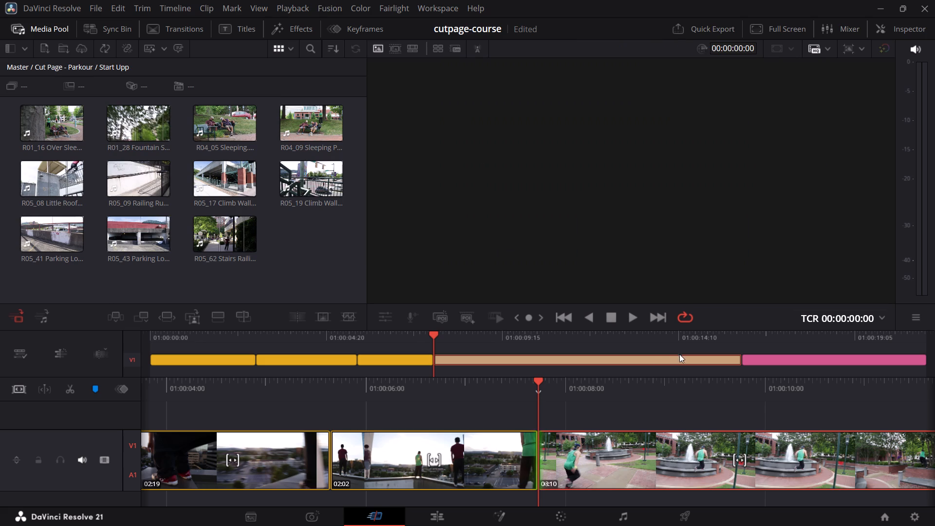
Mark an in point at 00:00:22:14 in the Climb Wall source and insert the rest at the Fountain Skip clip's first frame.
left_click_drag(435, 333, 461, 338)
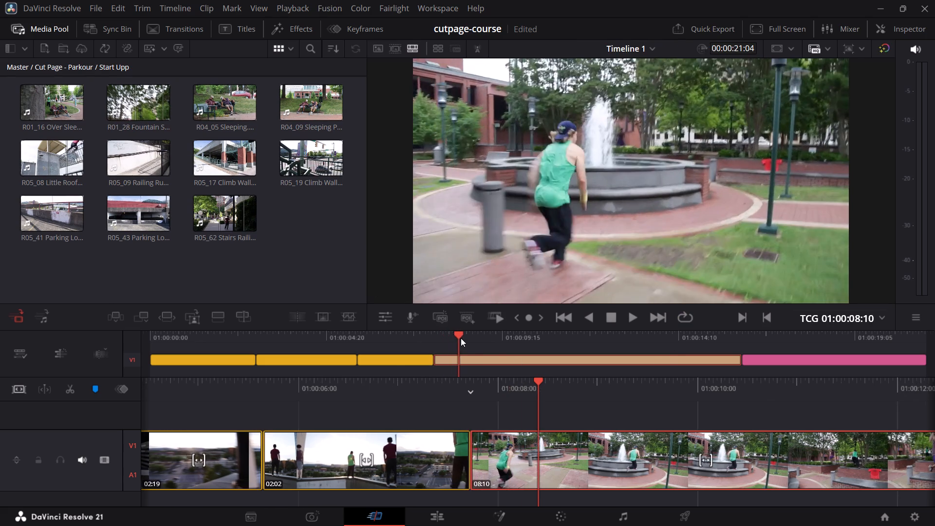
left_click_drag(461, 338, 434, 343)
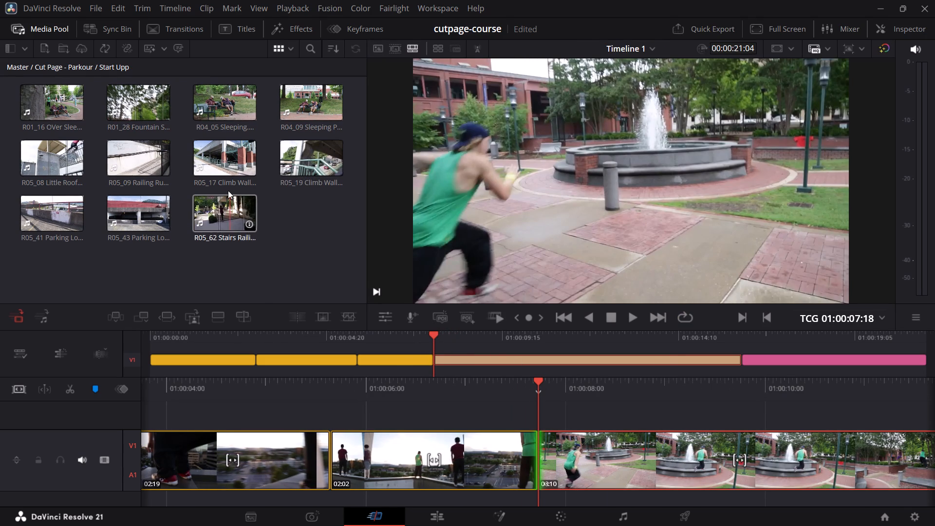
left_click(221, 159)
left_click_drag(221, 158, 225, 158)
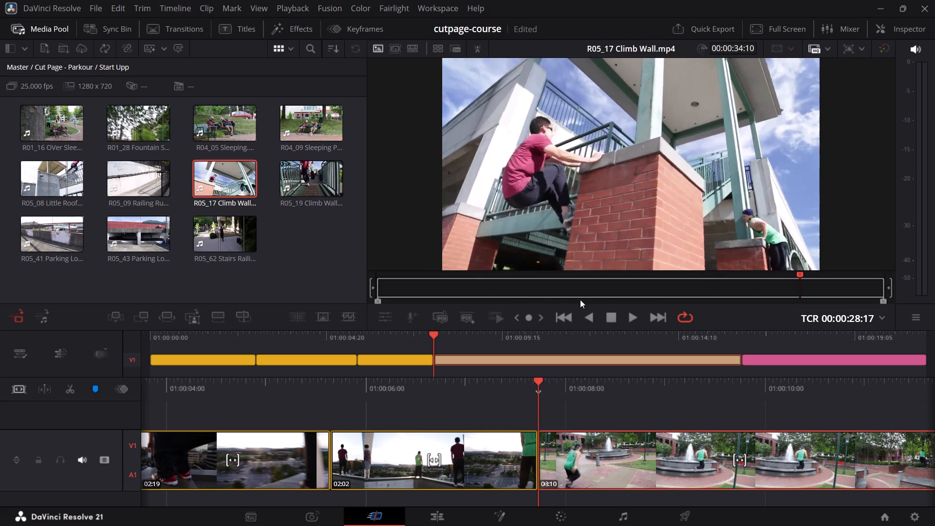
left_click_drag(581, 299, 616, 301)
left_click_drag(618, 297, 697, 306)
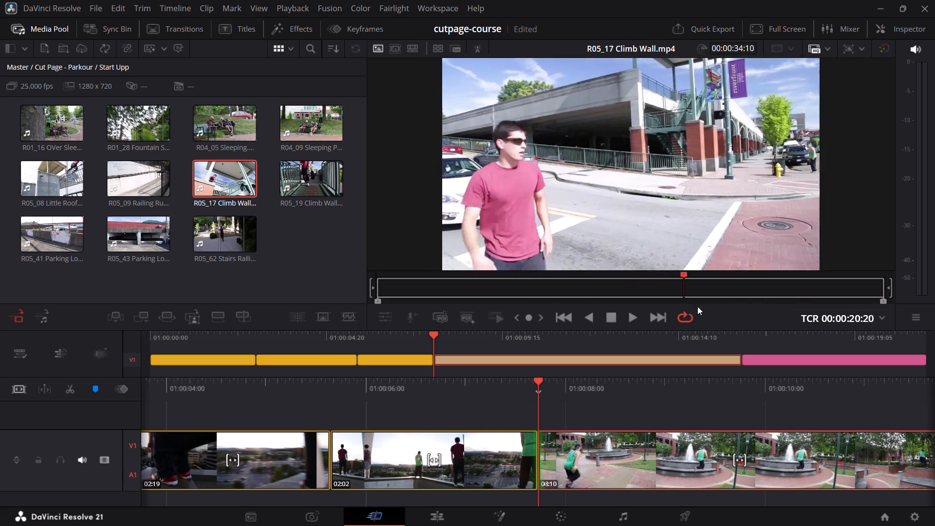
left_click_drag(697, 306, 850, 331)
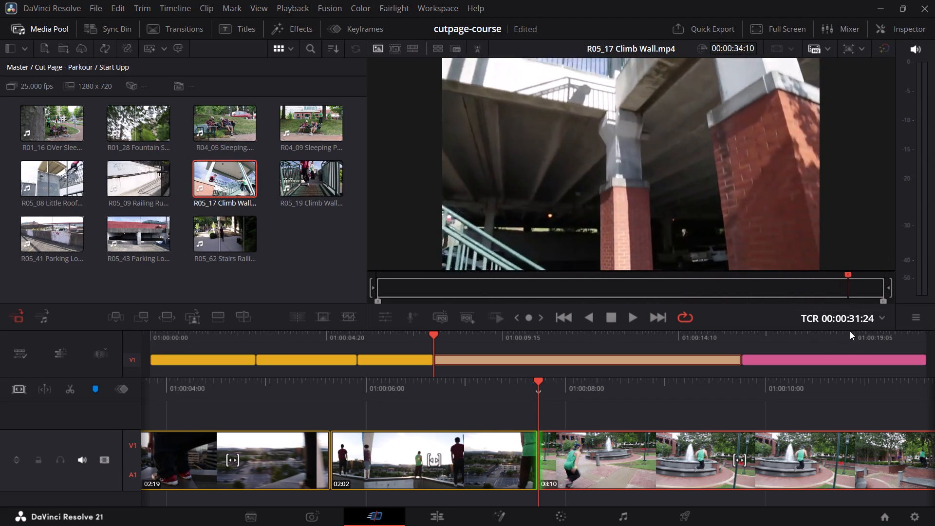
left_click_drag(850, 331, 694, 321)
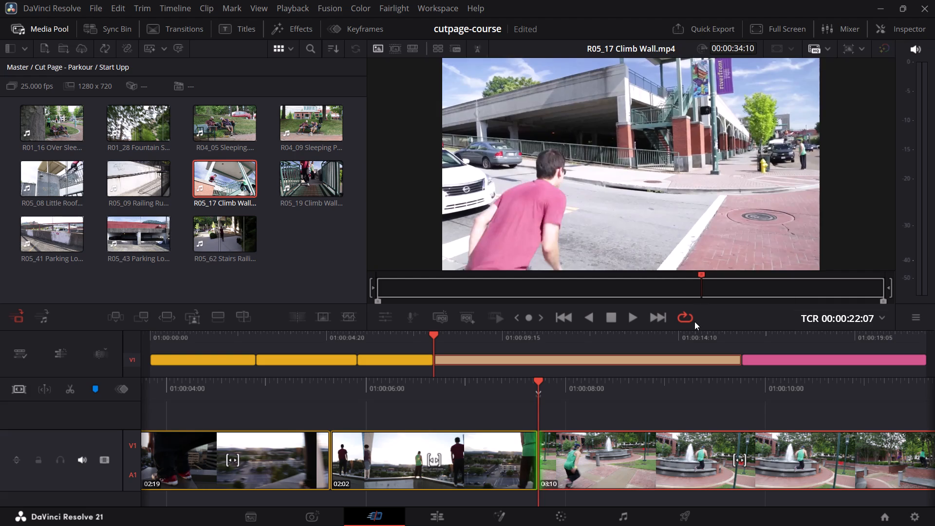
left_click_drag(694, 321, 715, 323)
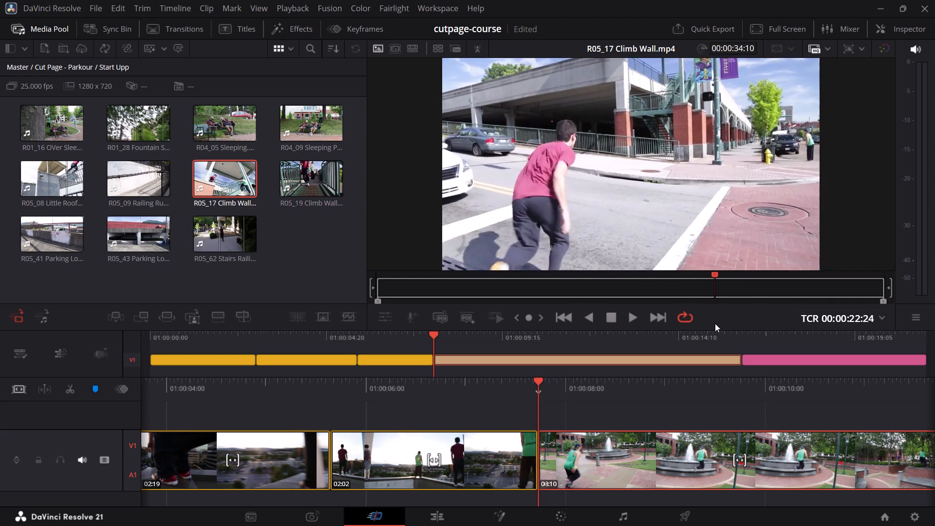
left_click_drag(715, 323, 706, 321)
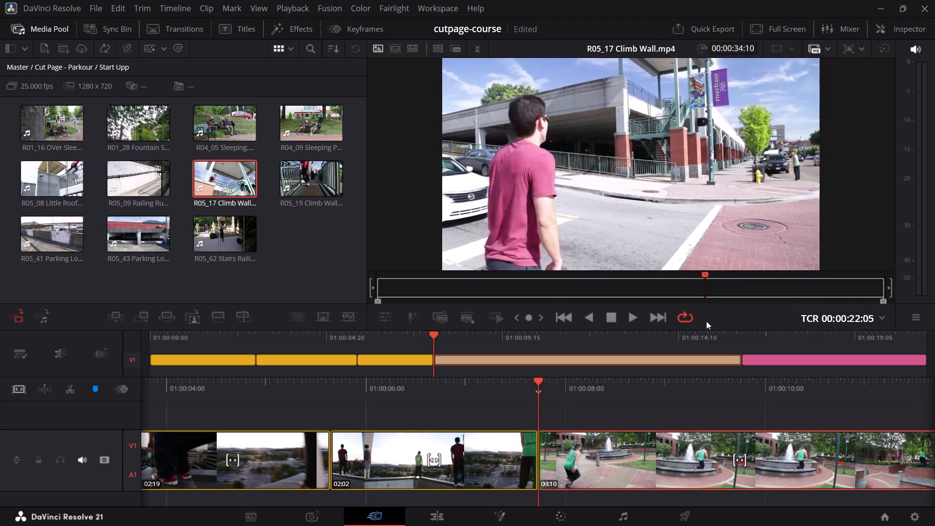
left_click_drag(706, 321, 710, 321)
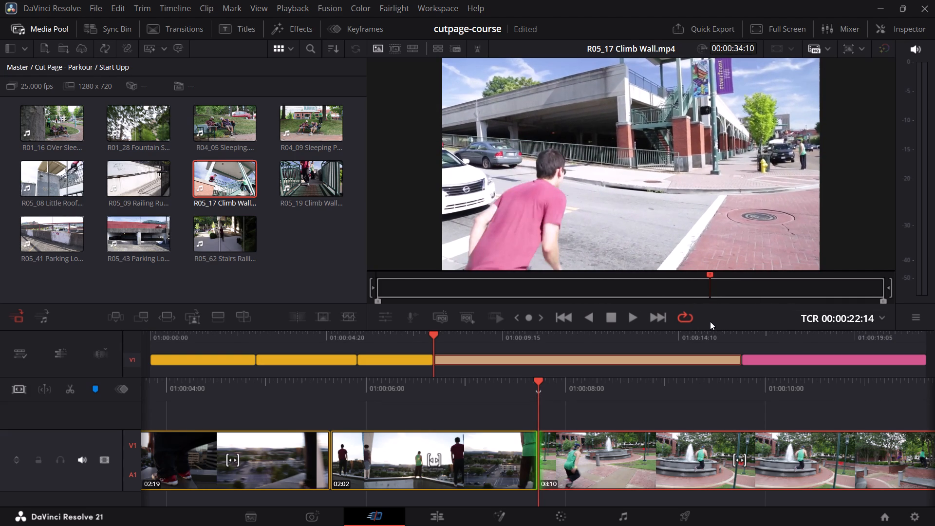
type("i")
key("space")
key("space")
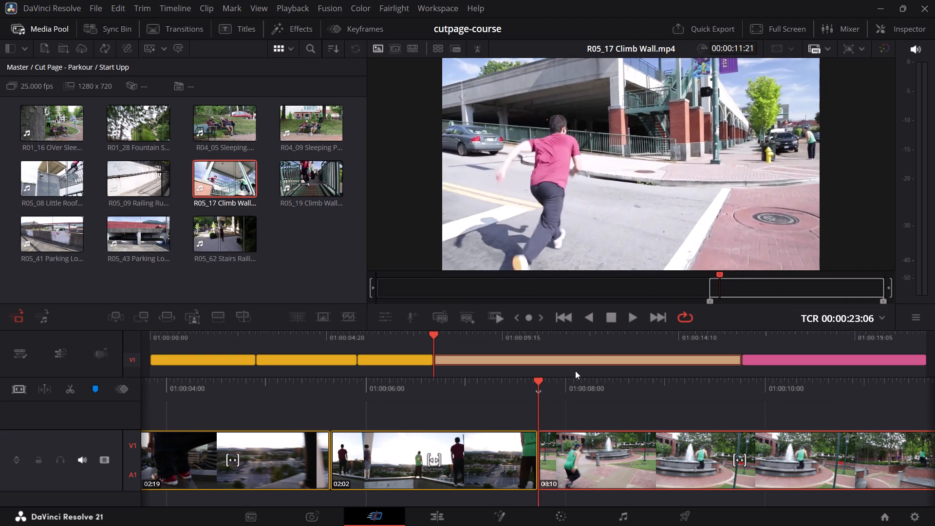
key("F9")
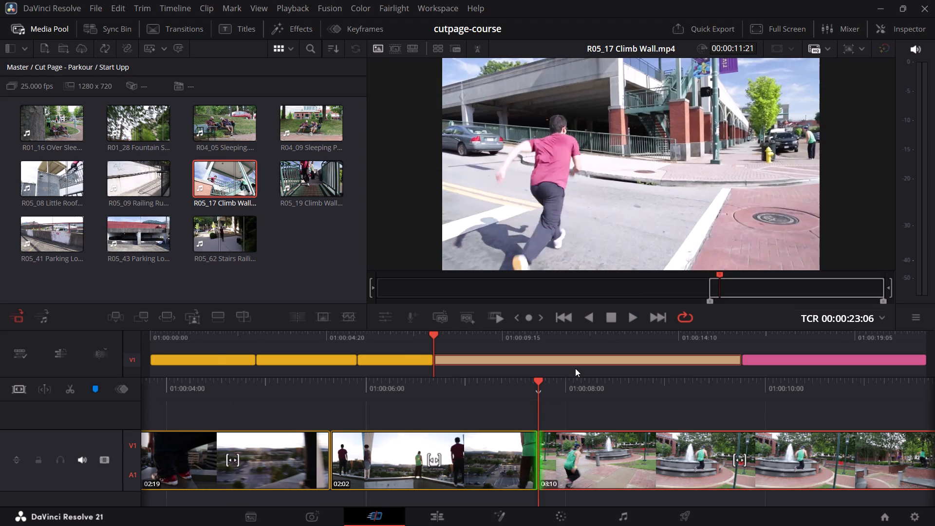
Review the inserted Climb Wall clip on the timeline and play its cut into the Fountain Skip clip.
left_click_drag(435, 335, 365, 340)
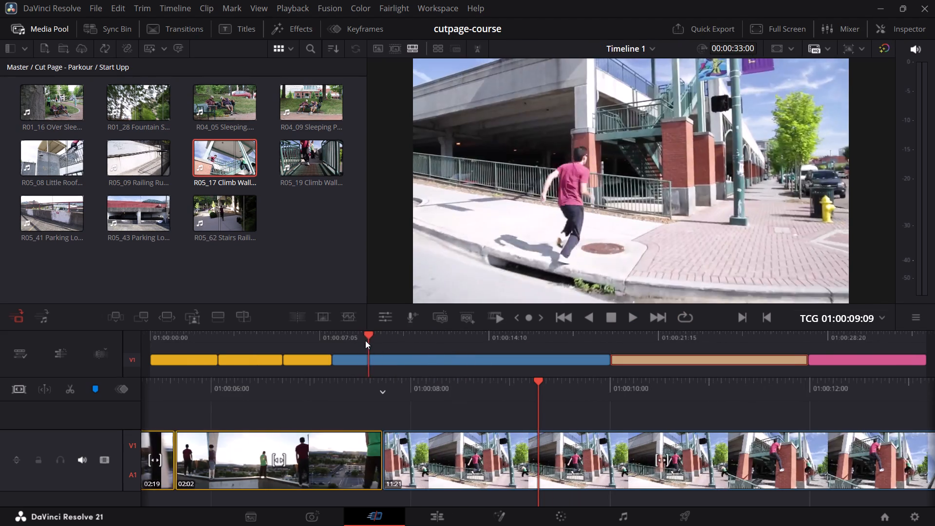
left_click_drag(365, 340, 494, 360)
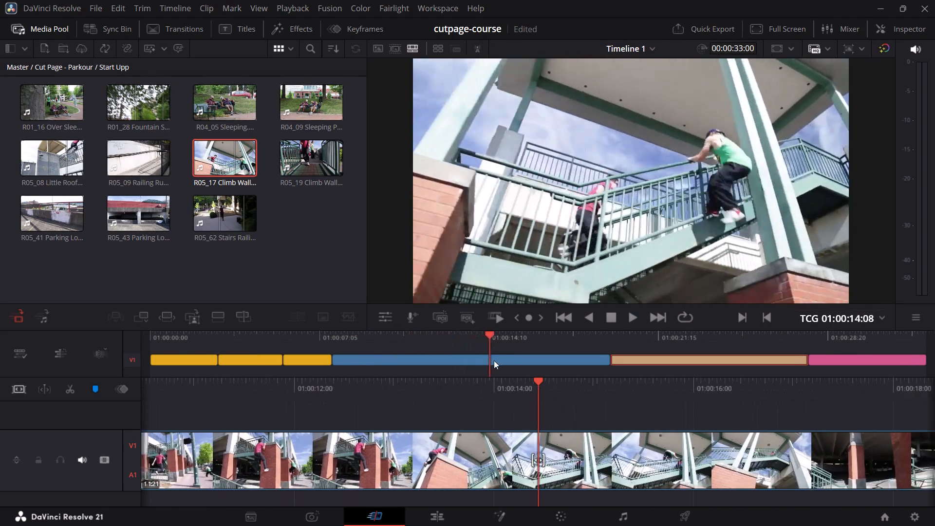
left_click_drag(494, 360, 631, 380)
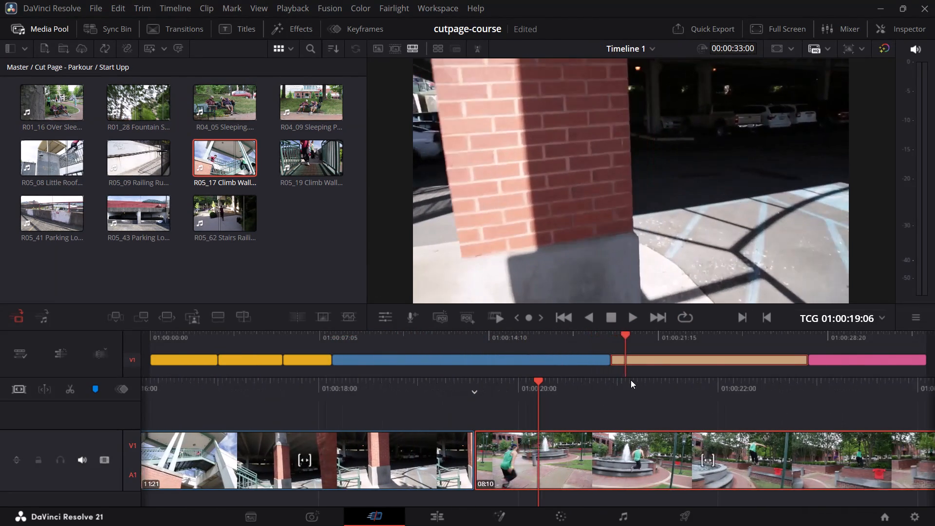
left_click_drag(631, 380, 543, 377)
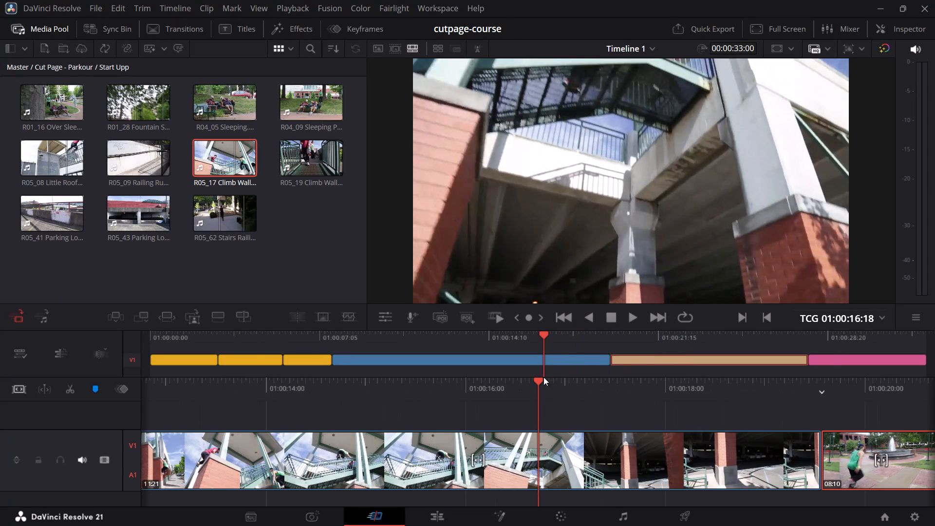
key("space")
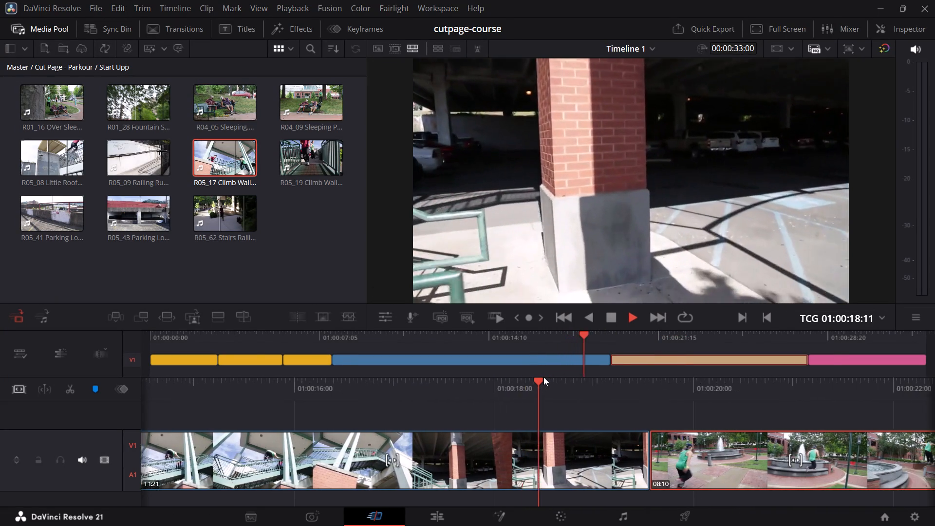
key("space")
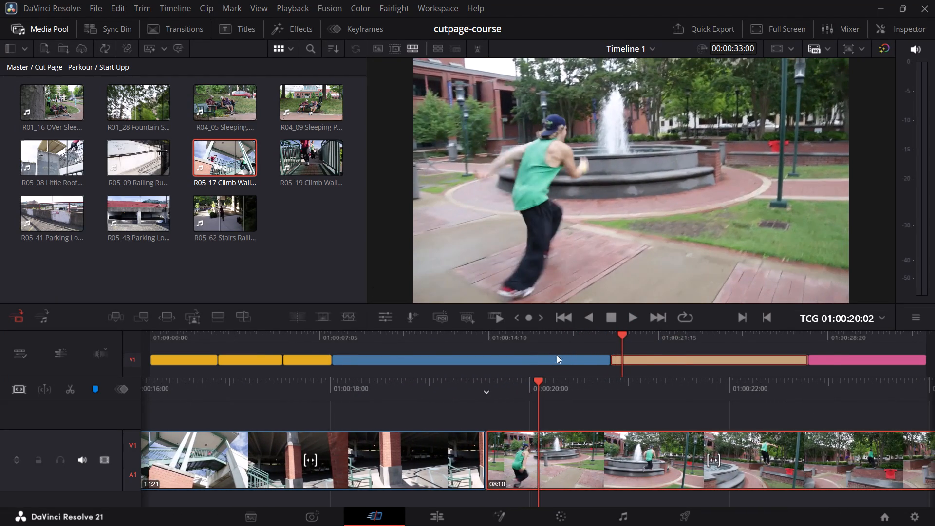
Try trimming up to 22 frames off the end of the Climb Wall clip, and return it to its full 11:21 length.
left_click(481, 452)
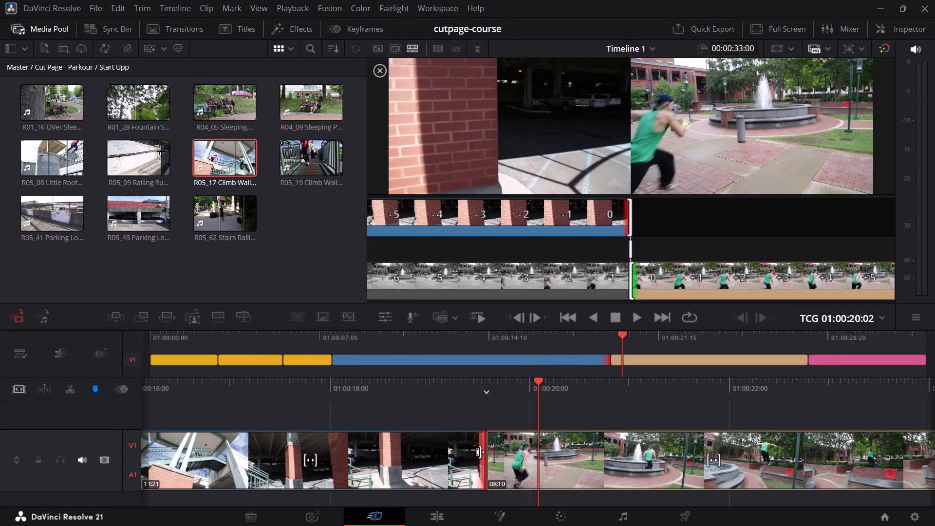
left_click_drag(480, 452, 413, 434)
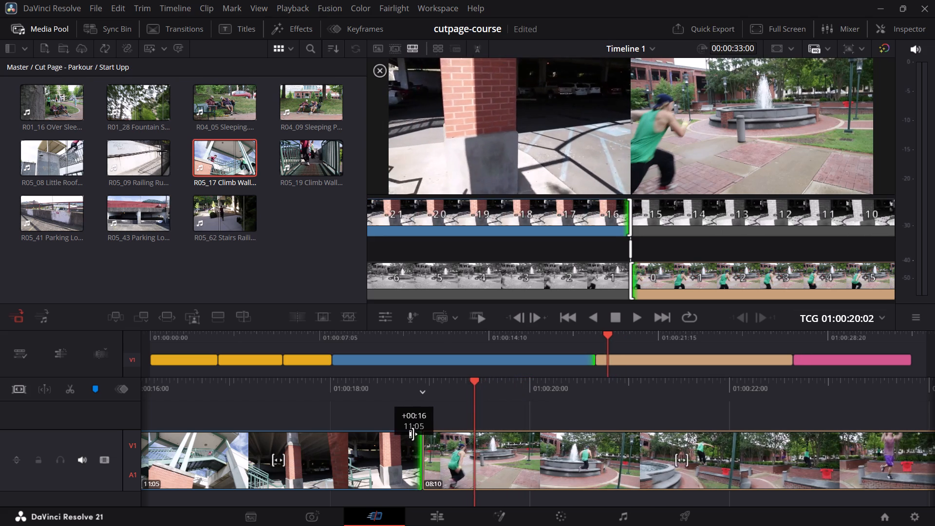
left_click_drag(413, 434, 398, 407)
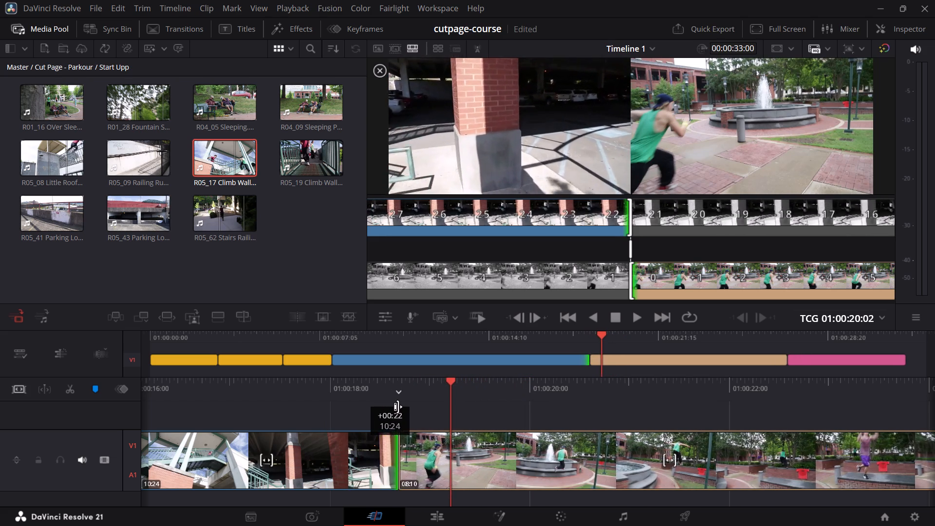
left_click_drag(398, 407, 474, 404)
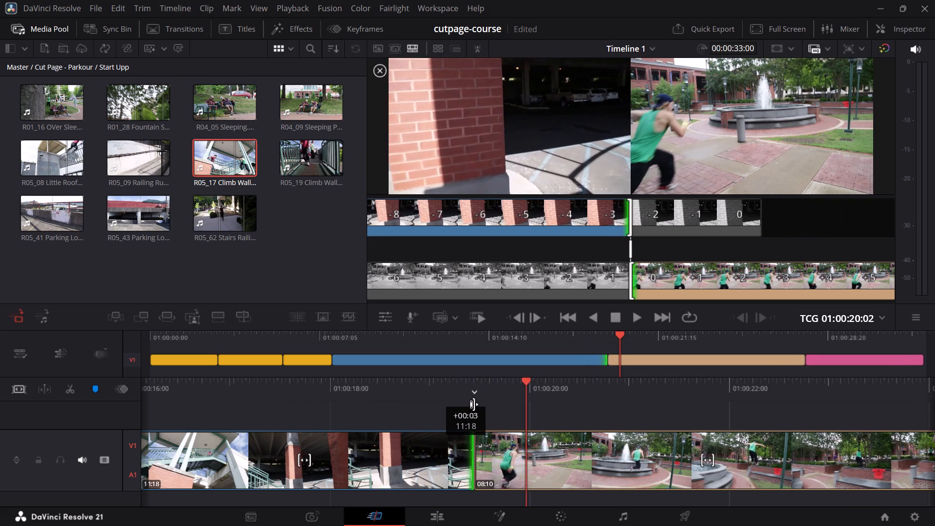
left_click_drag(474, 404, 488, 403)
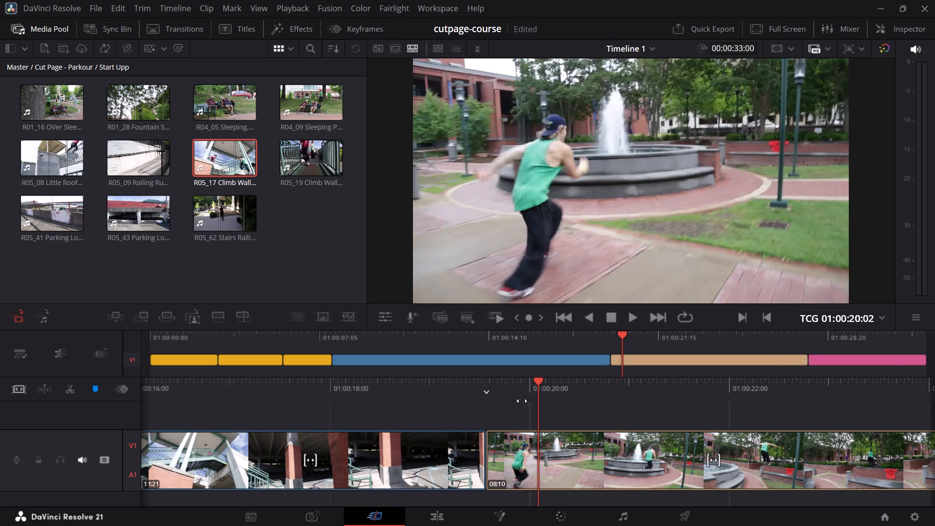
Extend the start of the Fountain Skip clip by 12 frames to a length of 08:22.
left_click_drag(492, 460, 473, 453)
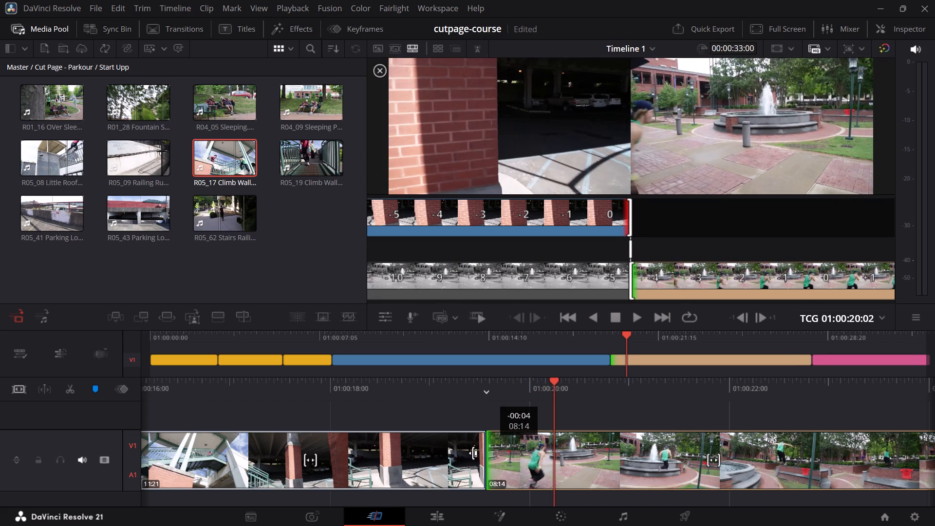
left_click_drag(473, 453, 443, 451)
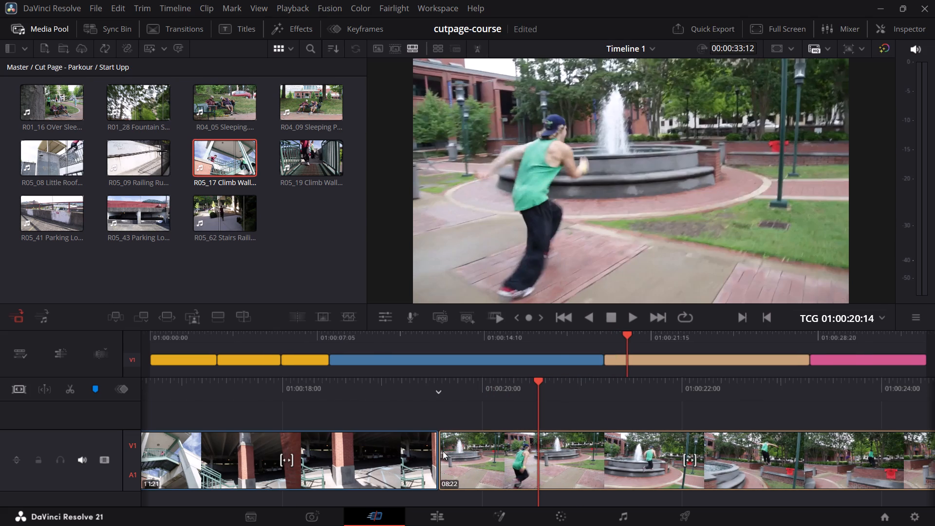
Play the timeline from within the Climb Wall clip through the cut into the extended Fountain Skip clip.
left_click(475, 335)
key("space")
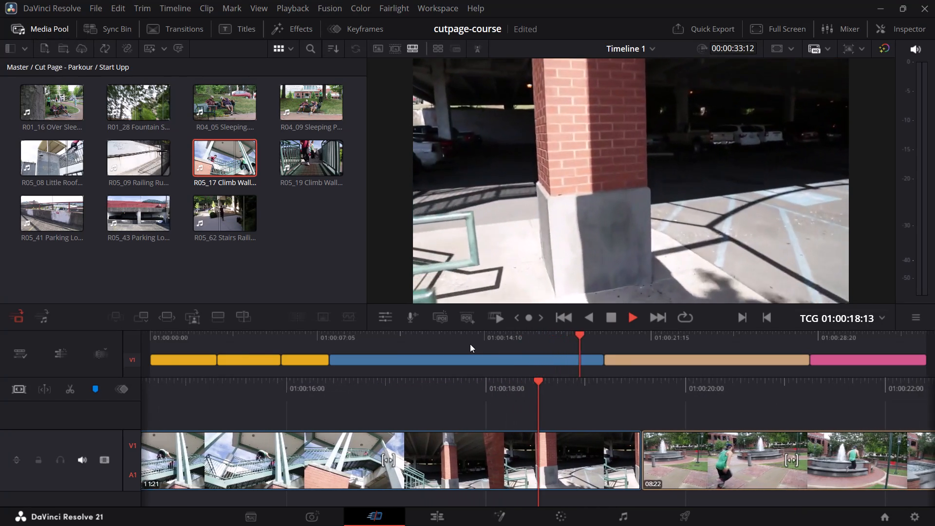
key("space")
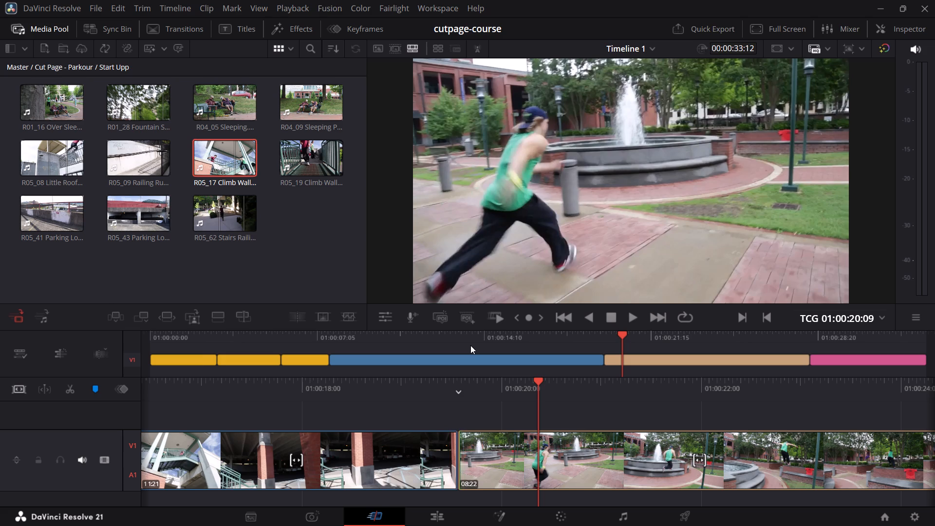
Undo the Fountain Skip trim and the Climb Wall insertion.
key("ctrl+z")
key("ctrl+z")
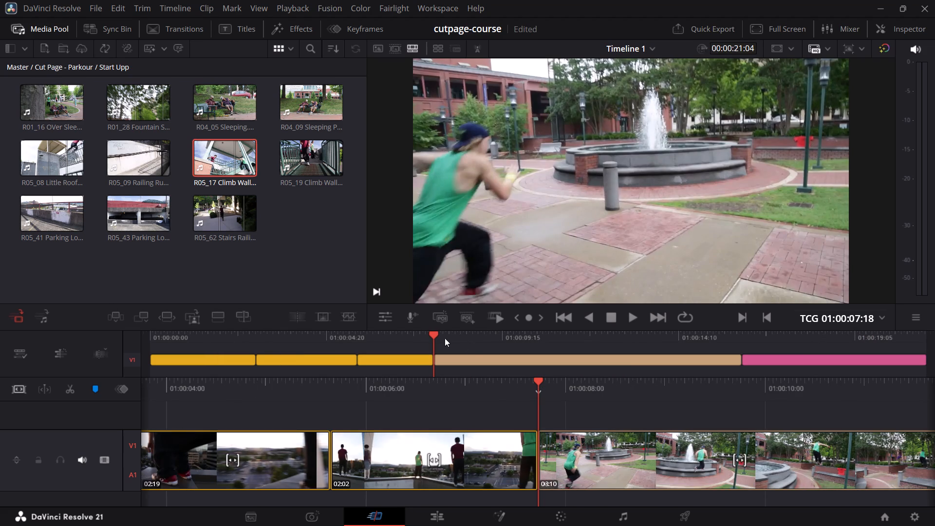
Scrub back and forth through the Fountain Skip clip and across its cut into the final pink clip.
left_click_drag(436, 335, 657, 360)
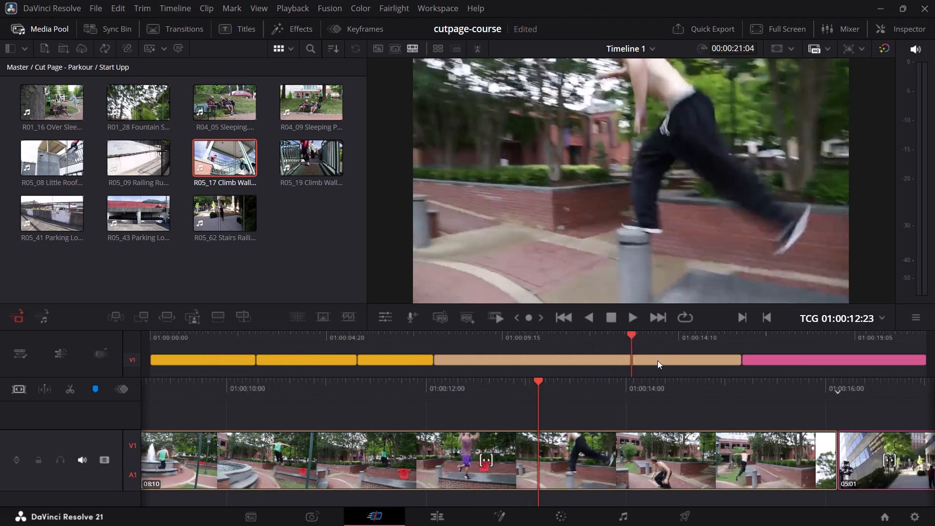
left_click_drag(657, 360, 869, 390)
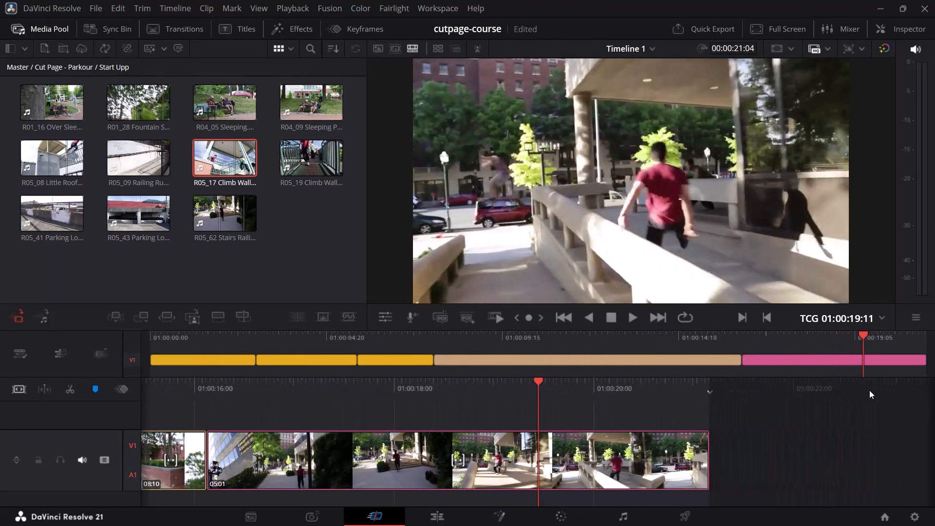
left_click_drag(869, 390, 737, 384)
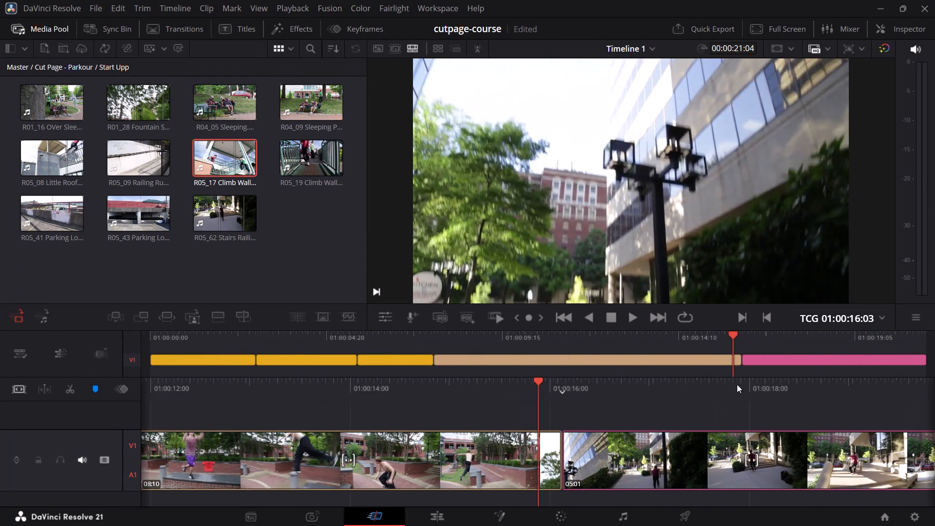
left_click_drag(737, 384, 750, 393)
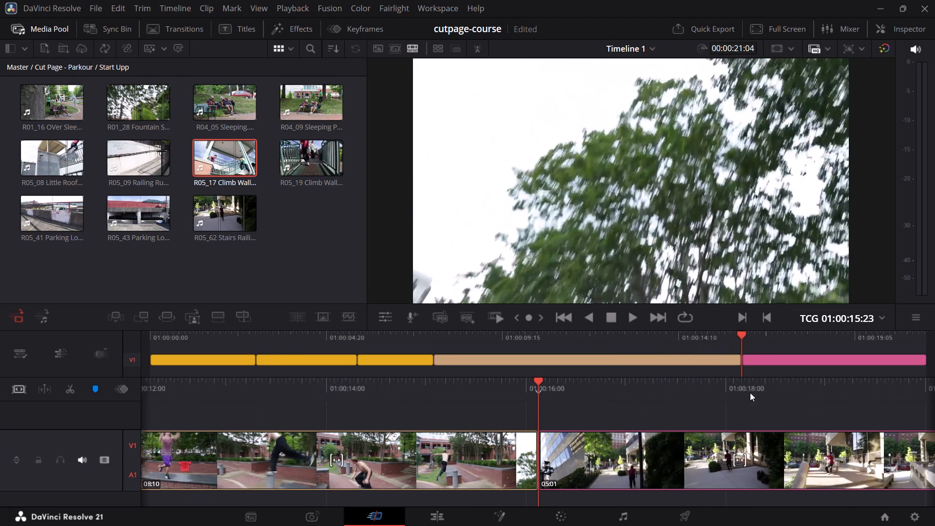
left_click_drag(750, 393, 792, 397)
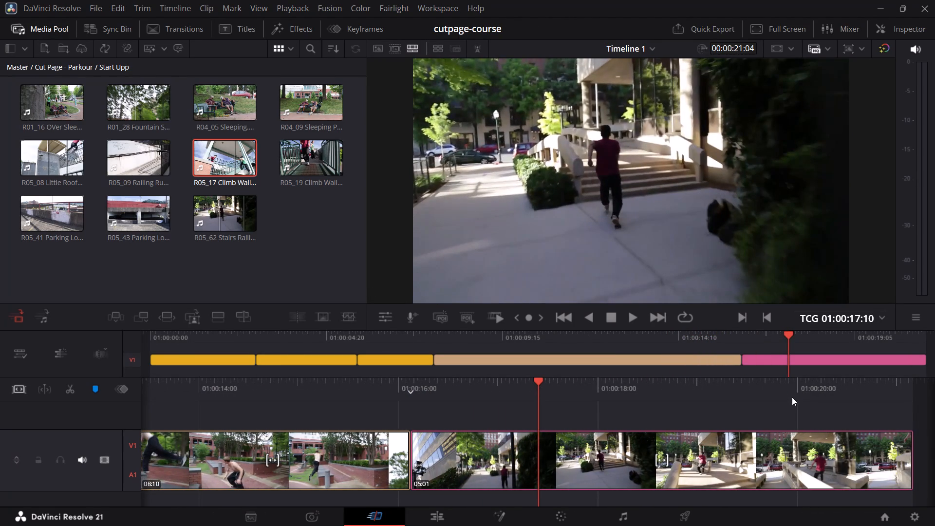
left_click_drag(792, 397, 784, 397)
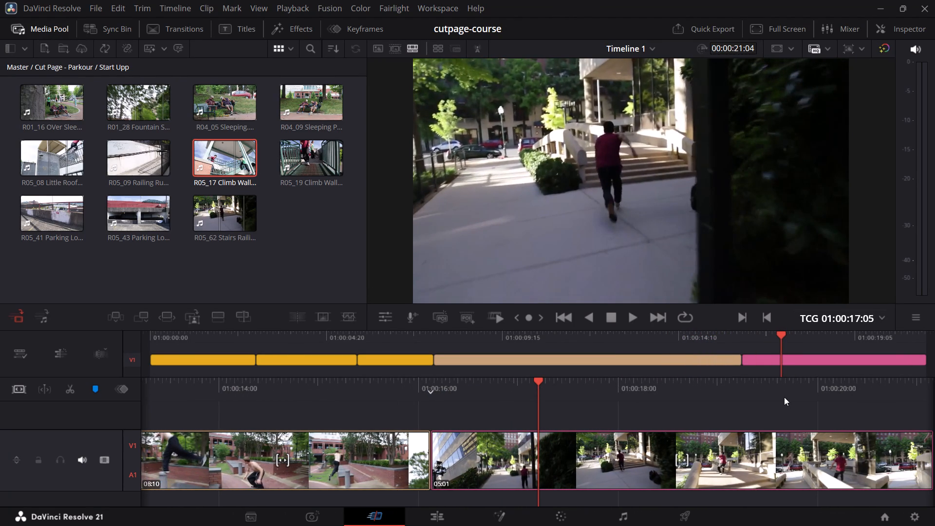
left_click_drag(784, 397, 734, 408)
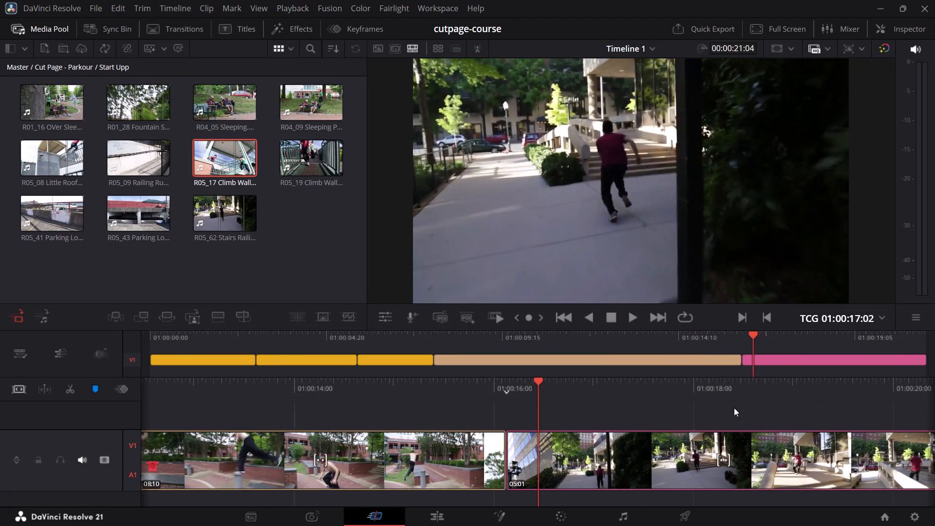
left_click_drag(734, 408, 703, 400)
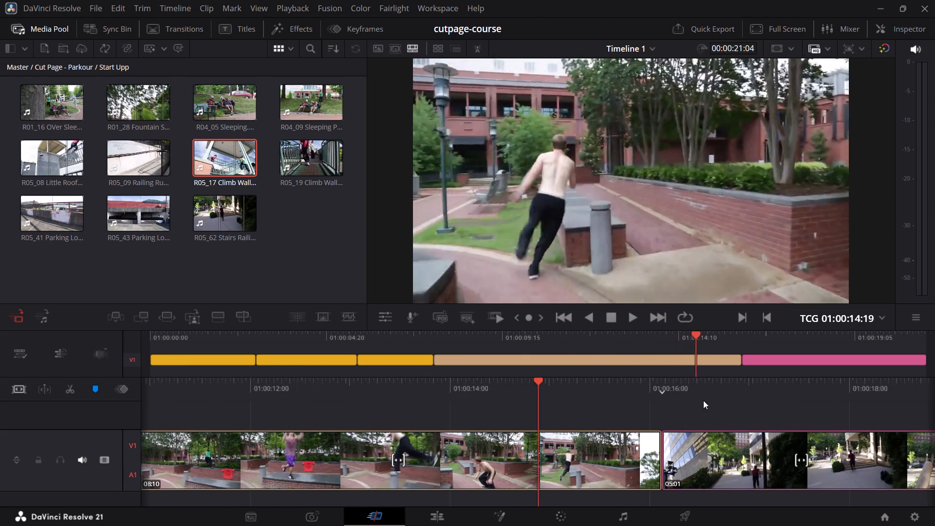
left_click_drag(703, 400, 676, 397)
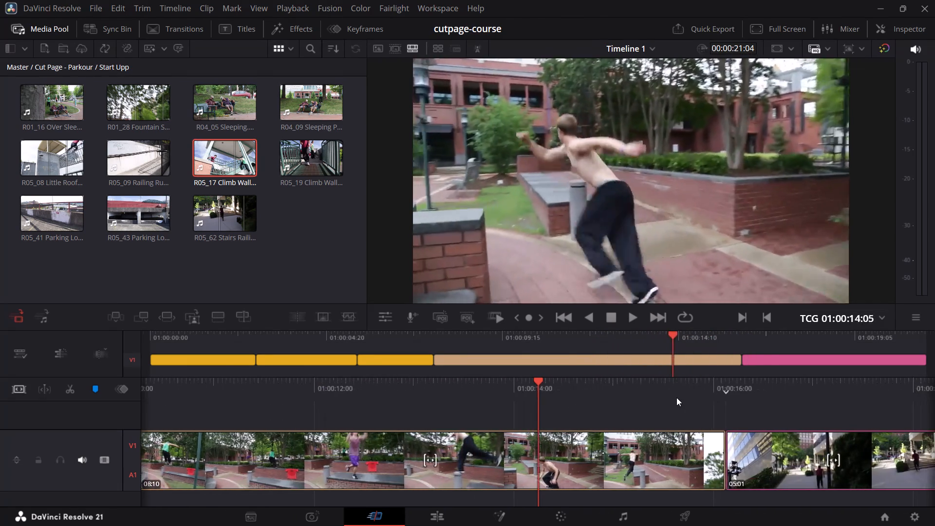
left_click_drag(676, 397, 503, 397)
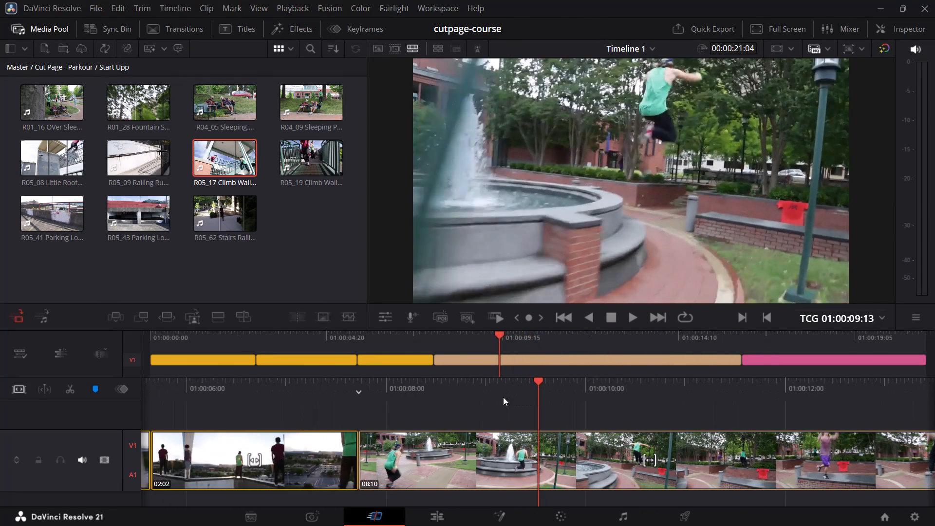
left_click_drag(503, 397, 729, 390)
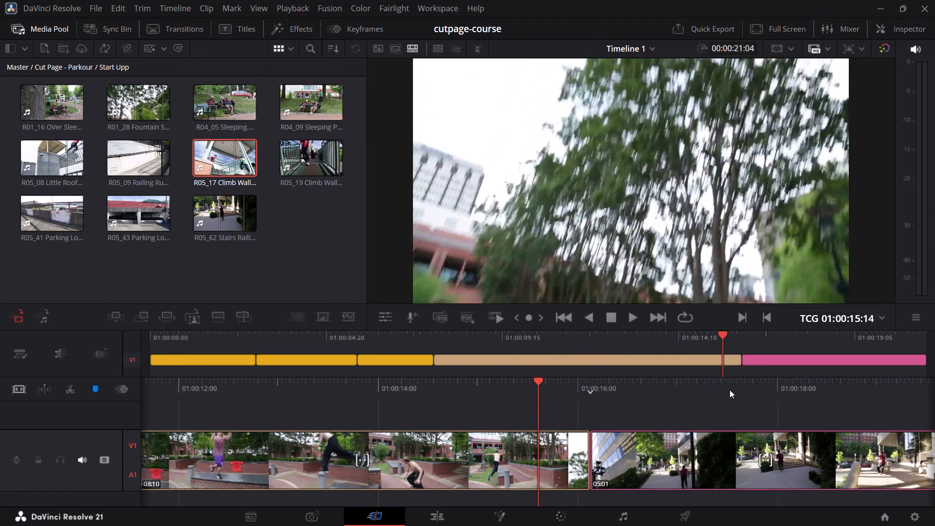
left_click_drag(729, 390, 737, 390)
Delete the pink 05:01 clip at the end of the timeline.
left_click(793, 357)
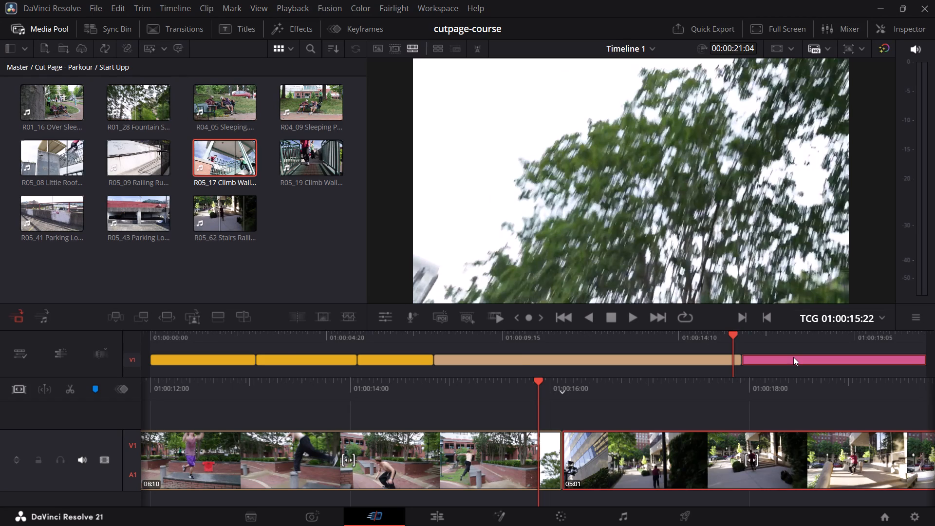
key("BackSpace")
Open the R05_17 Climb Wall source and move its out point earlier for a 07:02 range, checking the climbing action.
left_click_drag(688, 339, 794, 348)
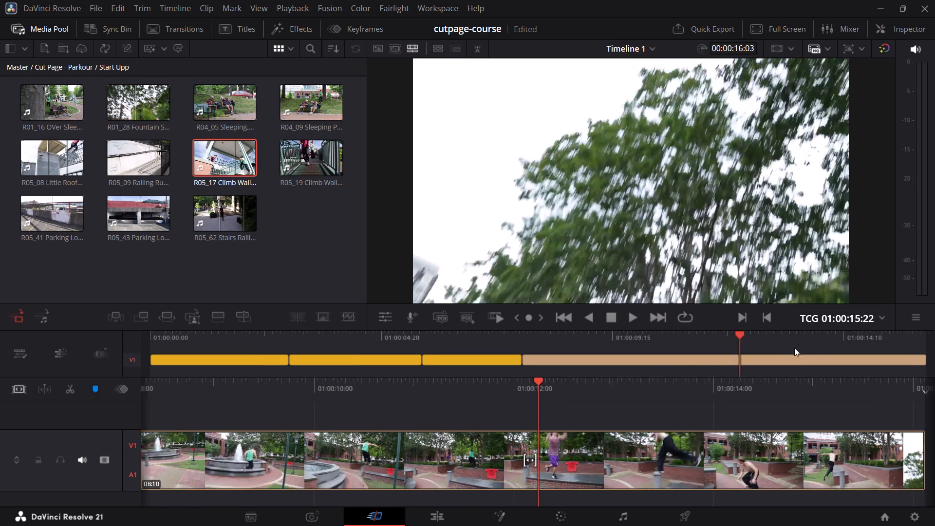
left_click_drag(794, 348, 674, 383)
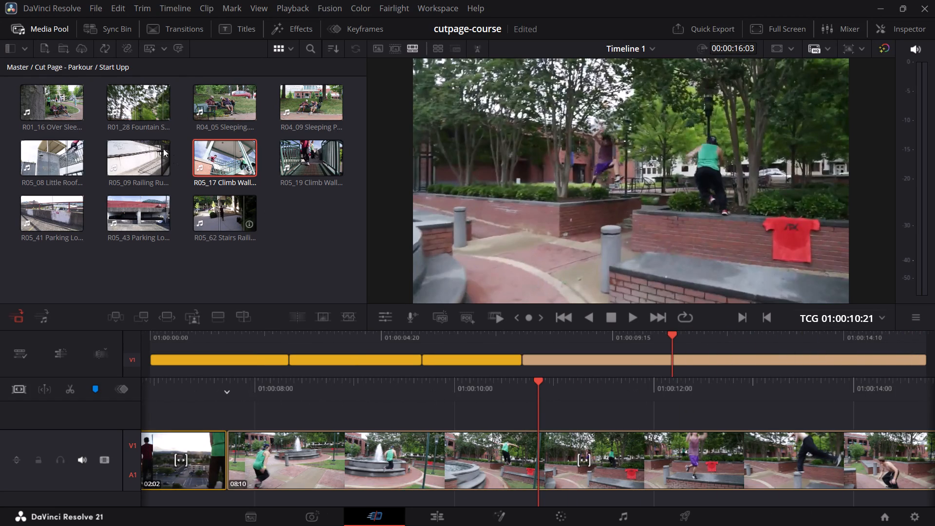
double_click(213, 154)
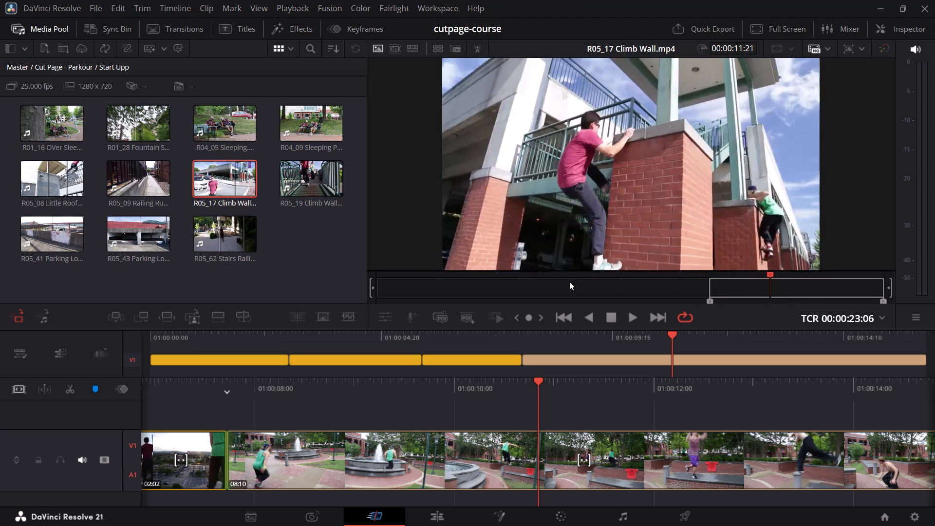
left_click_drag(883, 302, 828, 303)
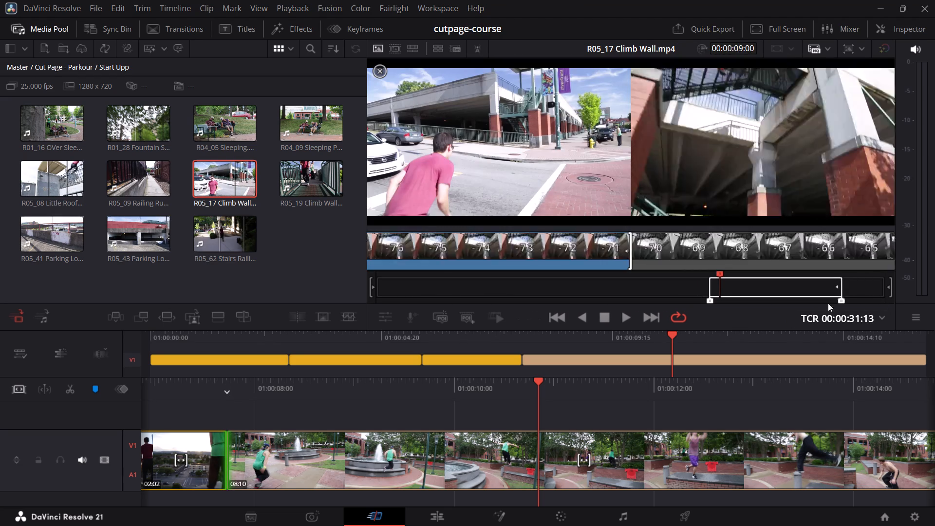
left_click_drag(828, 303, 813, 304)
left_click_drag(720, 274, 756, 282)
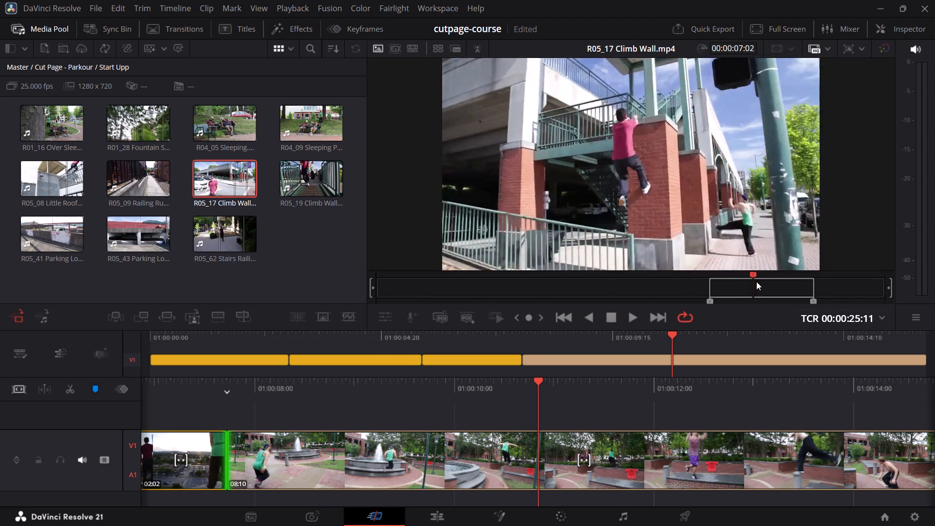
left_click_drag(756, 282, 813, 299)
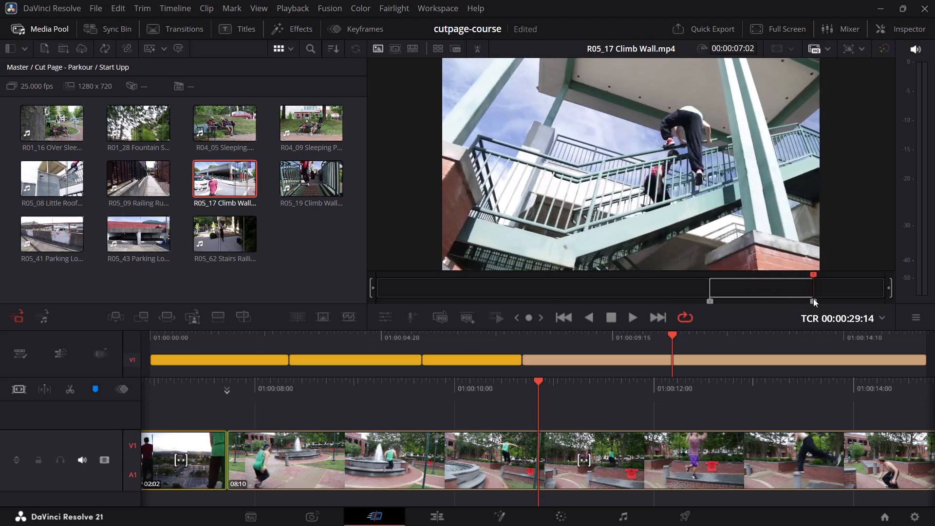
left_click_drag(813, 299, 809, 296)
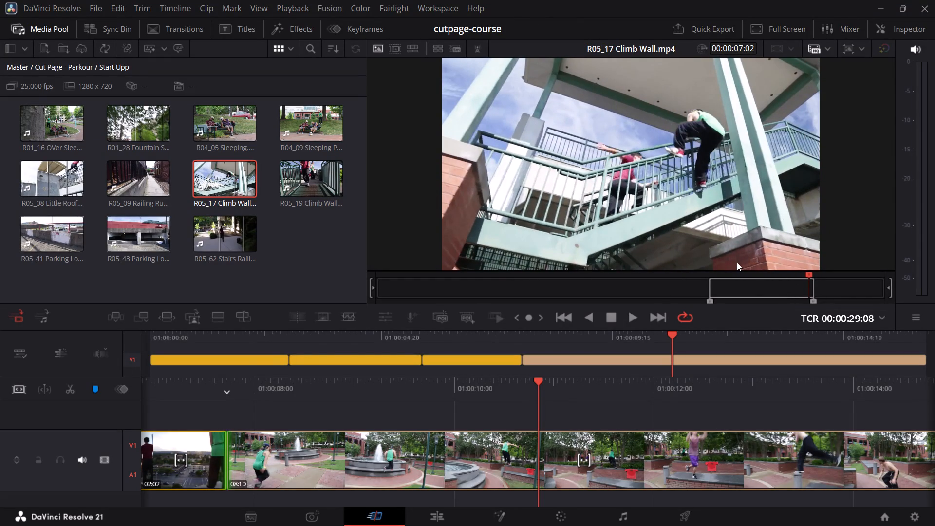
Append the marked Climb Wall range to the end of the timeline after the Fountain Skip clip.
key("shift+F12")
Scrub back and forth across the cut from the Fountain Skip clip into the Climb Wall clip to check the transition.
left_click_drag(694, 335, 686, 335)
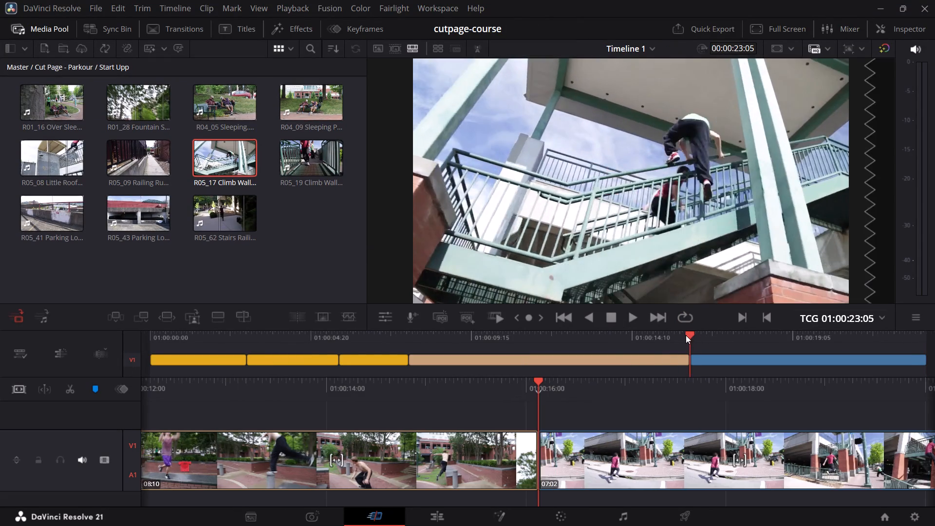
left_click_drag(686, 335, 393, 343)
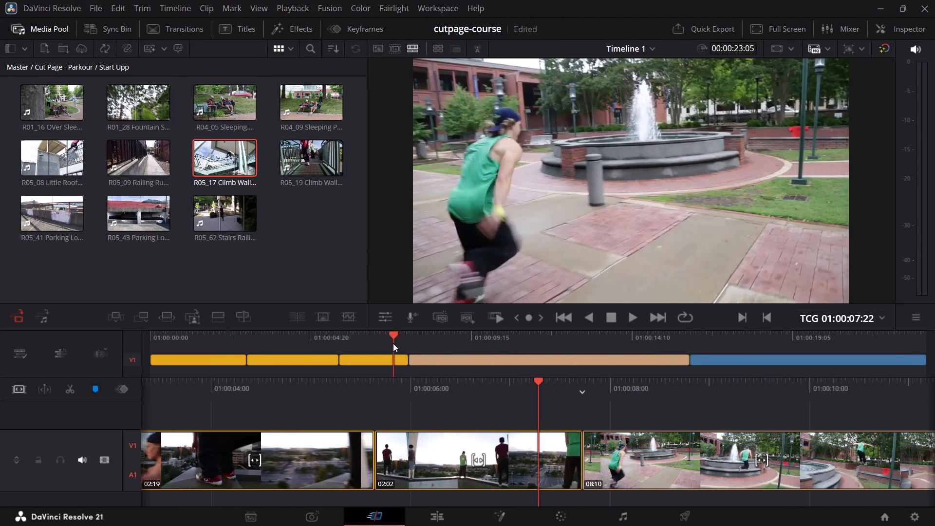
left_click_drag(393, 343, 591, 364)
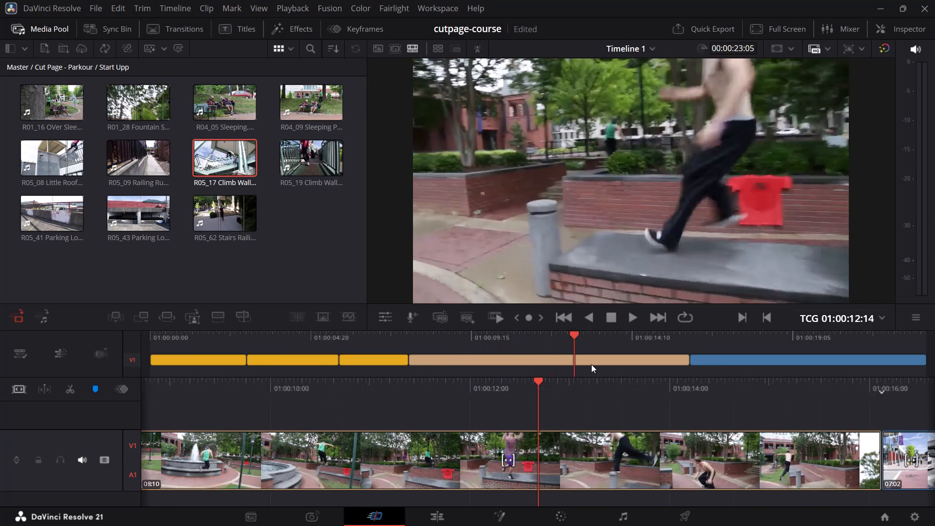
left_click_drag(591, 364, 748, 388)
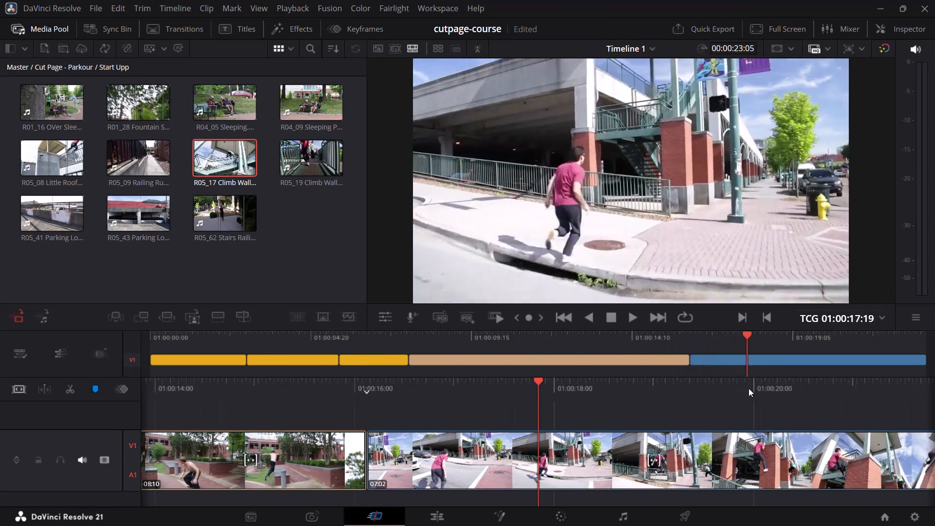
left_click_drag(748, 388, 796, 388)
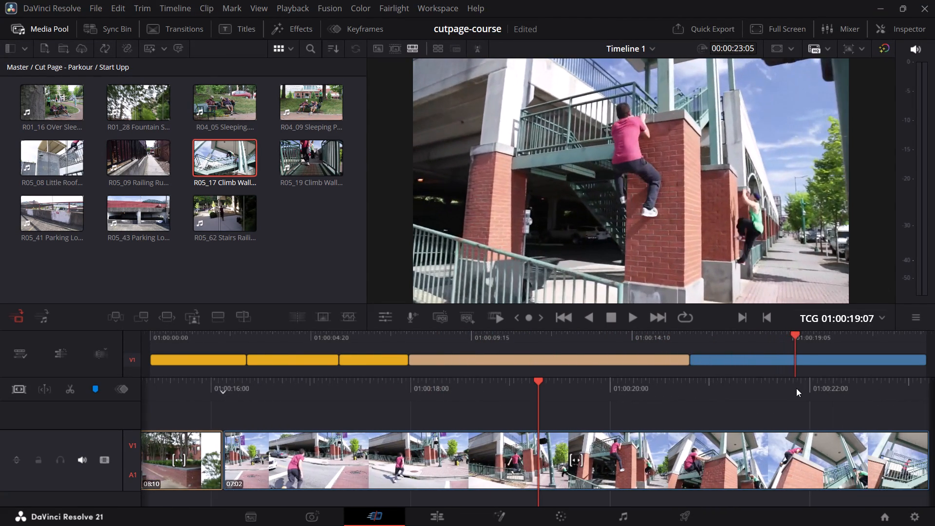
left_click_drag(796, 388, 590, 382)
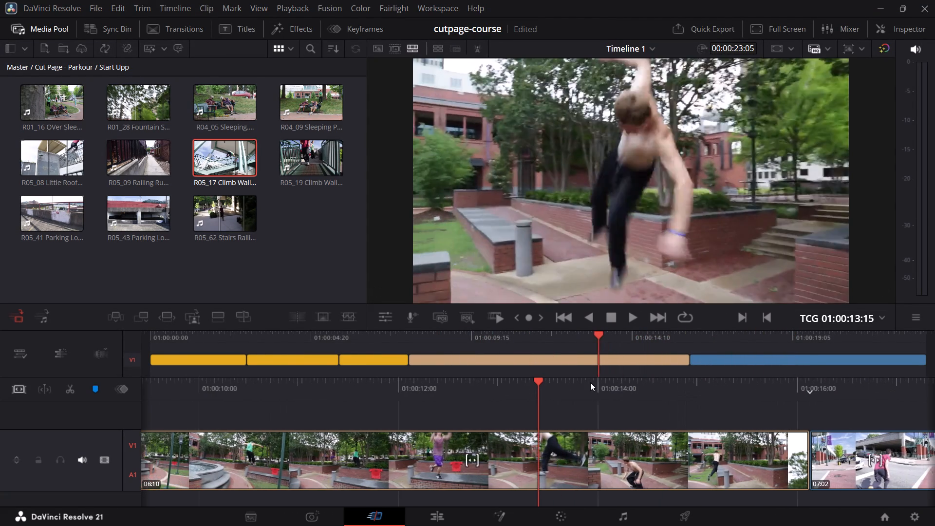
left_click_drag(590, 382, 754, 396)
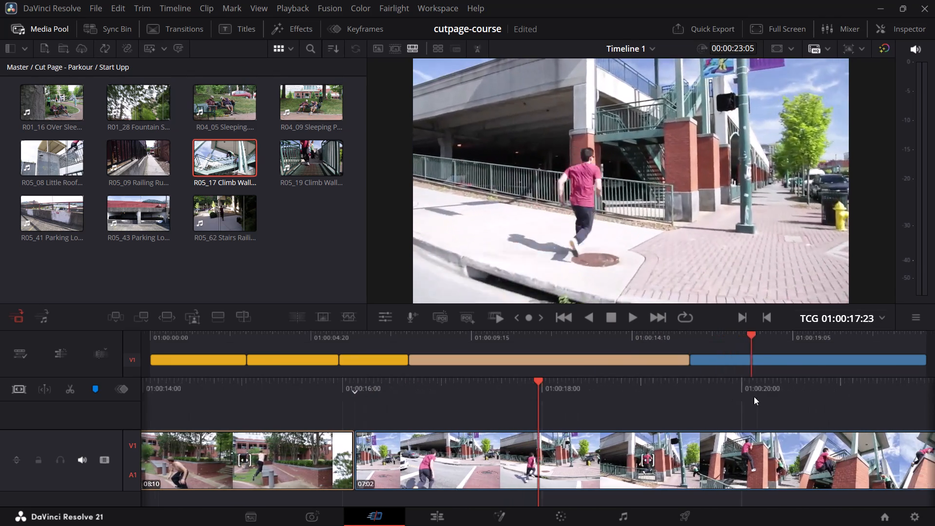
left_click_drag(754, 396, 831, 405)
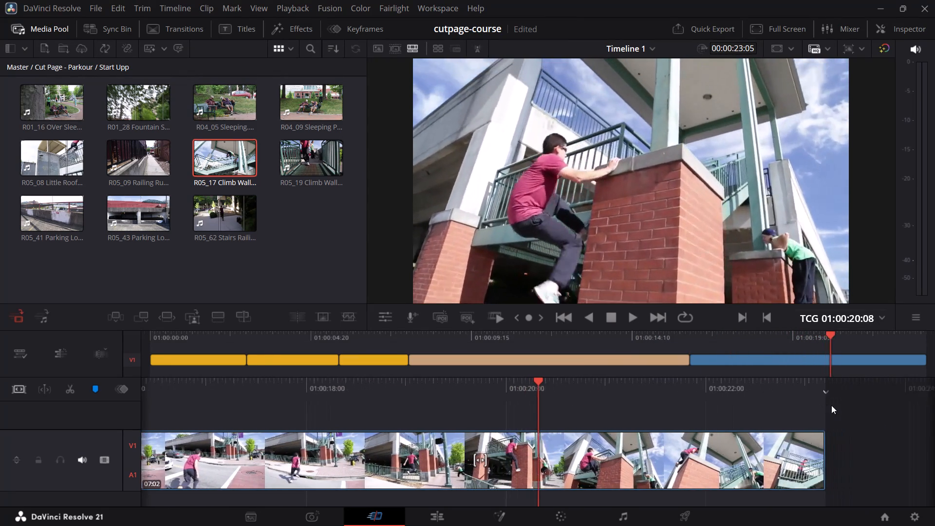
left_click_drag(831, 405, 652, 392)
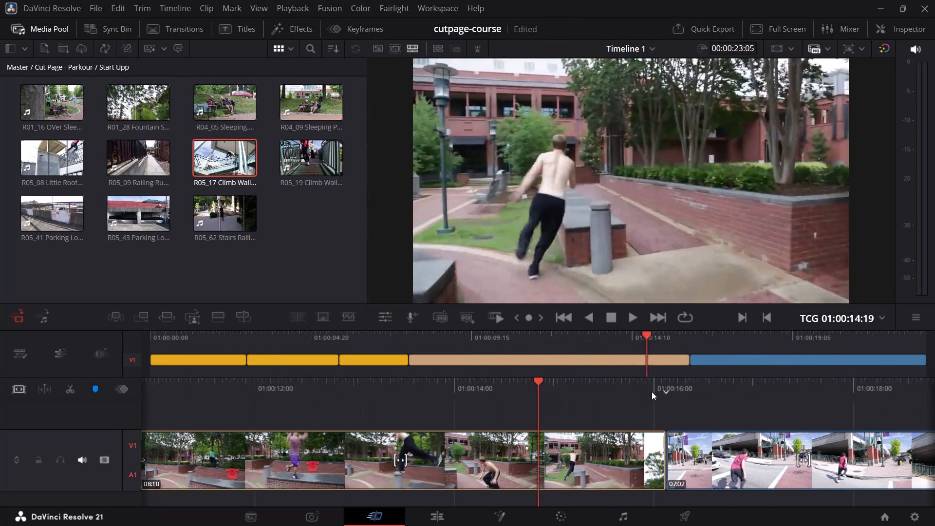
left_click_drag(652, 392, 754, 400)
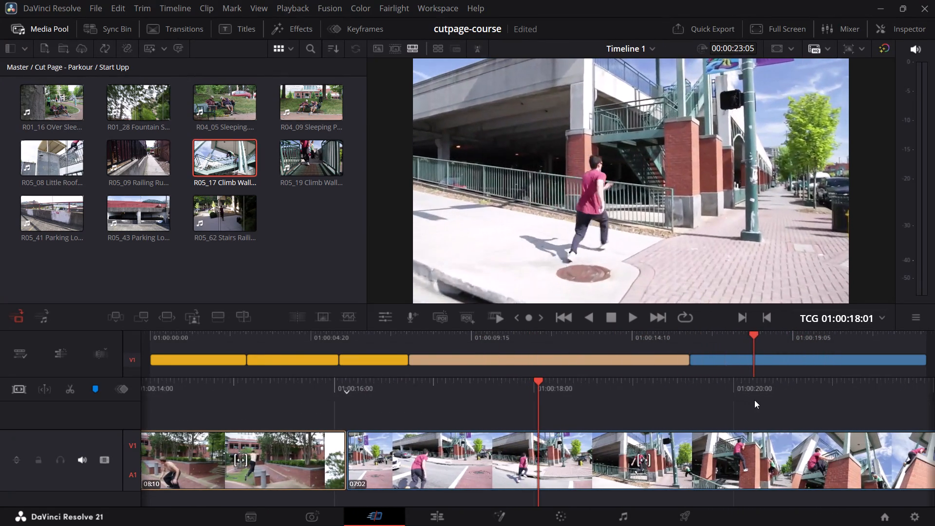
left_click_drag(754, 400, 728, 394)
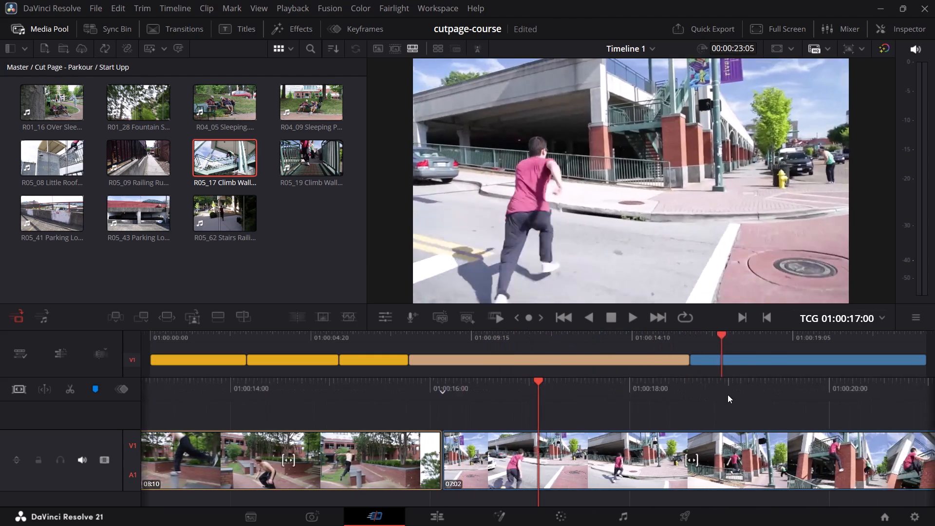
left_click_drag(728, 394, 552, 391)
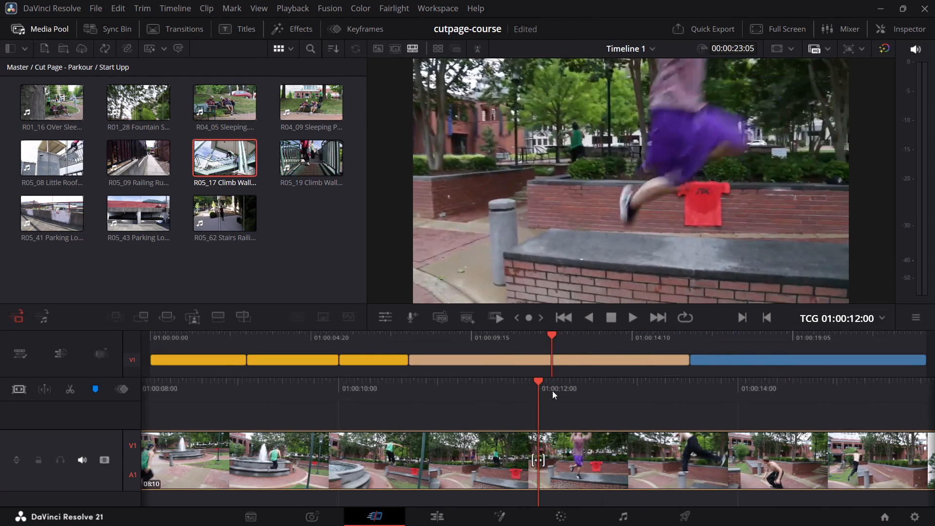
left_click_drag(552, 391, 641, 387)
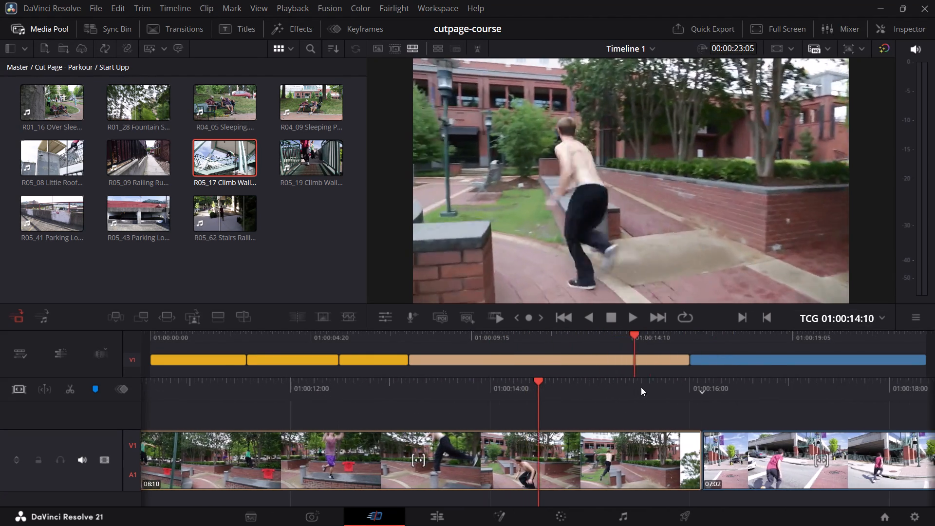
left_click_drag(641, 387, 690, 386)
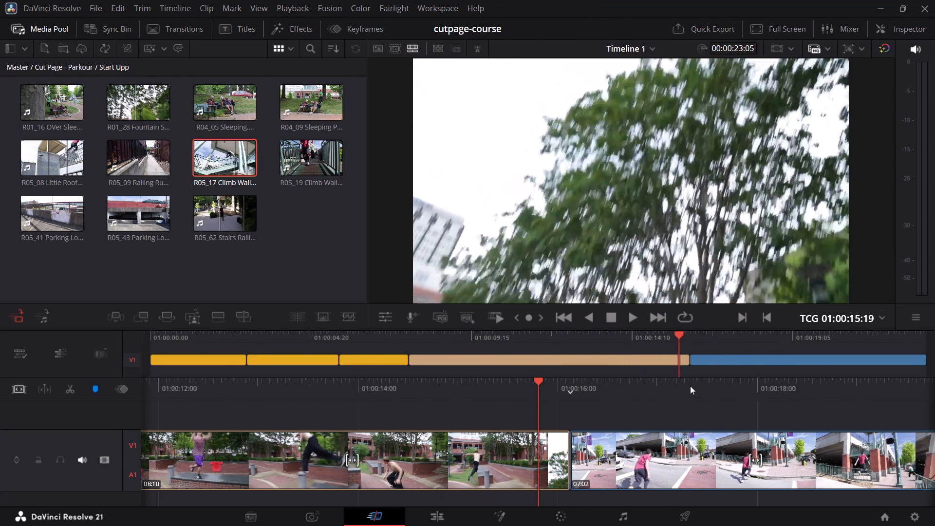
left_click_drag(690, 386, 641, 397)
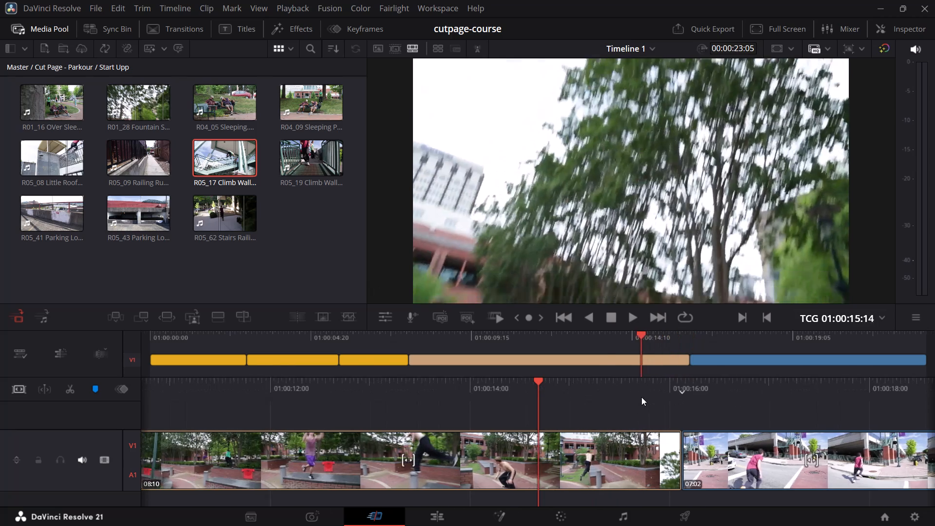
left_click_drag(641, 397, 686, 394)
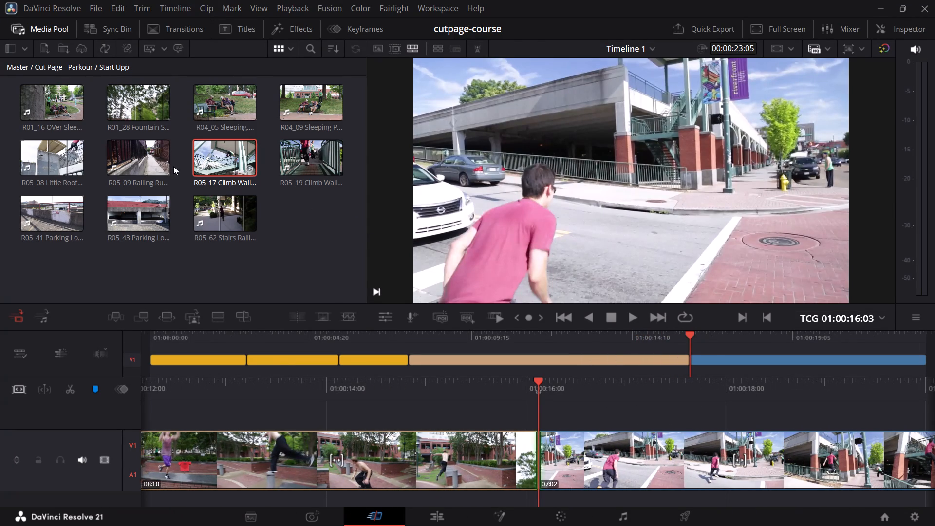
Preview the R05_09 Railing Run and R05_19 Climb Wall Top sources in the Start Upp bin as candidates for the next shot.
double_click(127, 157)
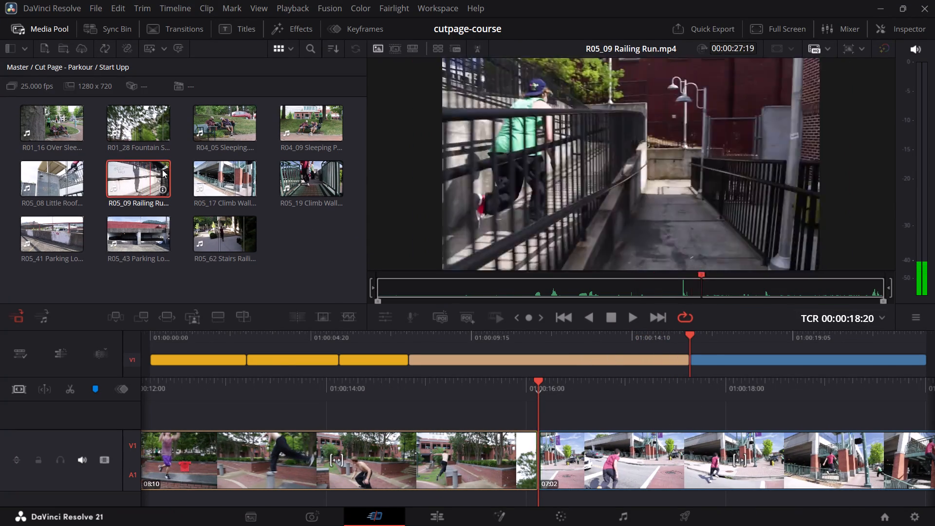
double_click(288, 185)
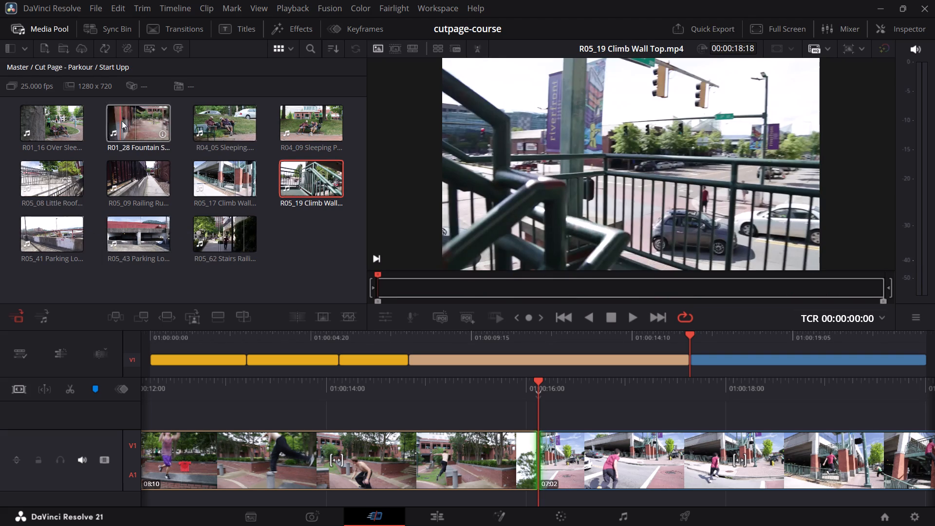
double_click(146, 186)
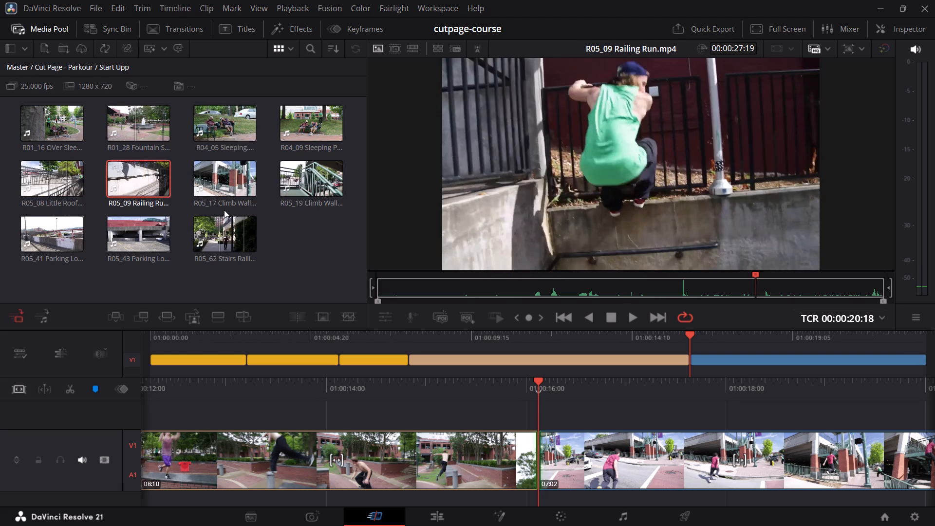
double_click(281, 179)
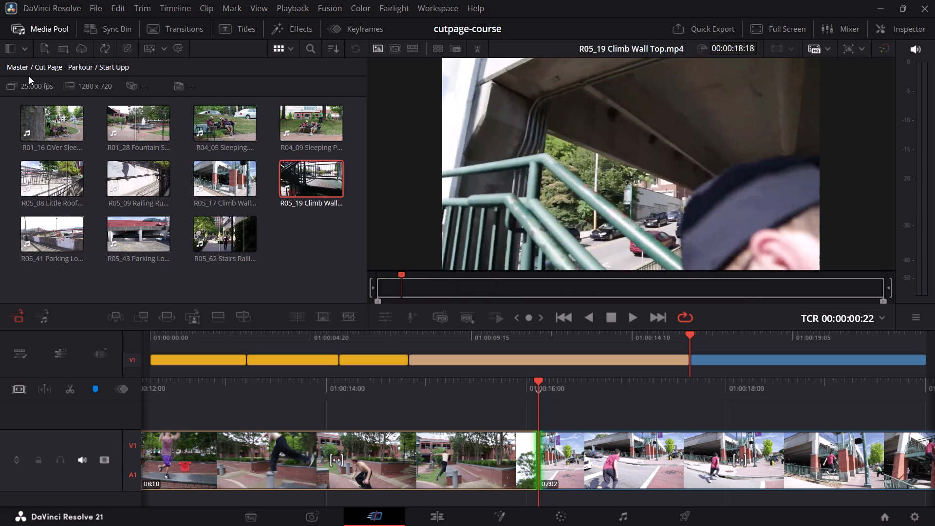
left_click(82, 67)
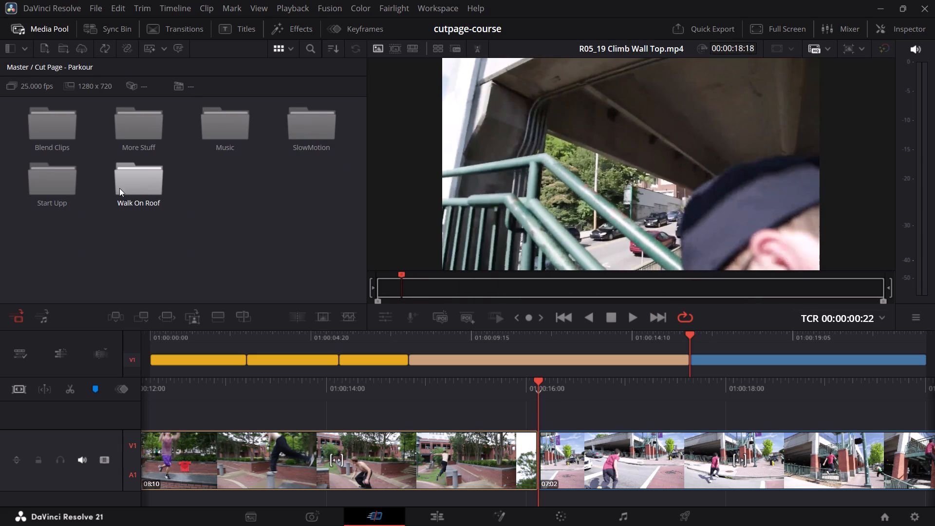
left_click(119, 188)
double_click(64, 189)
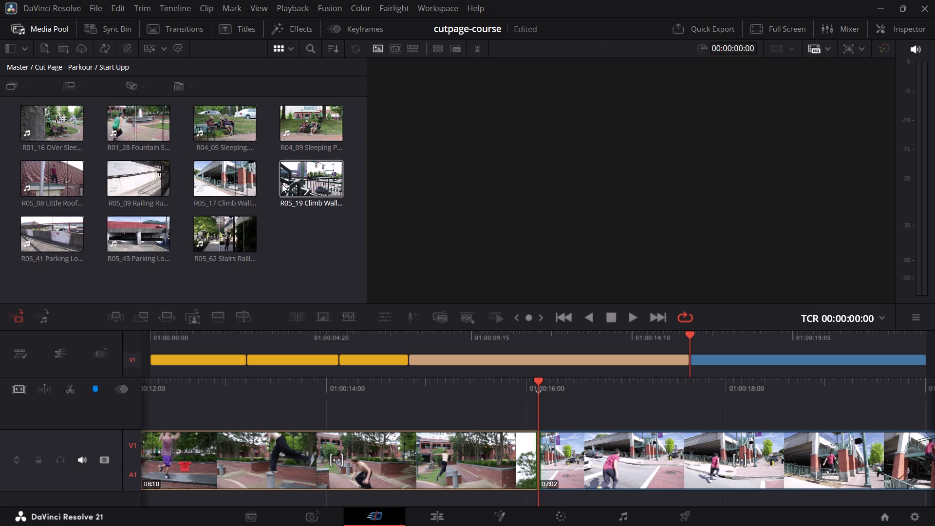
Browse the More Stuff bin, previewing Slow Around Corner, Bike Stands, Crawl Jump and Roof Flip as possible connecting shots.
left_click(73, 67)
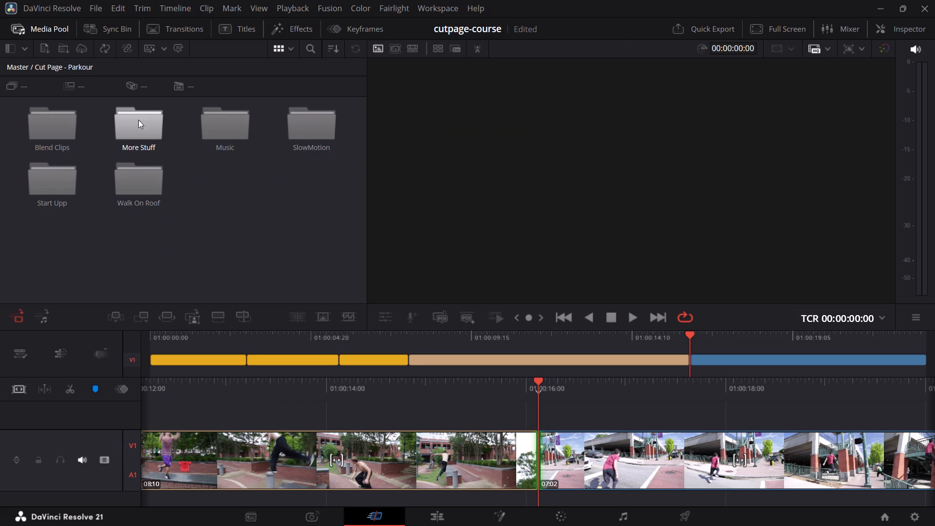
double_click(136, 135)
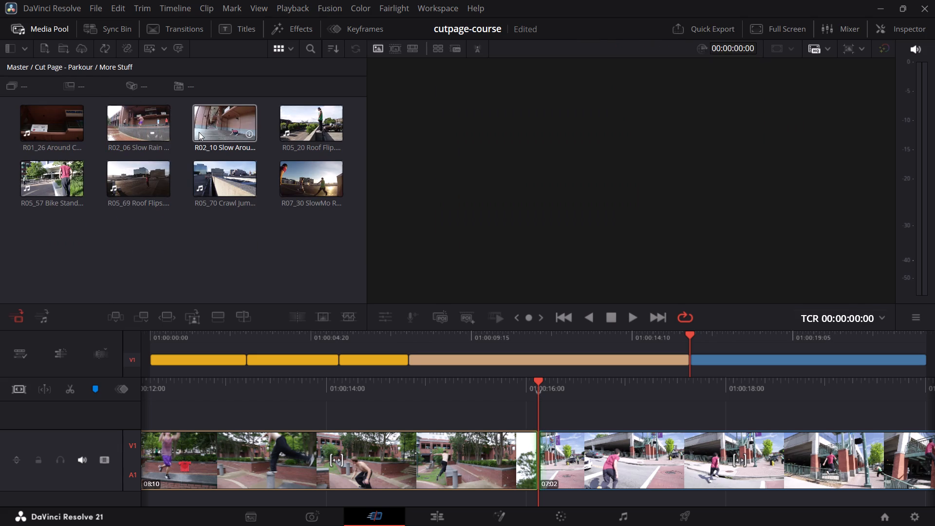
double_click(211, 133)
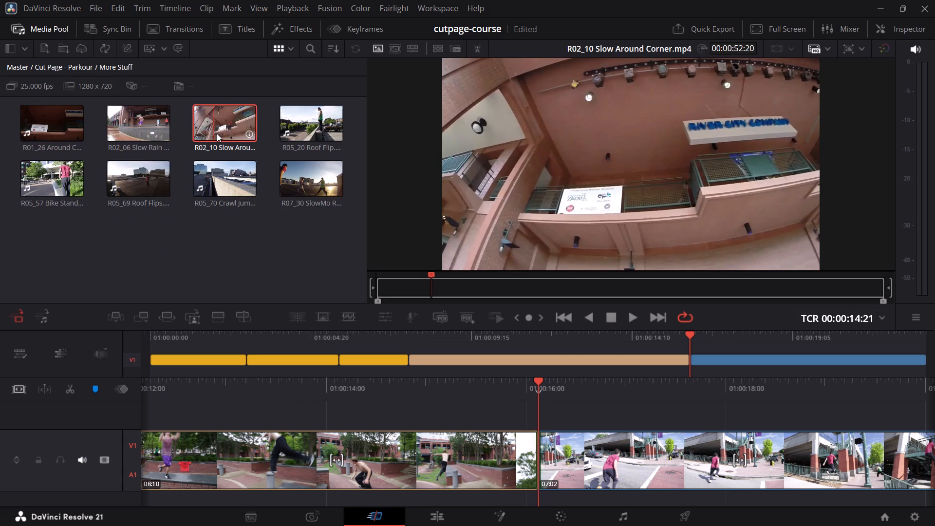
double_click(24, 177)
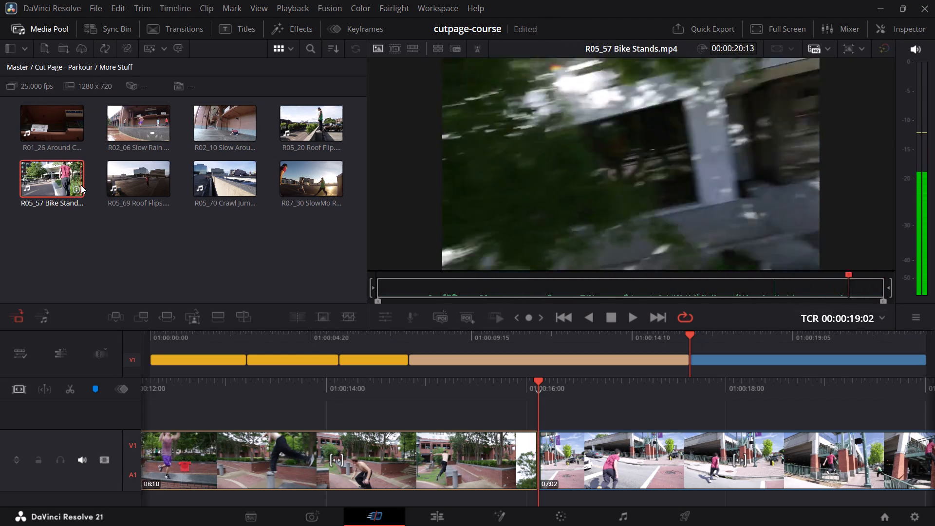
left_click(30, 186)
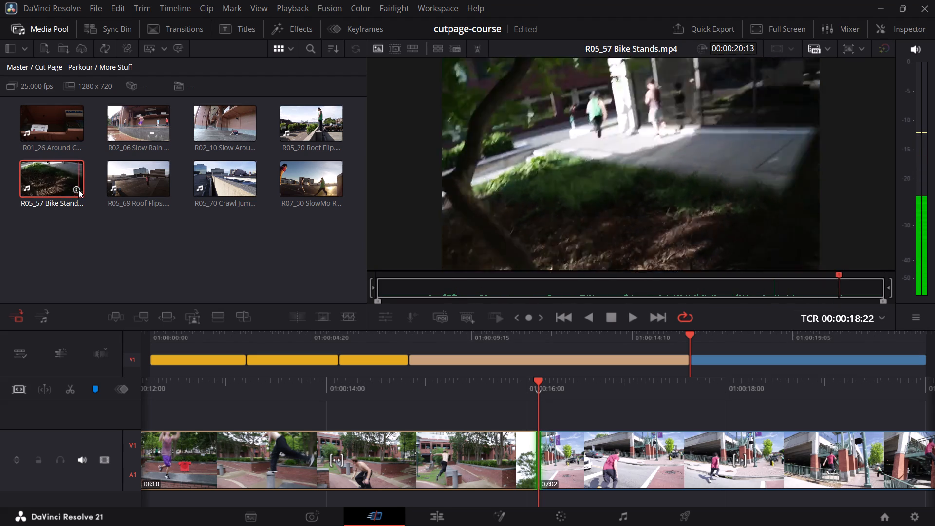
left_click_drag(582, 296, 598, 296)
key("space")
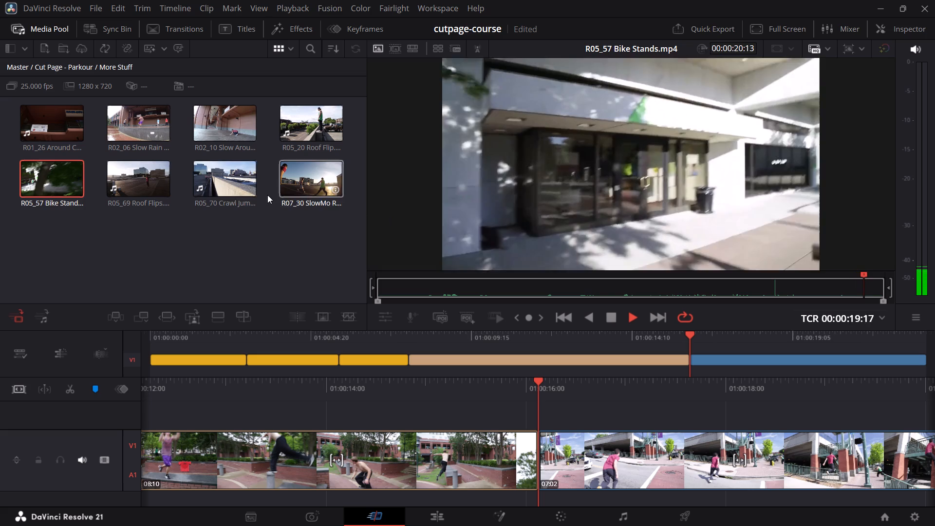
left_click(204, 175)
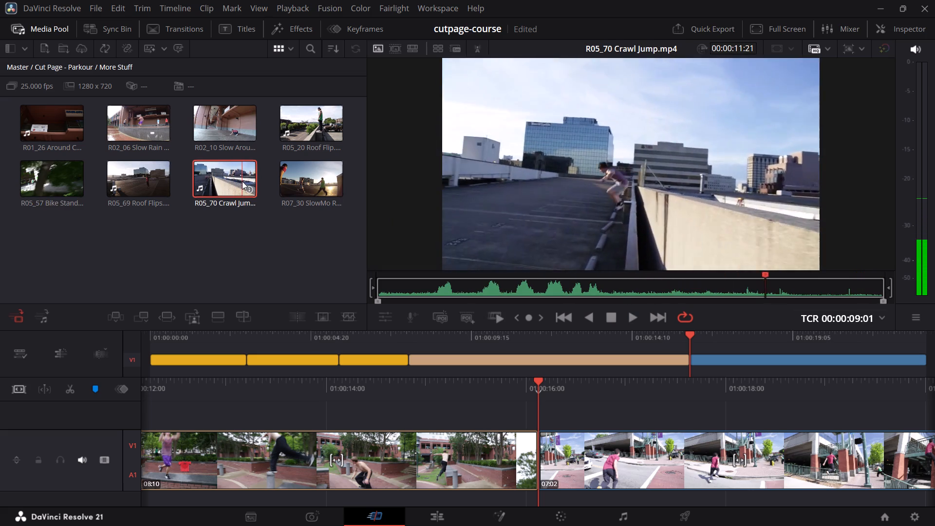
left_click(284, 127)
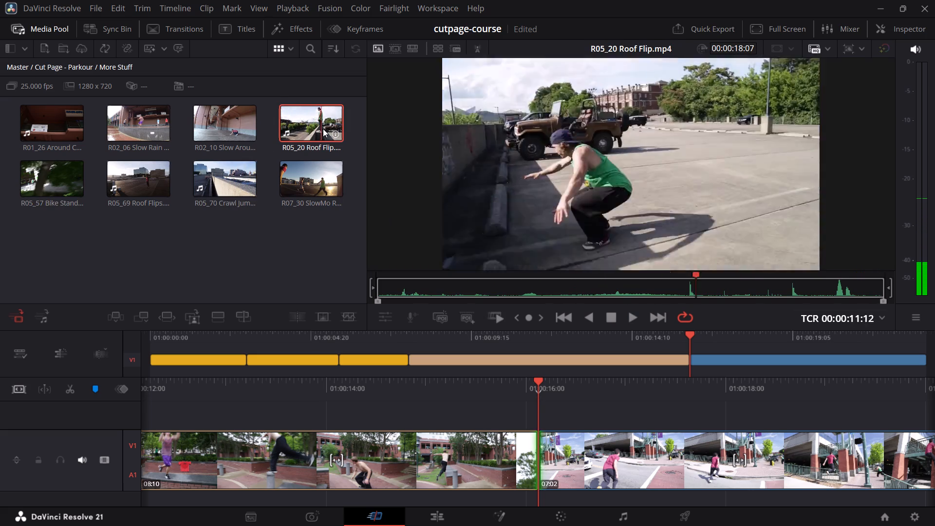
left_click(203, 130)
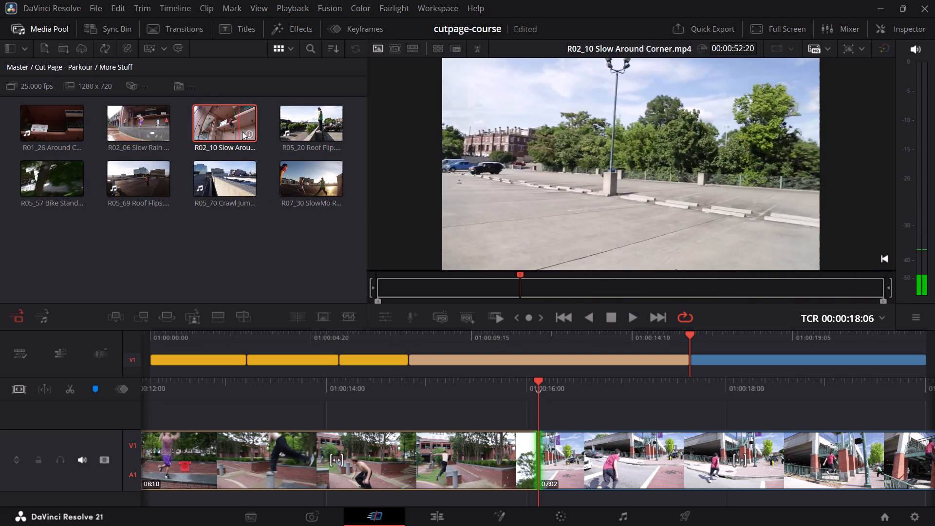
Insert the marked 05:18 range of R05_62 Stairs Railing from the Start Upp bin between the Fountain Skip and Climb Wall clips.
left_click(88, 68)
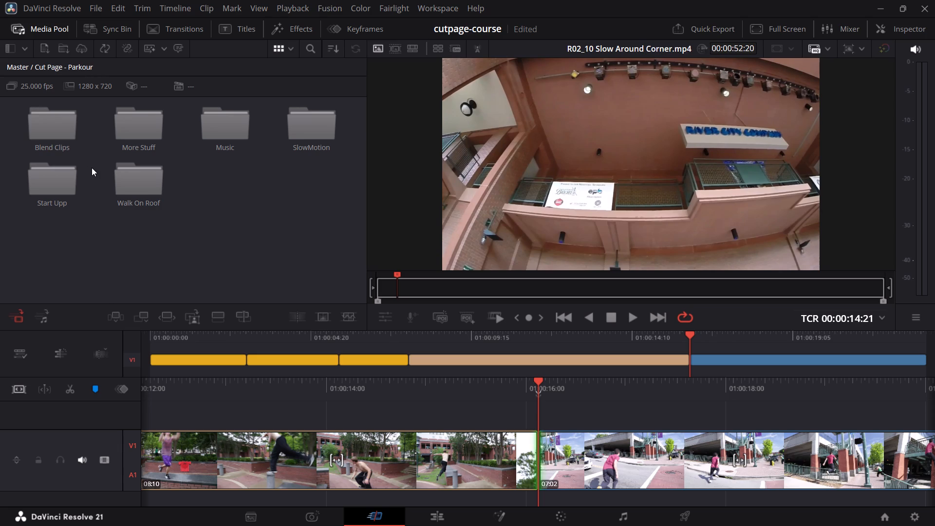
double_click(71, 190)
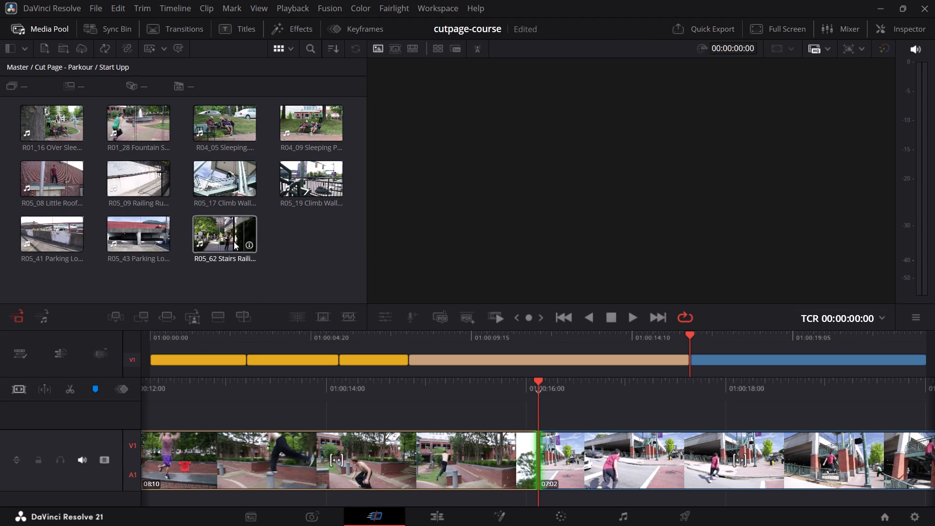
double_click(216, 233)
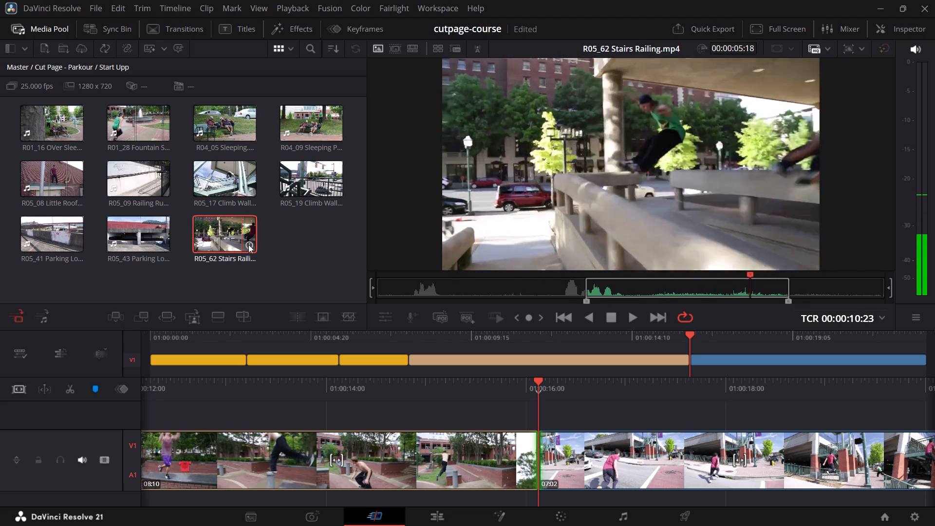
left_click_drag(641, 333, 674, 334)
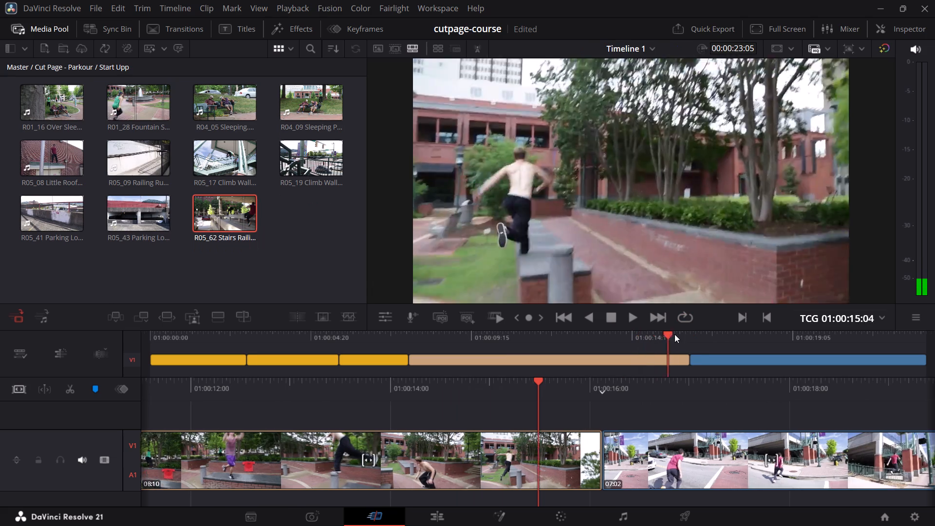
left_click_drag(674, 334, 688, 336)
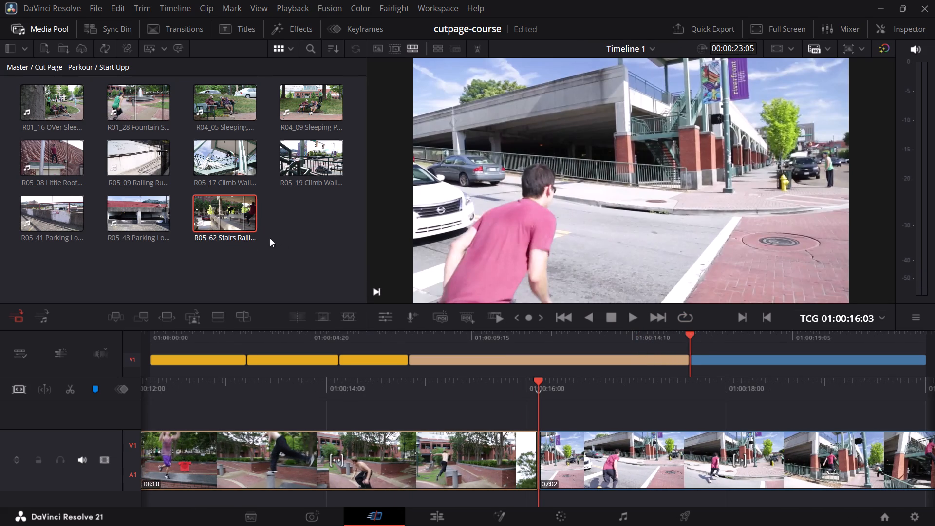
triple_click(240, 219)
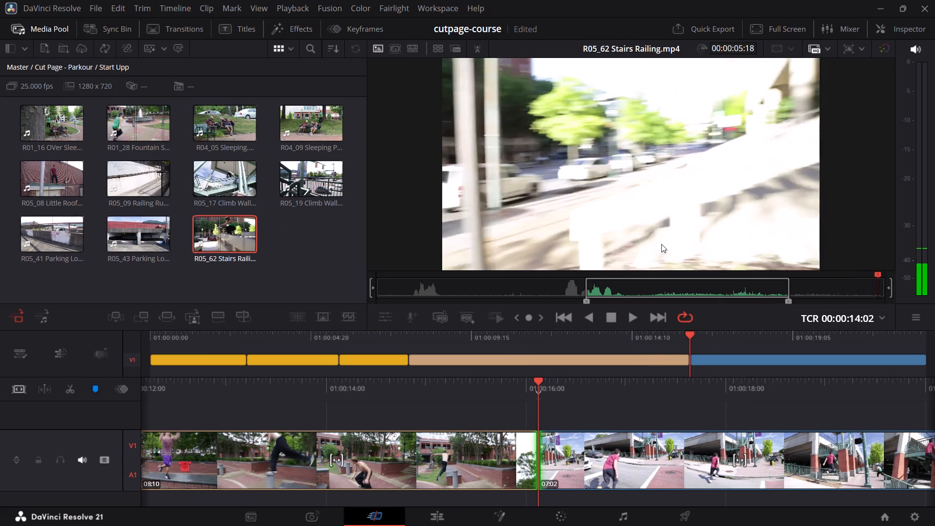
key("F9")
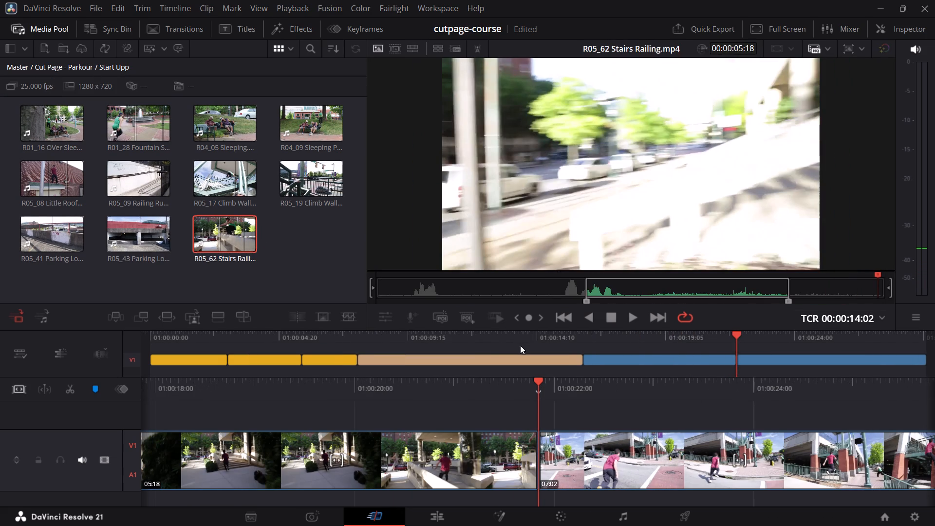
Play the cut from the Fountain Skip clip into the Stairs Railing clip to judge the transition and the railing action.
left_click(477, 340)
key("space")
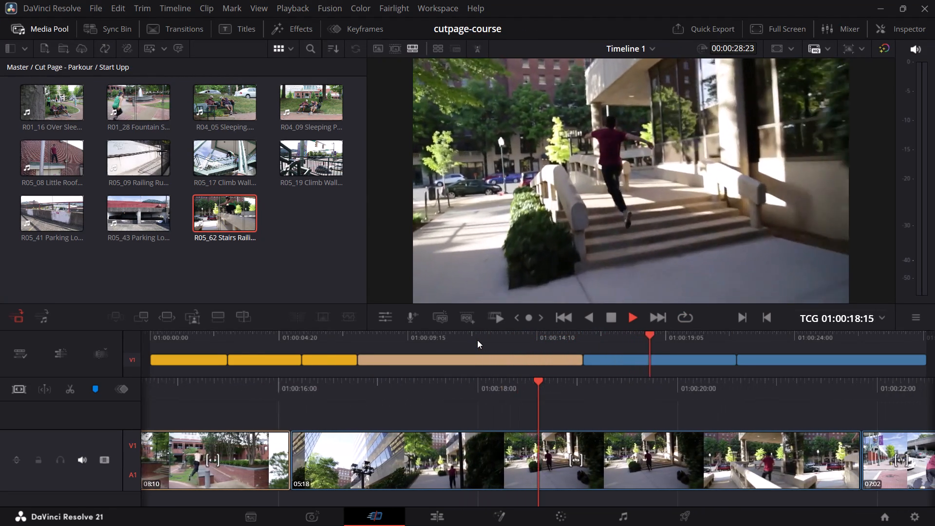
key("space")
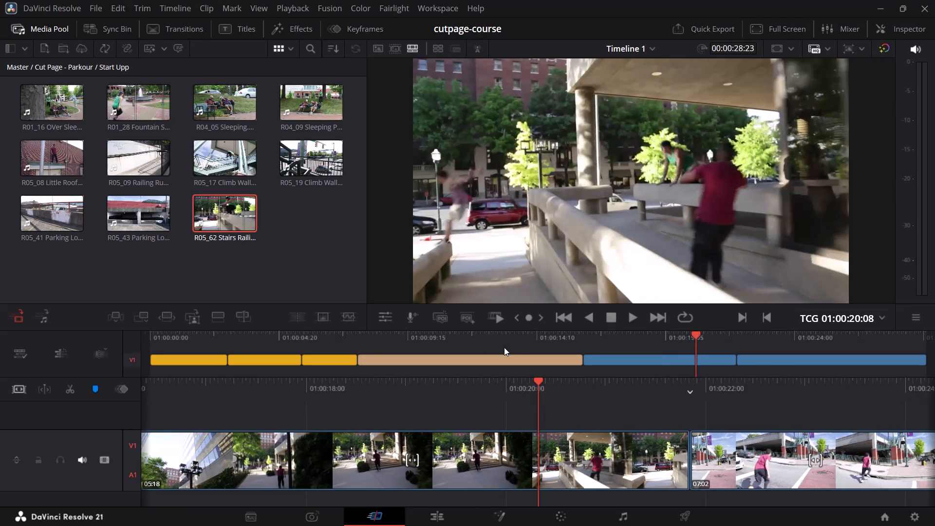
left_click(517, 341)
key("space")
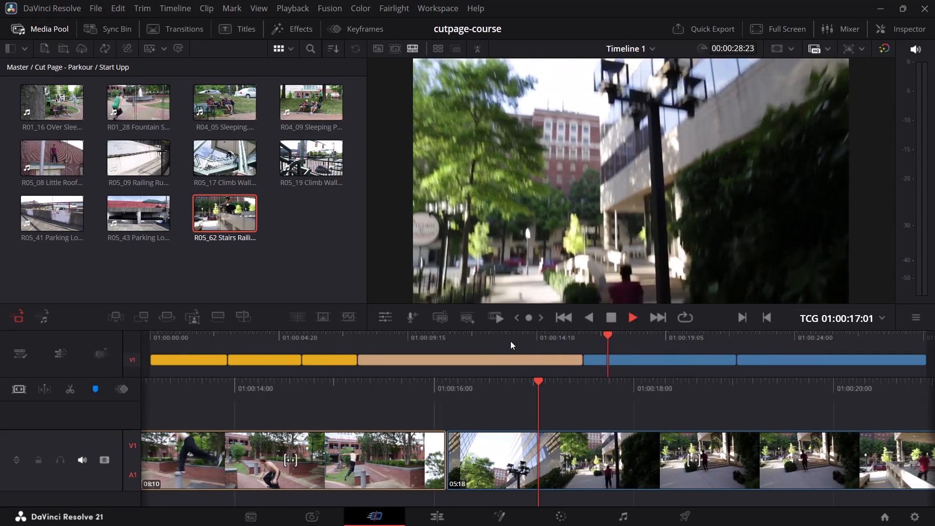
key("space")
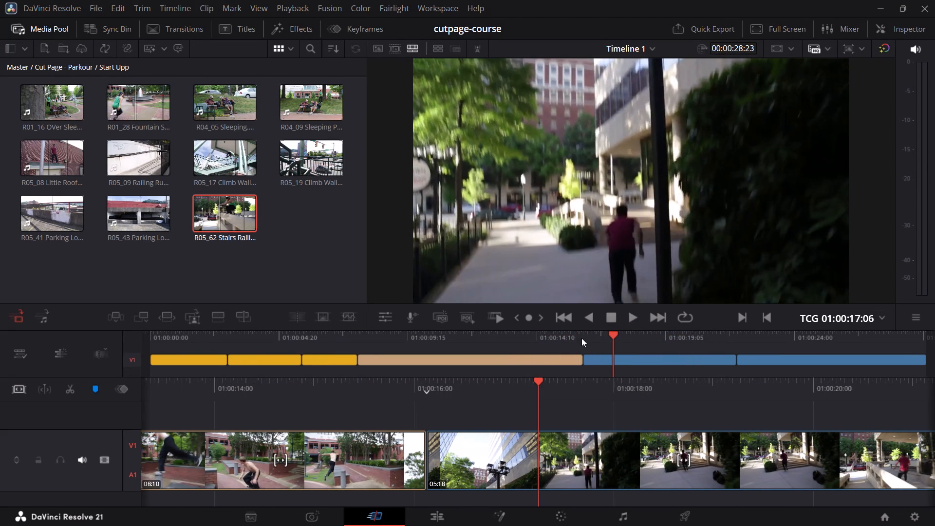
Ripple-trim the start of the Stairs Railing clip by 17 frames at the Fountain Skip cut, shortening it to 05:01.
left_click(581, 337)
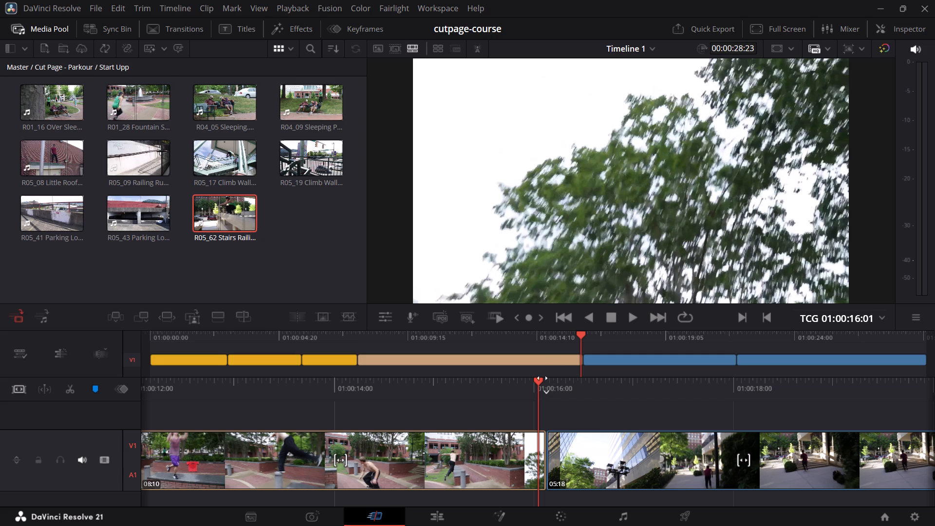
left_click_drag(581, 334, 585, 334)
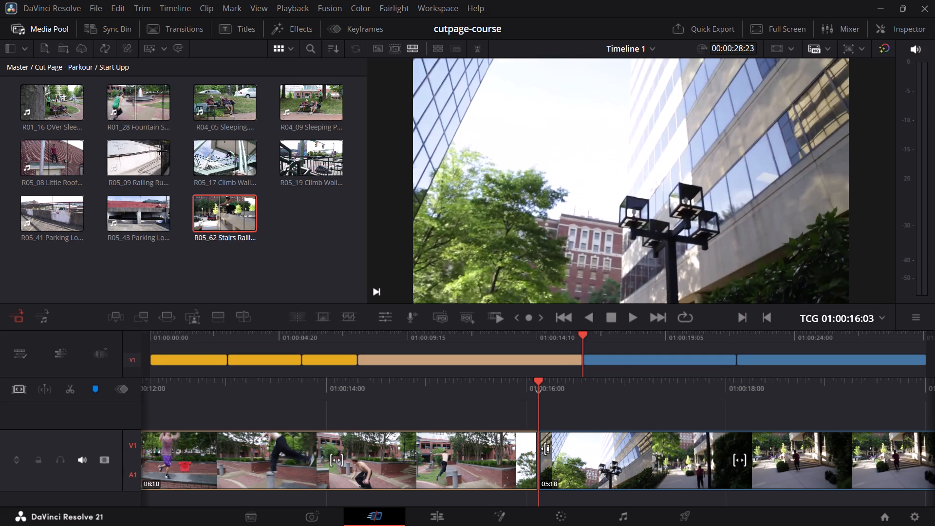
left_click(544, 450)
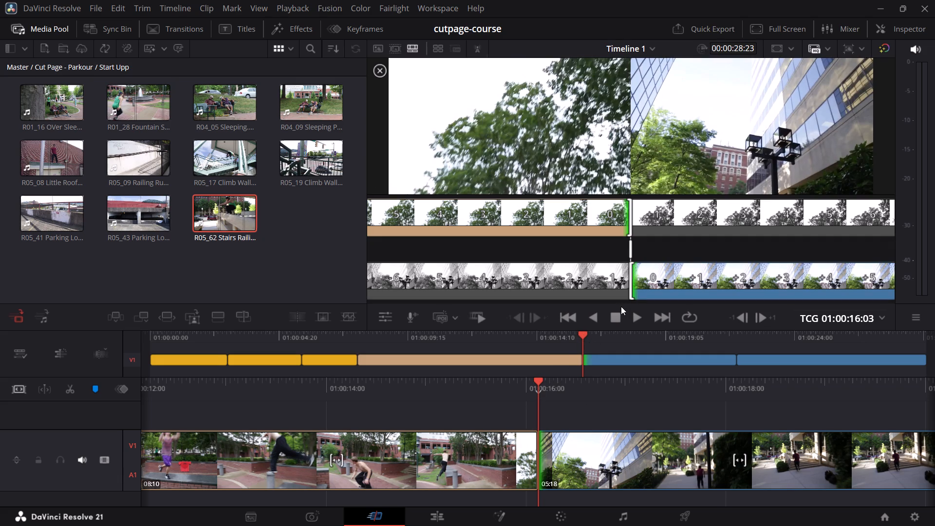
left_click_drag(629, 283, 698, 289)
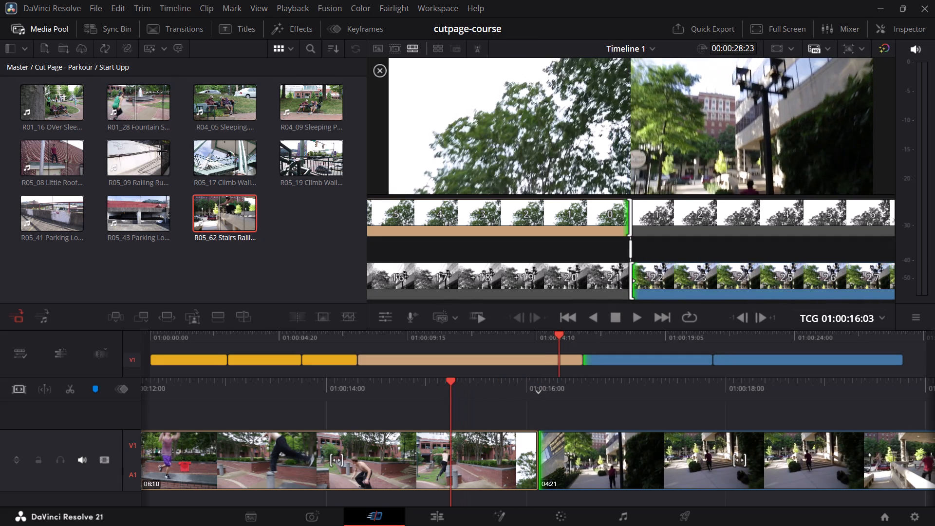
left_click_drag(698, 289, 682, 290)
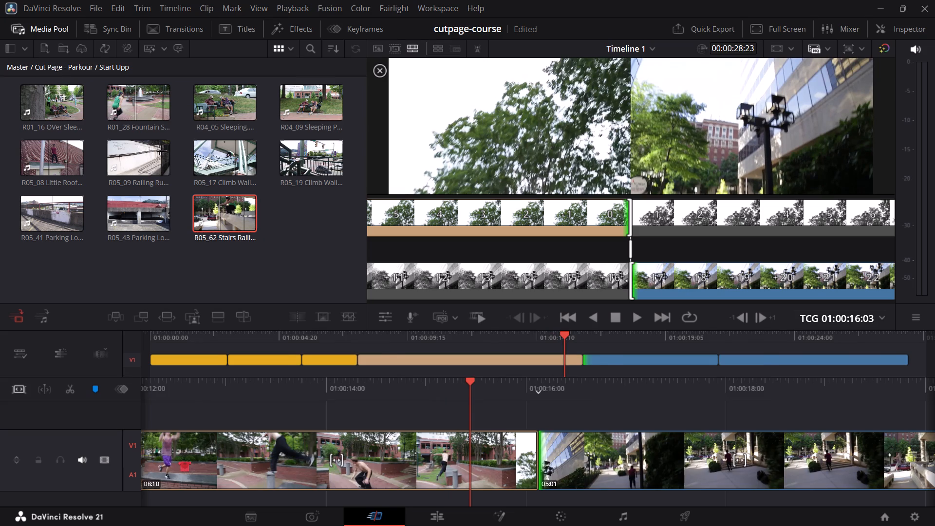
left_click_drag(682, 290, 682, 291)
Review the trimmed cut, scrubbing from the end of Fountain Skip through Stairs Railing to the start of Climb Wall.
key("slash")
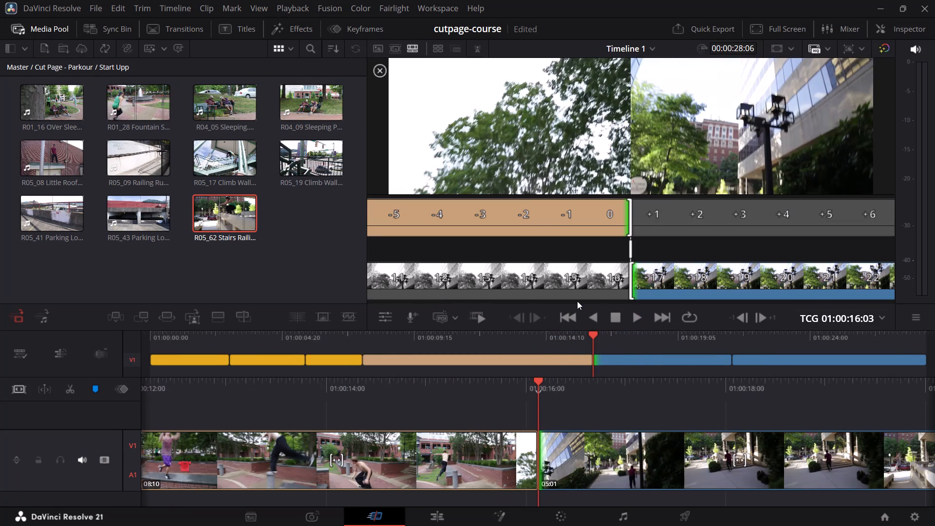
left_click(615, 337)
left_click_drag(609, 336, 645, 337)
left_click(605, 343)
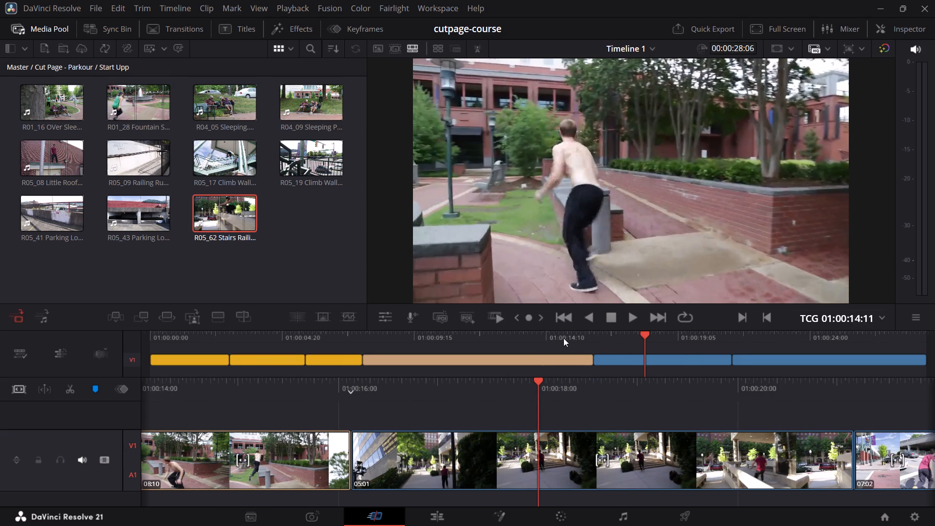
left_click_drag(562, 337, 733, 347)
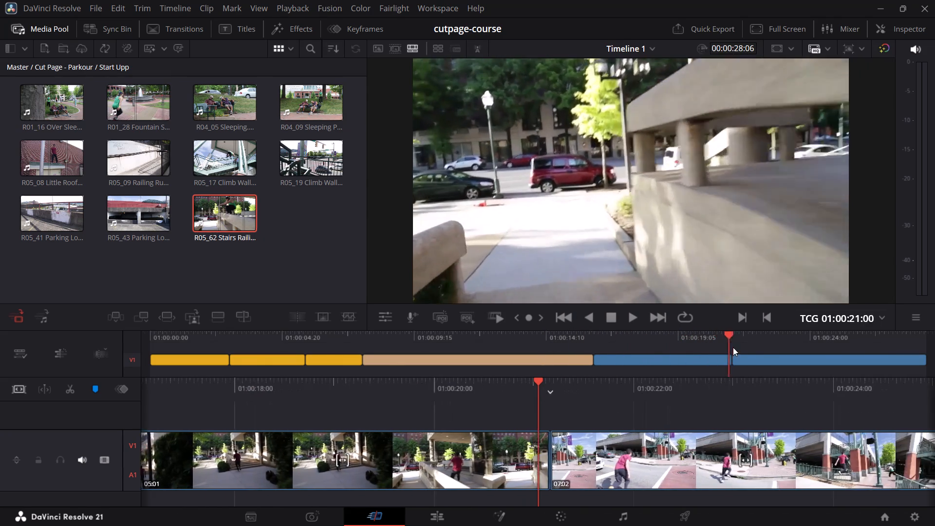
left_click_drag(733, 347, 733, 356)
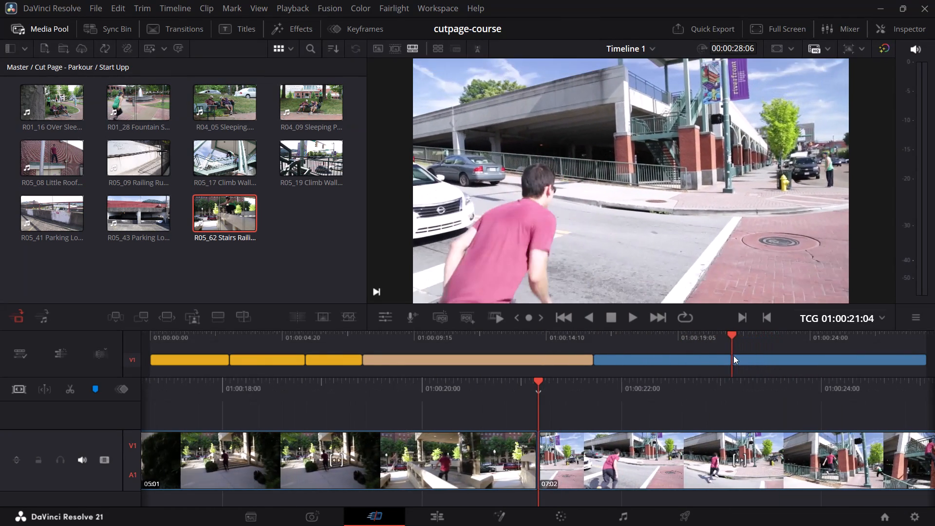
Scrub through the Stairs Railing clip up to the Climb Wall cut, examining the railing action and how the two shots connect.
left_click_drag(733, 356, 721, 363)
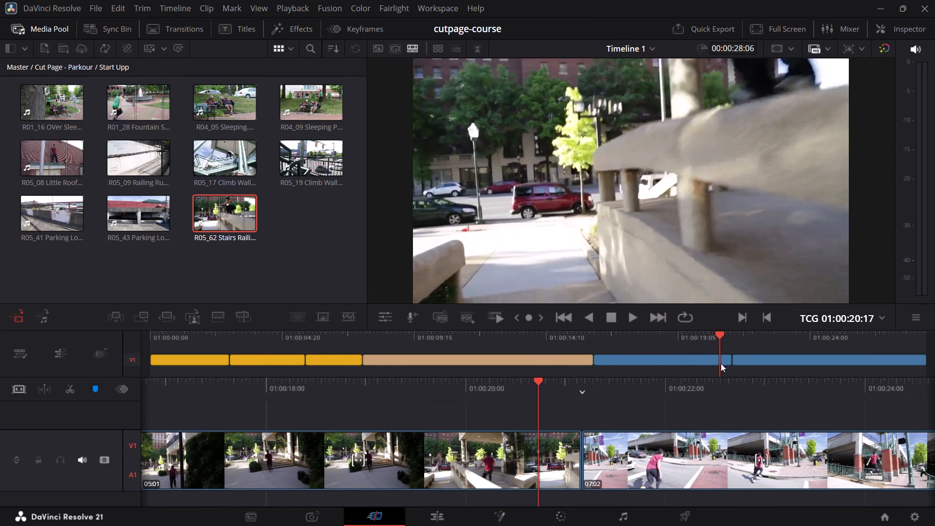
left_click_drag(721, 363, 601, 357)
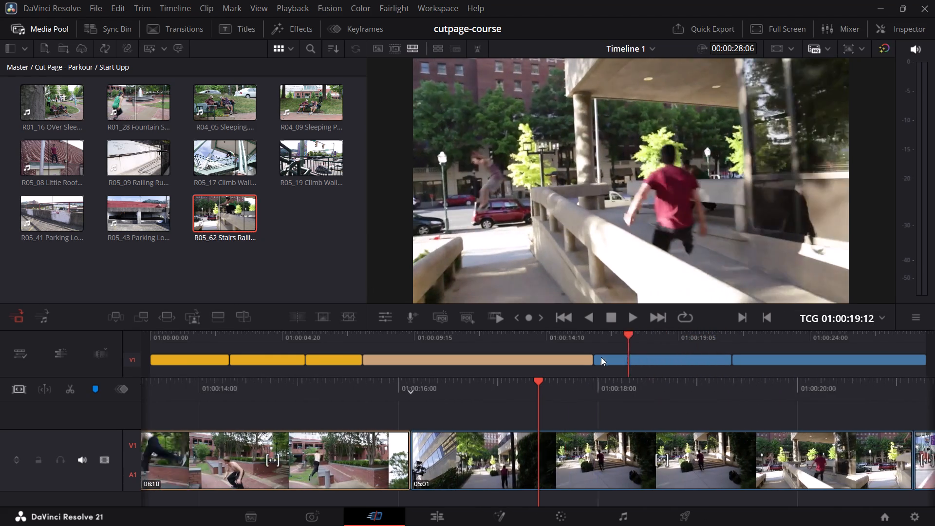
left_click_drag(601, 357, 639, 361)
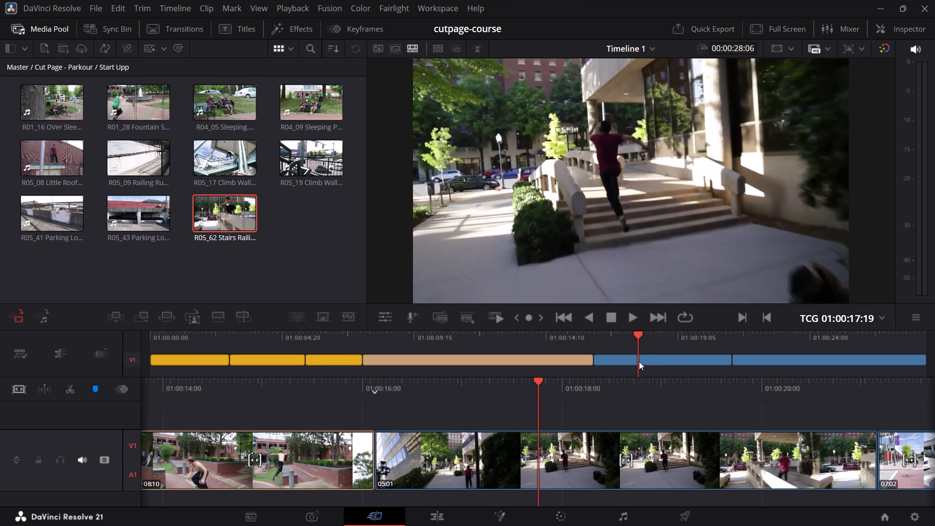
left_click_drag(639, 361, 673, 362)
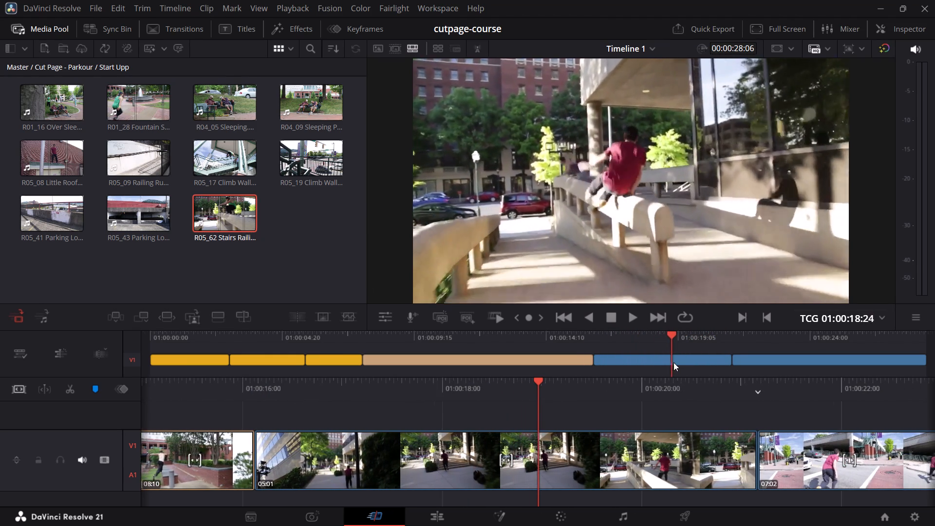
left_click_drag(673, 362, 698, 369)
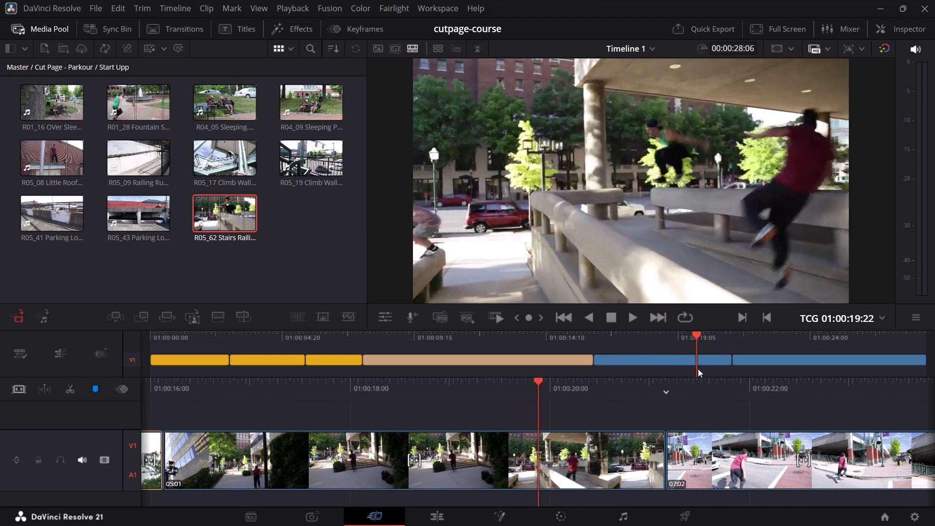
left_click_drag(698, 369, 725, 378)
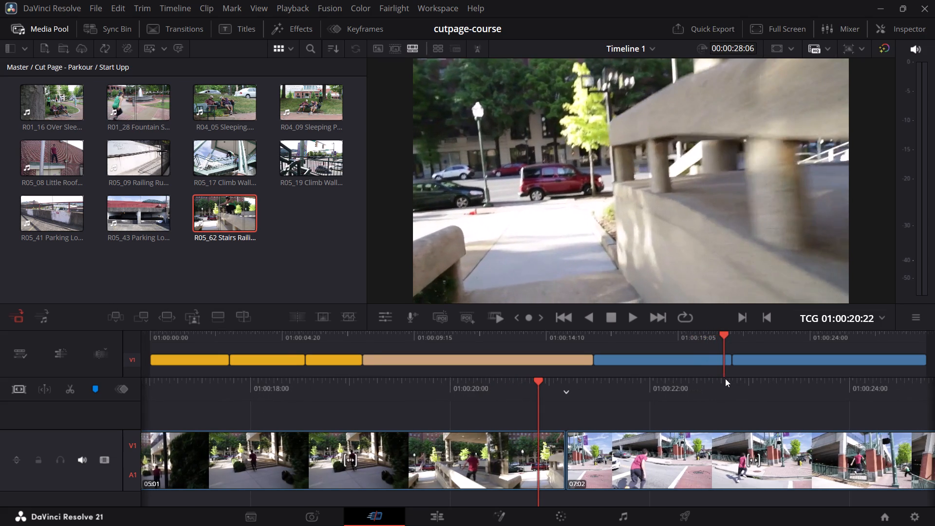
left_click_drag(725, 378, 738, 384)
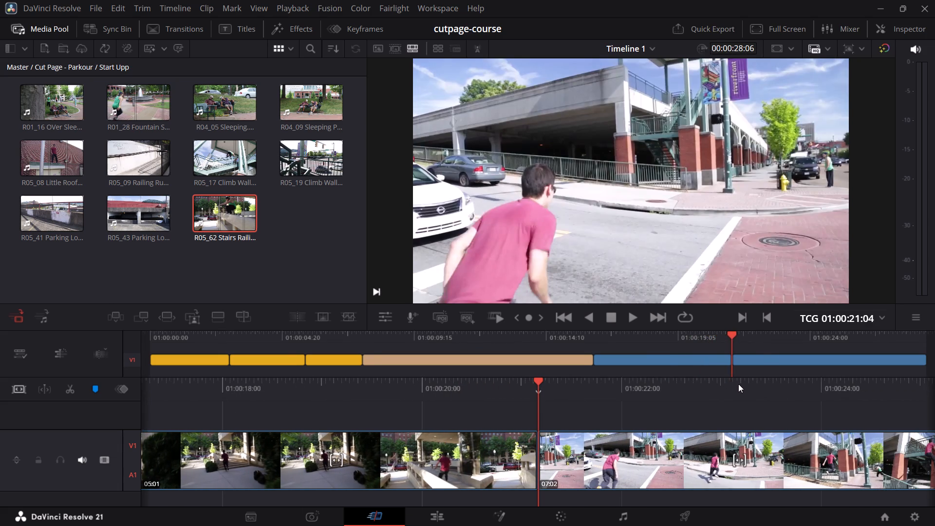
left_click_drag(738, 384, 726, 377)
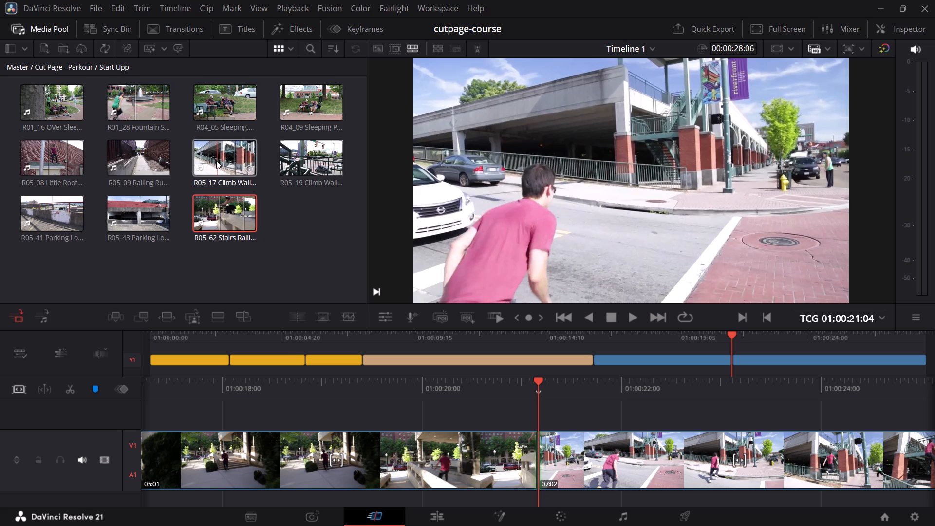
Browse the More Stuff and Start Upp bins for a further shot, previewing R05_09 Railing Run and R05_19 Climb Wall Top.
left_click(77, 64)
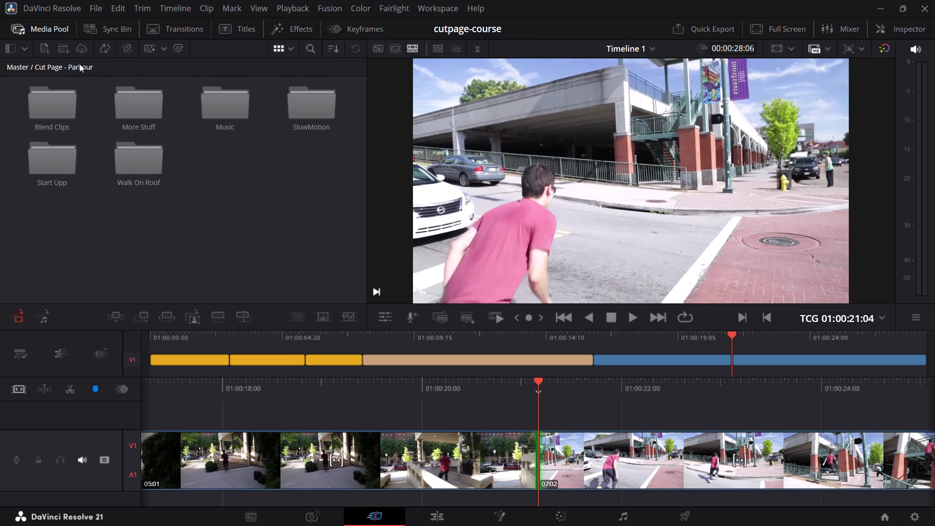
double_click(137, 118)
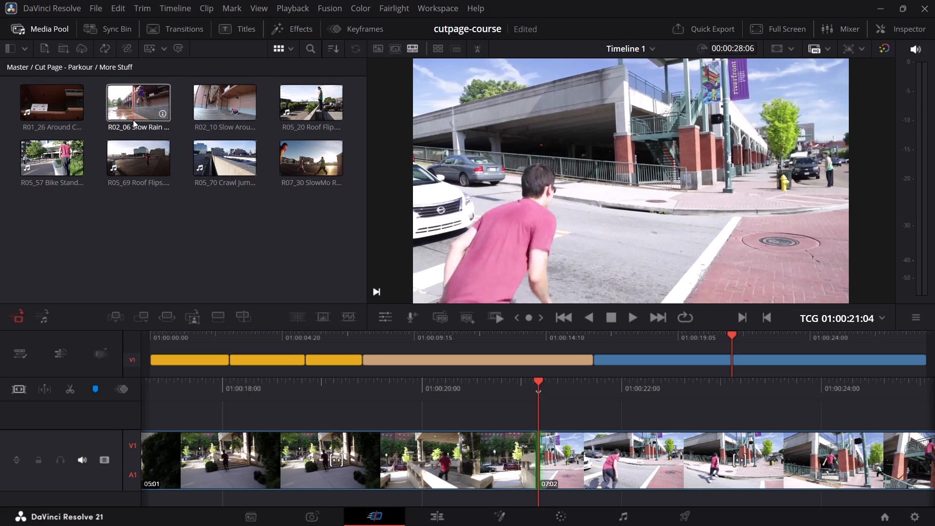
left_click(109, 65)
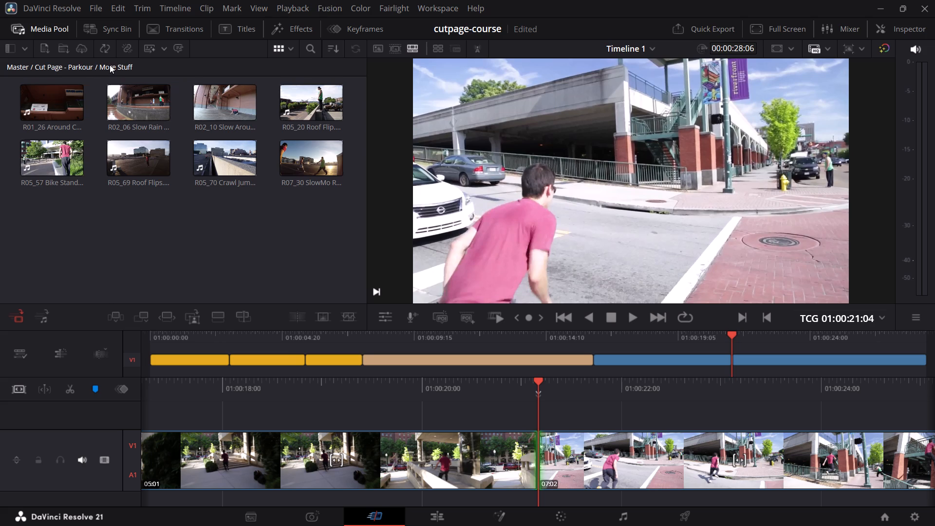
left_click(84, 66)
left_click(149, 113)
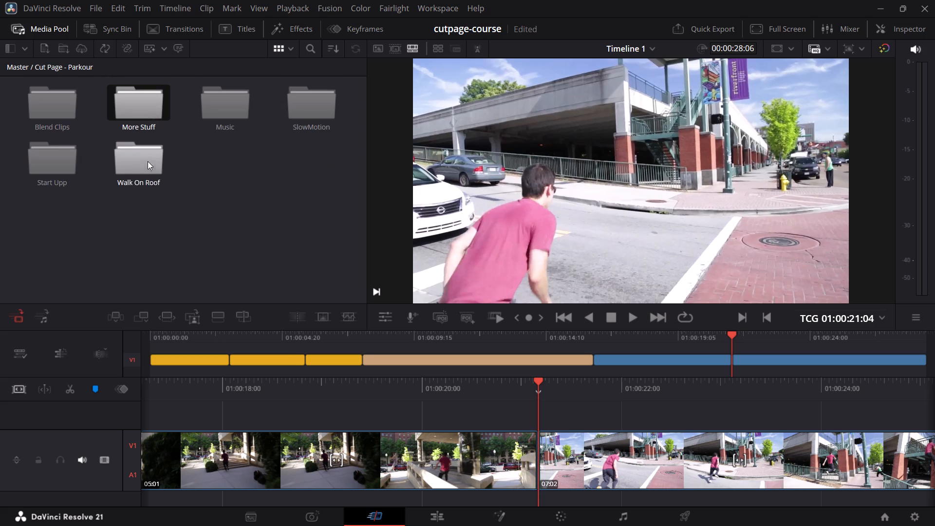
double_click(78, 182)
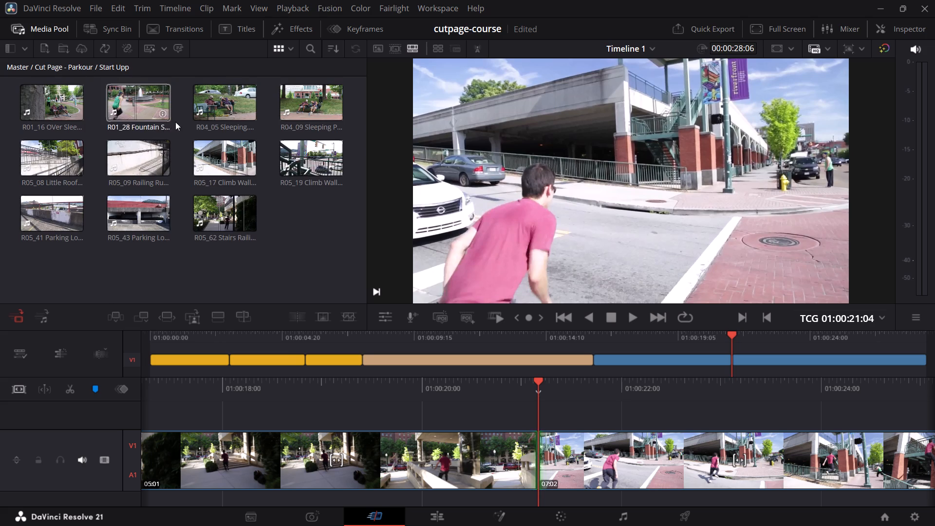
double_click(117, 153)
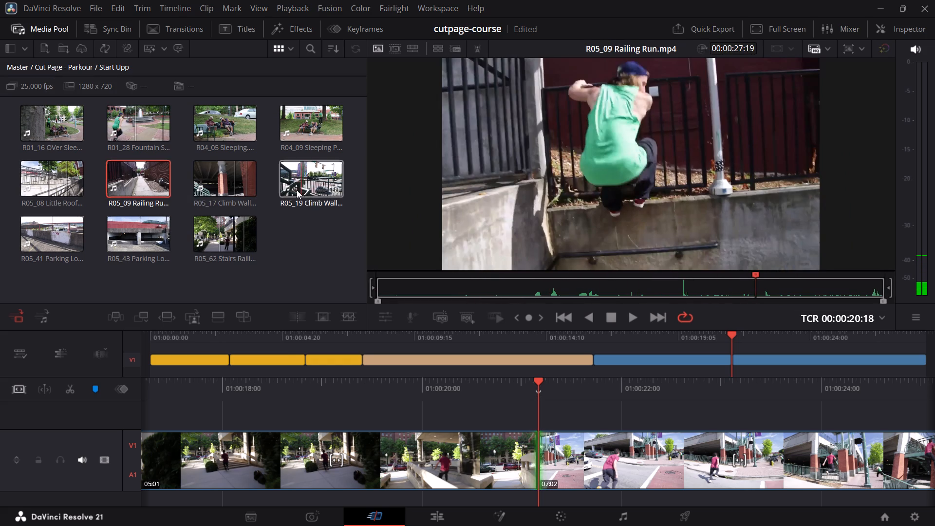
double_click(288, 187)
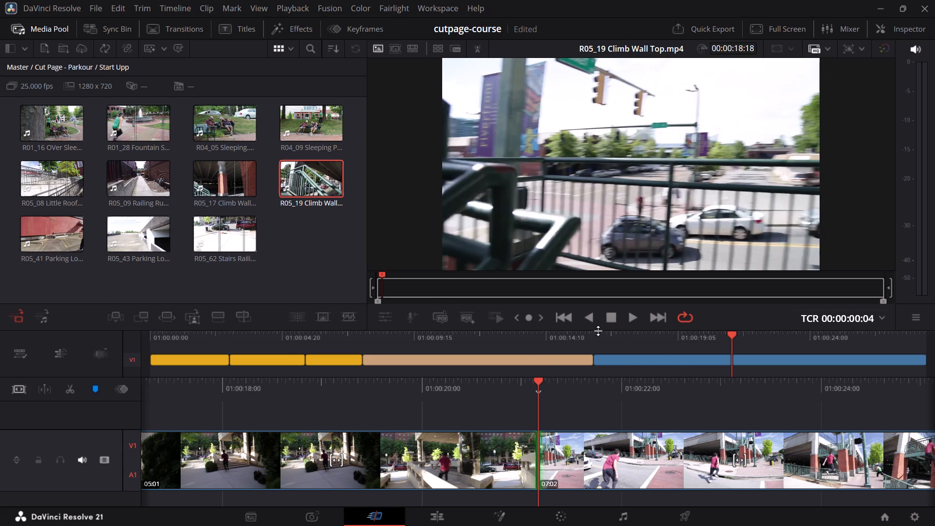
Scrub the timeline between the end of Fountain Skip and the start of Climb Wall to examine the cuts around Stairs Railing.
left_click_drag(529, 335, 589, 345)
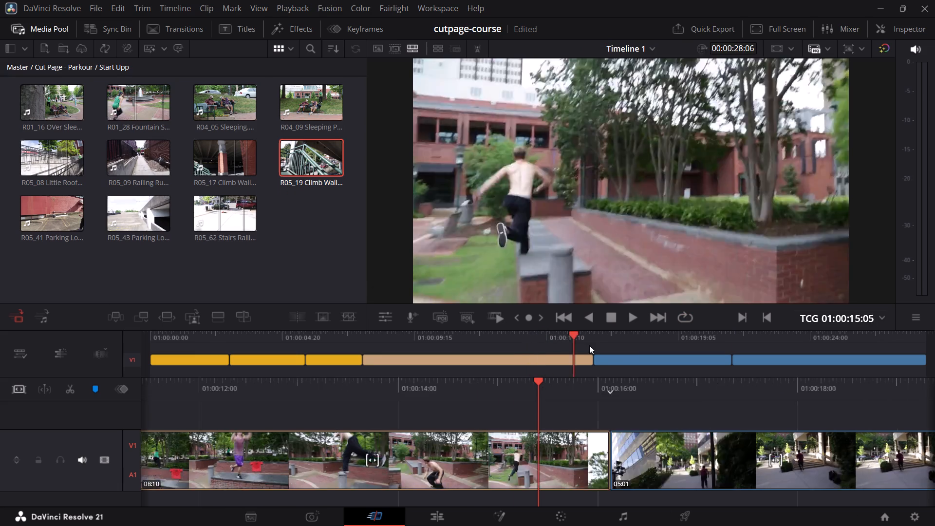
left_click_drag(589, 345, 719, 361)
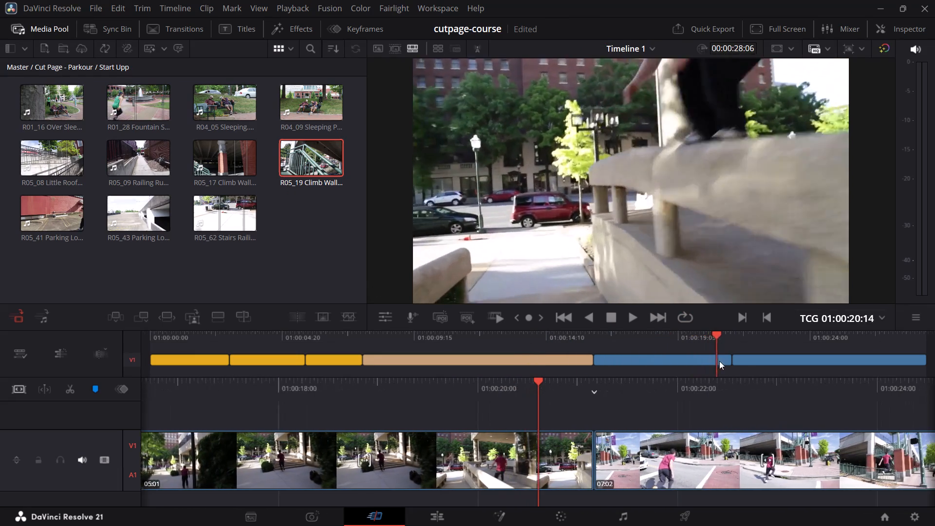
left_click_drag(719, 361, 724, 369)
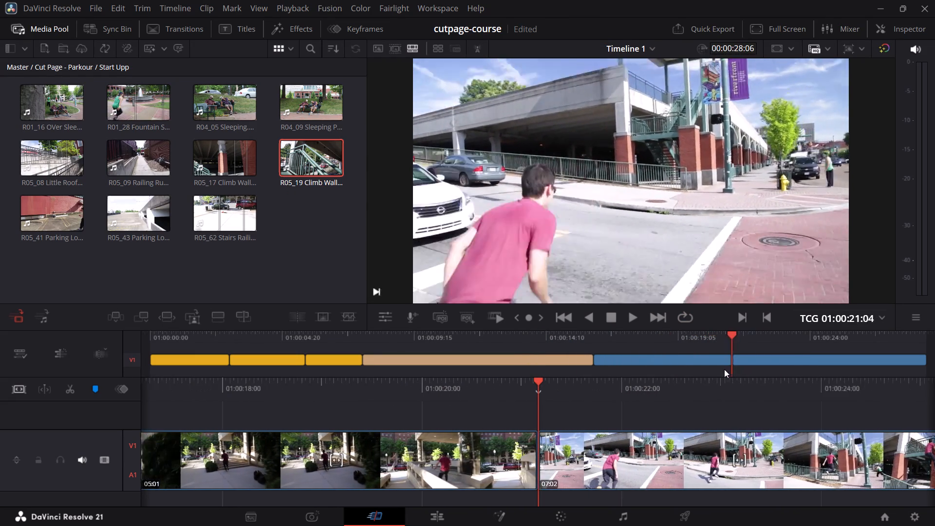
left_click_drag(724, 369, 727, 372)
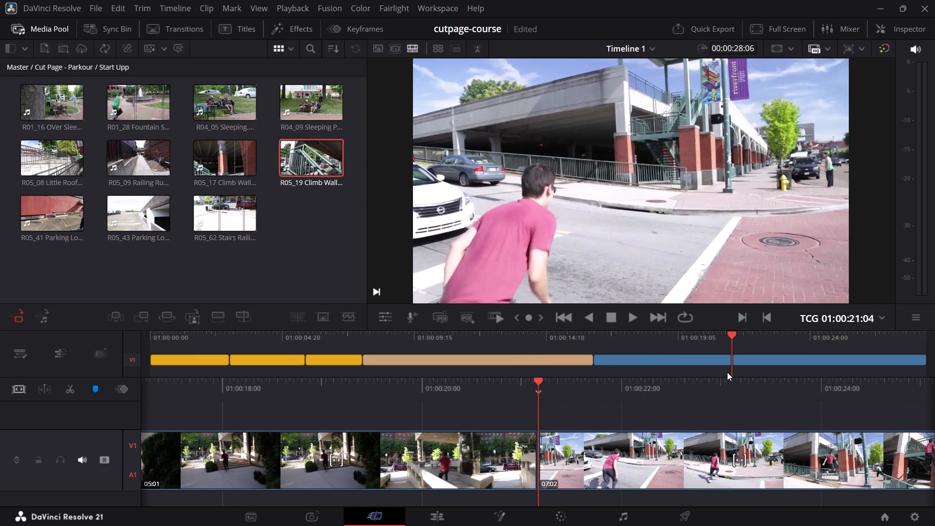
left_click_drag(727, 372, 729, 374)
left_click_drag(729, 374, 721, 375)
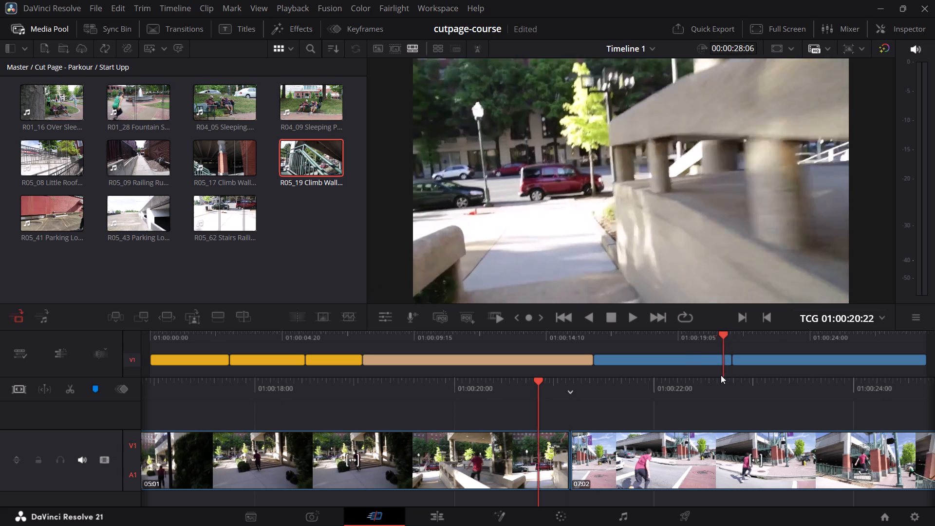
left_click_drag(721, 375, 567, 382)
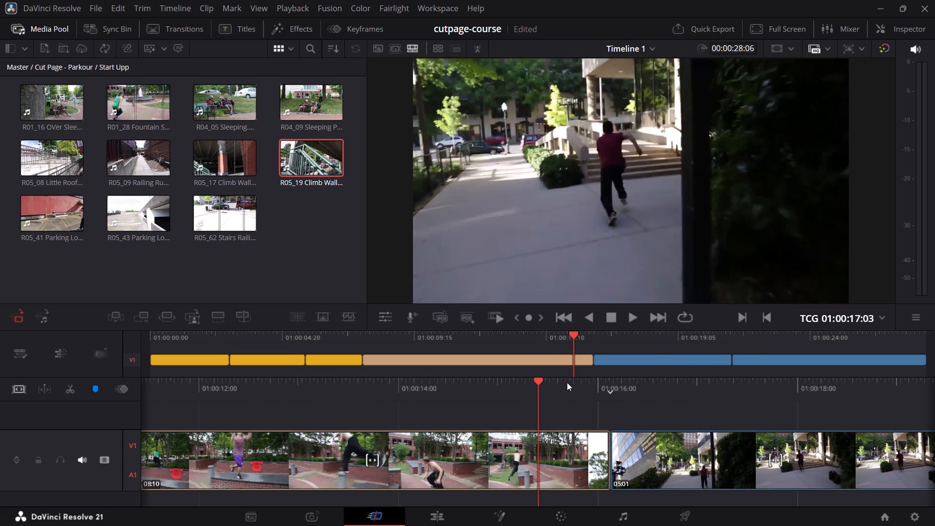
left_click_drag(567, 382, 554, 381)
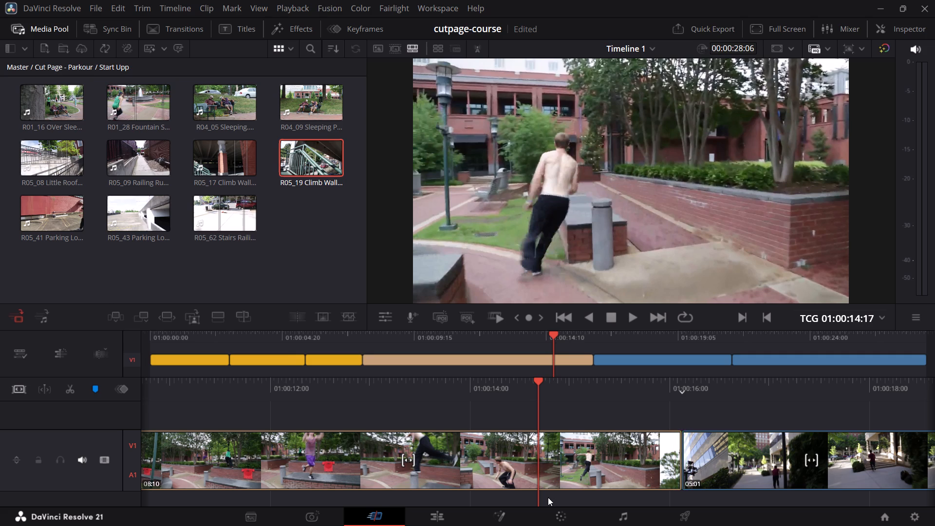
Play the timeline from the start of the 02:02 rooftop clip into the Climb Wall clip to judge the flow.
left_click(316, 337)
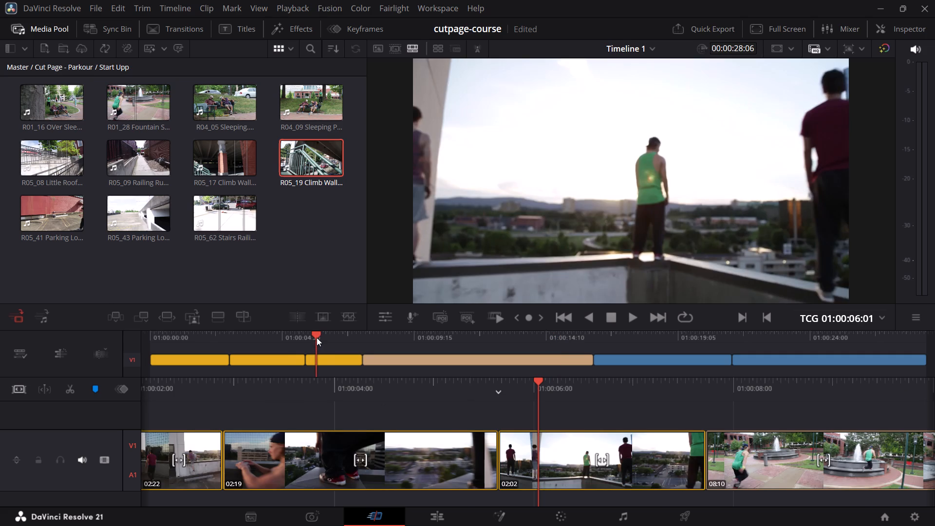
key("space")
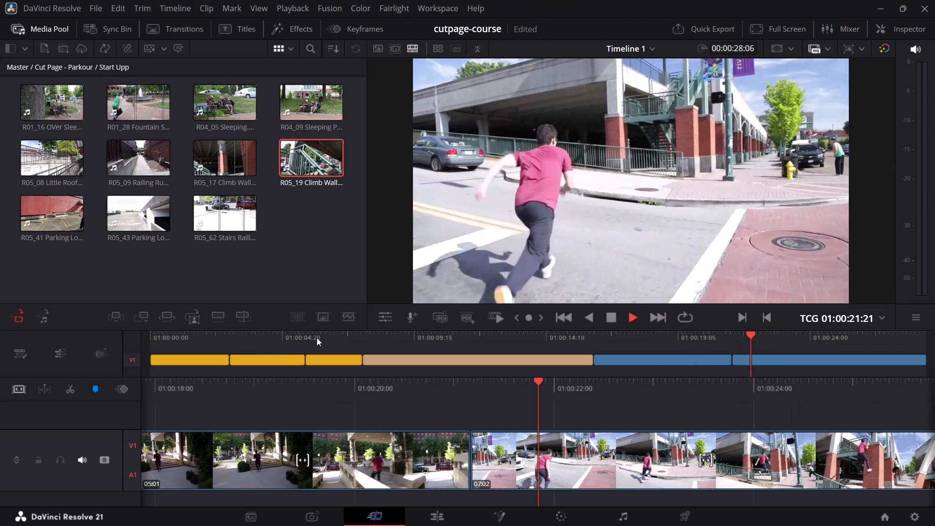
Scrub back and forth through Fountain Skip and Stairs Railing to the Climb Wall cut, comparing the movement across the cuts.
left_click_drag(468, 338, 502, 338)
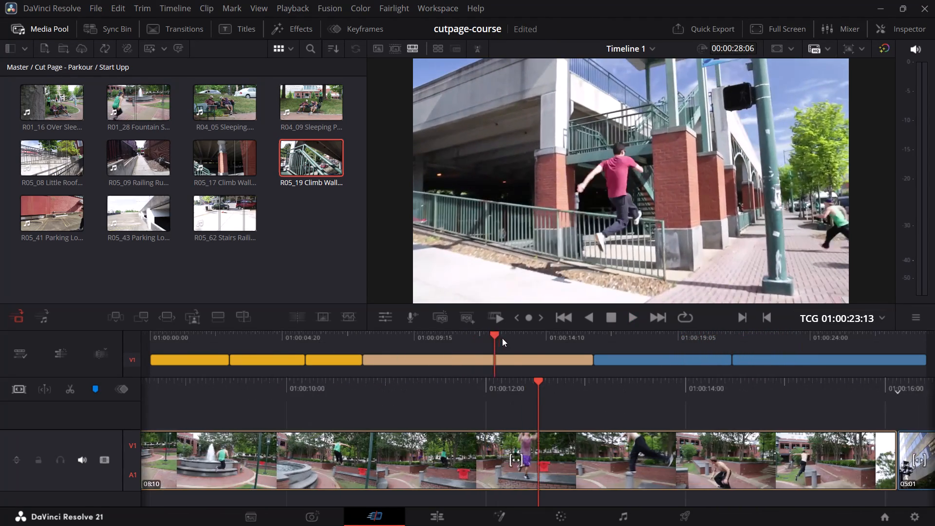
left_click_drag(502, 338, 639, 362)
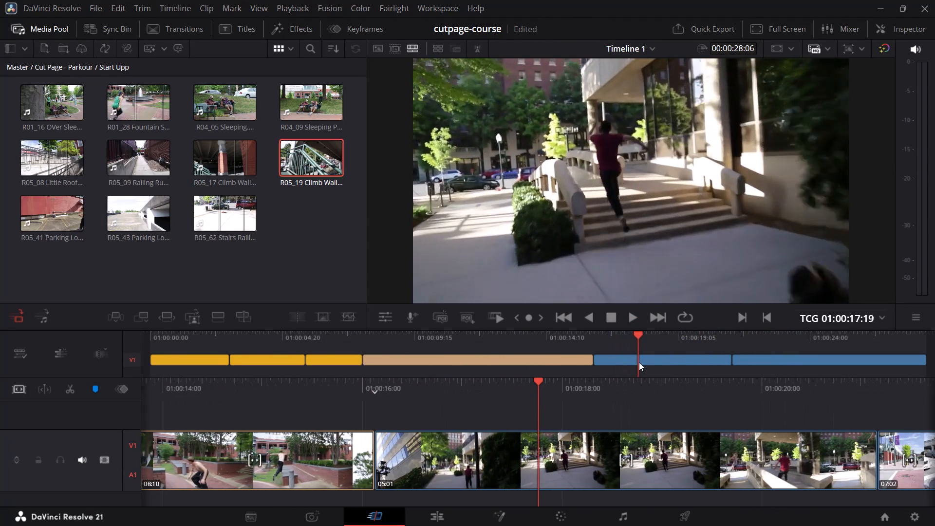
left_click_drag(639, 362, 563, 376)
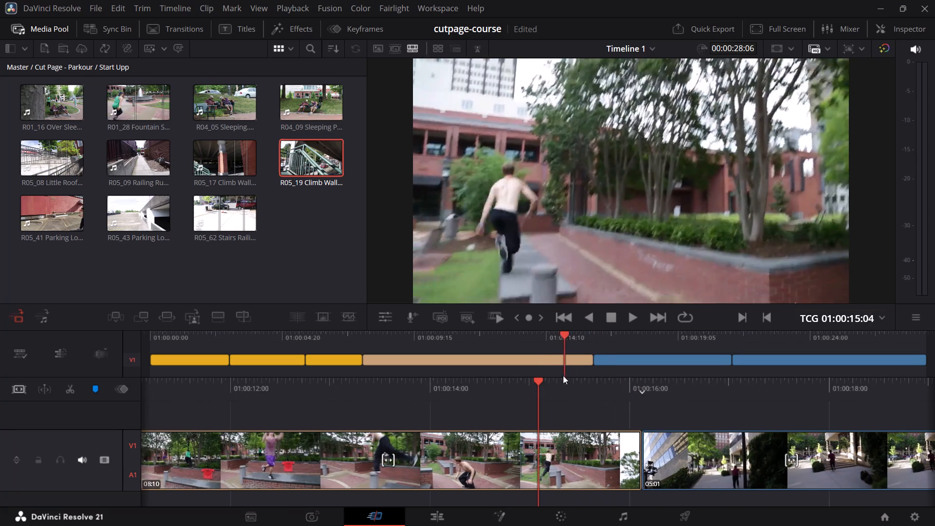
left_click_drag(563, 376, 560, 373)
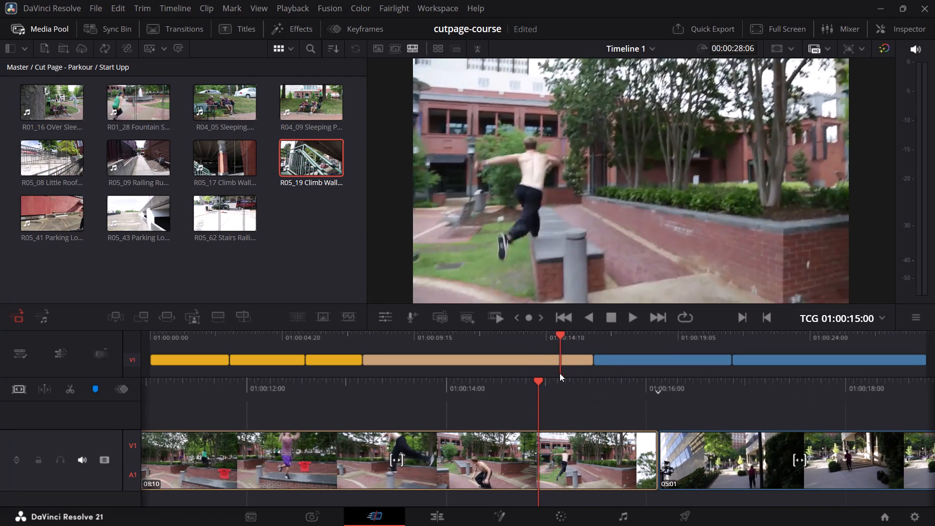
left_click_drag(560, 373, 434, 389)
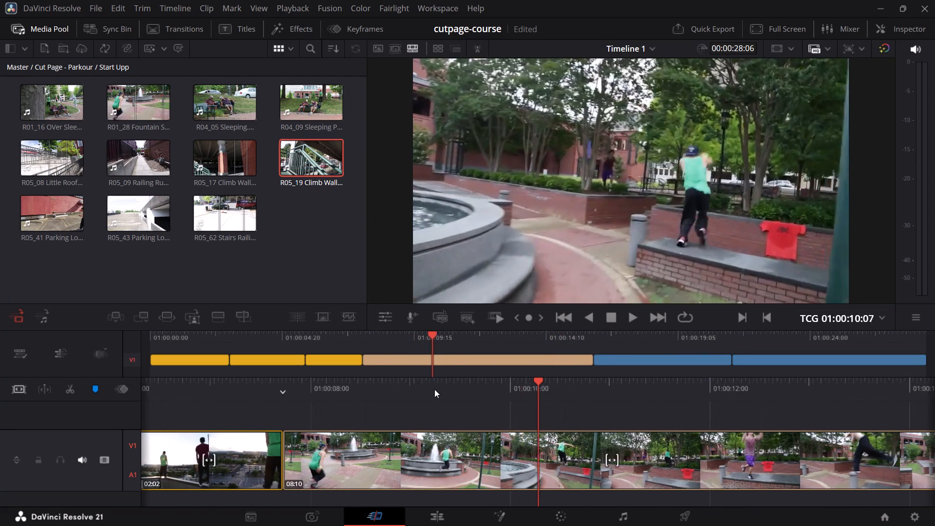
left_click_drag(434, 389, 561, 386)
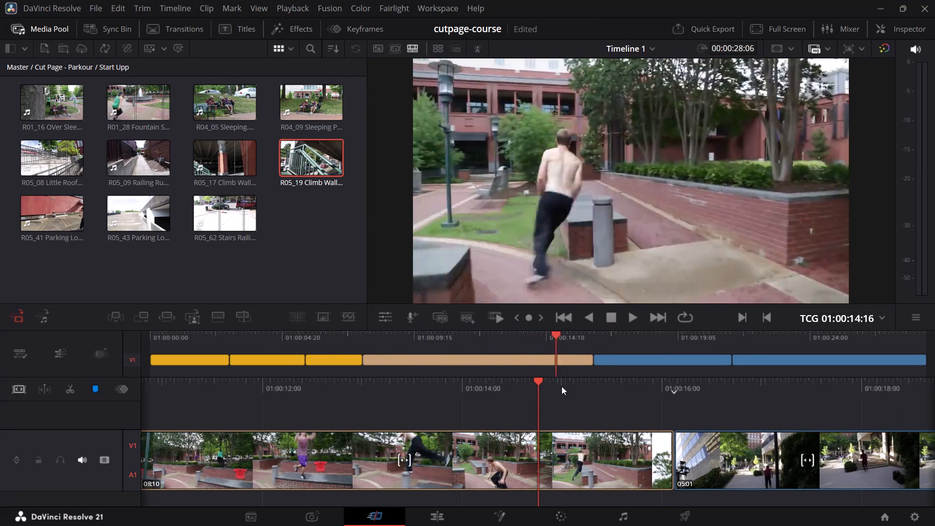
left_click_drag(561, 386, 664, 384)
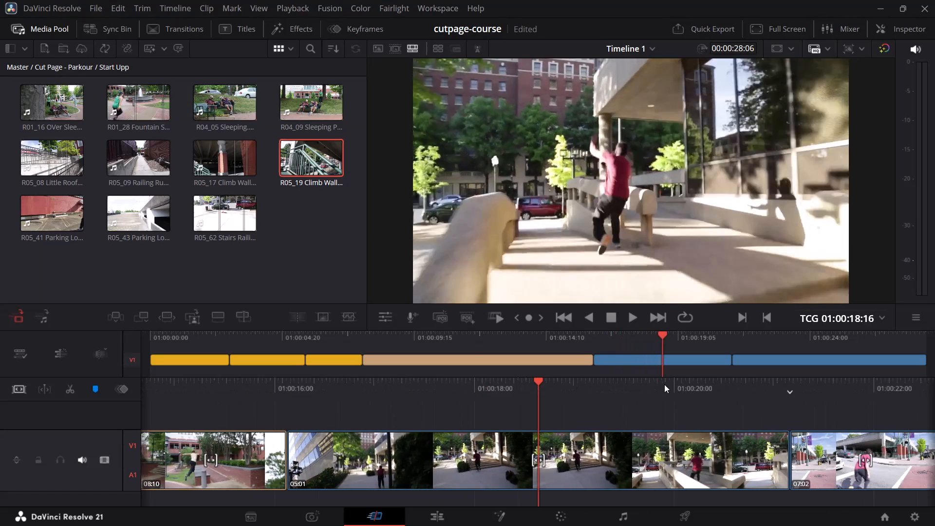
left_click_drag(664, 384, 736, 381)
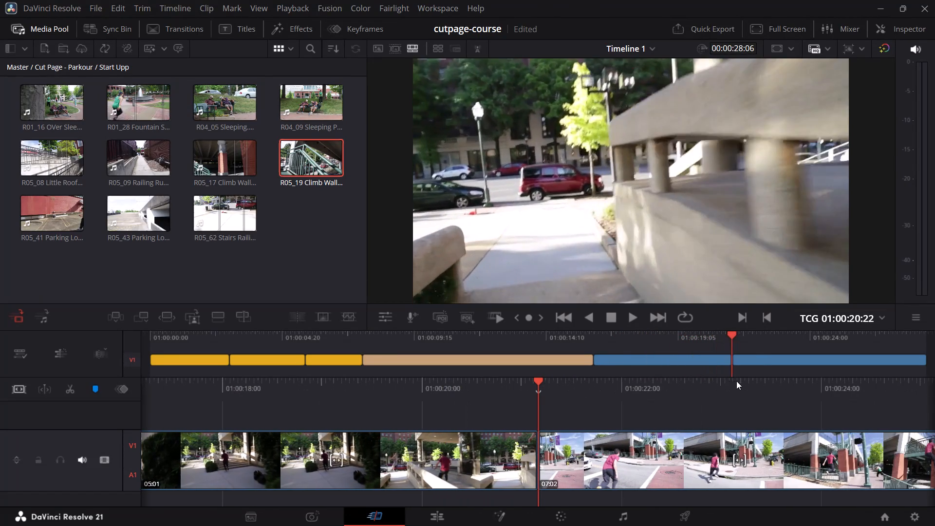
left_click_drag(736, 381, 699, 374)
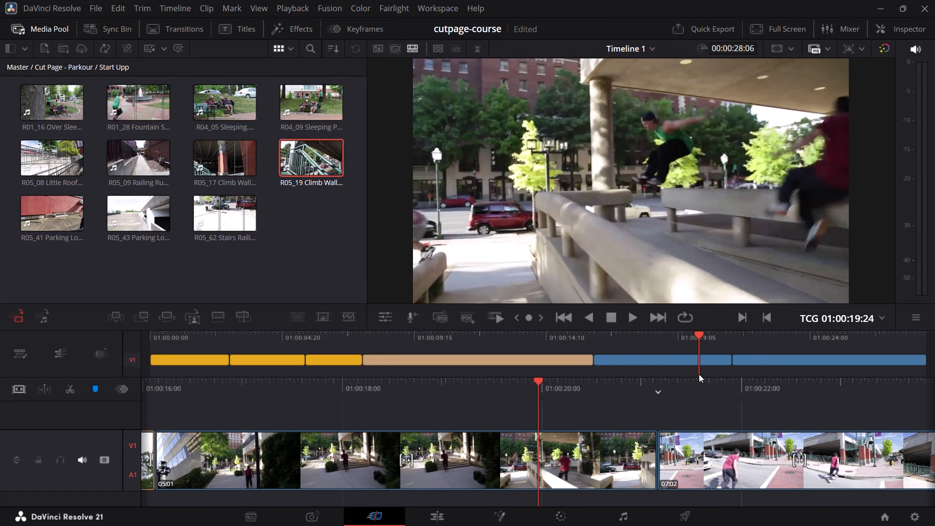
left_click_drag(699, 374, 726, 379)
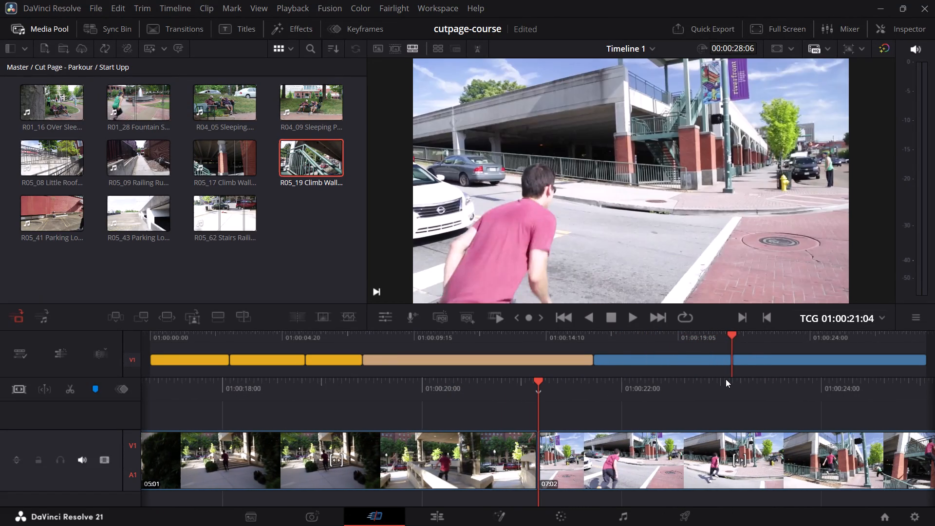
Play the opening of the Climb Wall clip from just before its cut to judge the action there.
left_click_drag(726, 379, 722, 378)
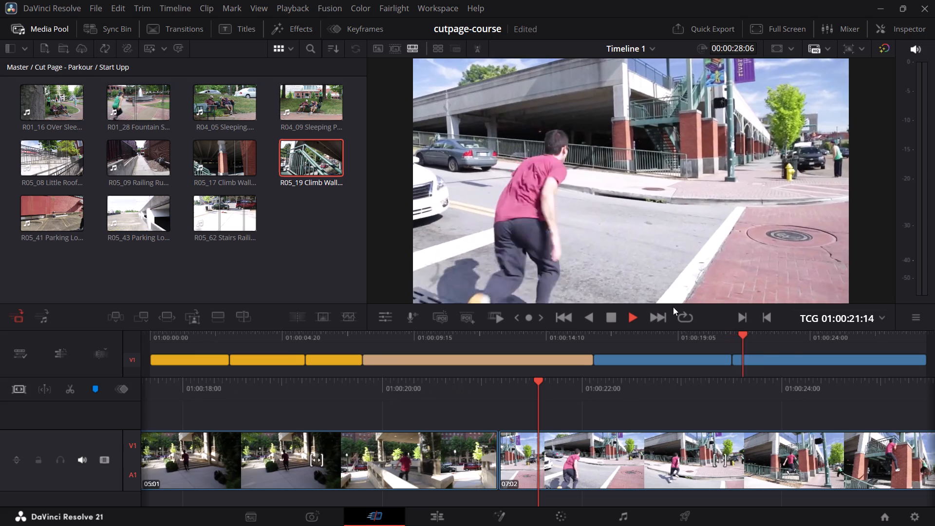
key("space")
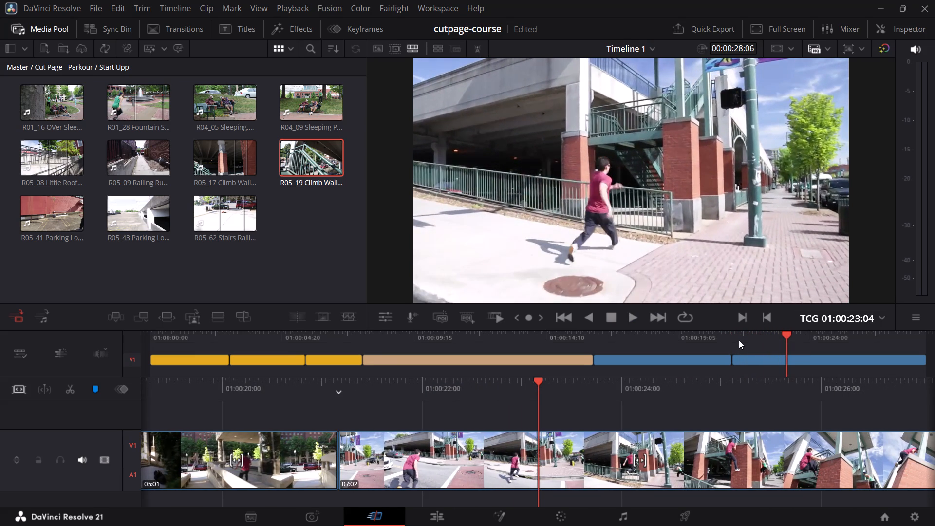
Preview R05_43 Parking Lot Cris Cross Flip in the Start Upp bin and R05_70 Crawl Jump in the More Stuff bin.
double_click(115, 214)
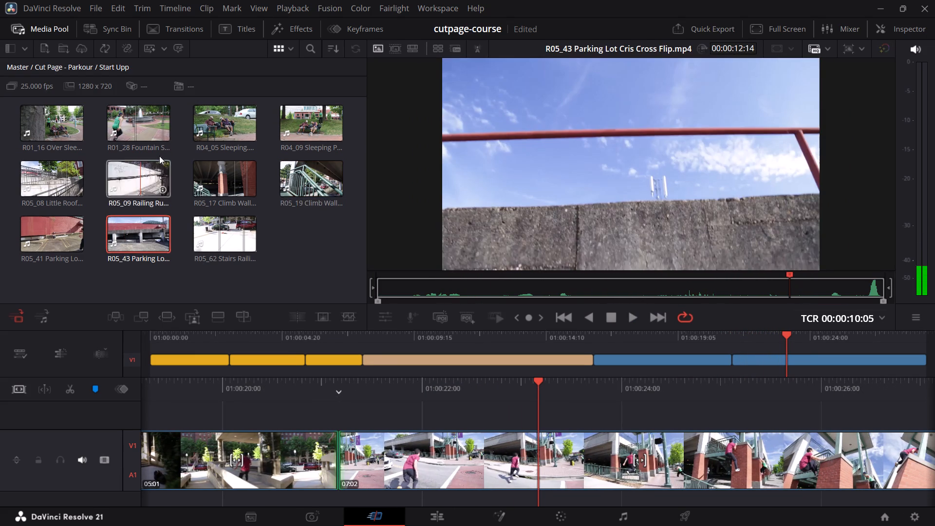
left_click(86, 62)
double_click(139, 125)
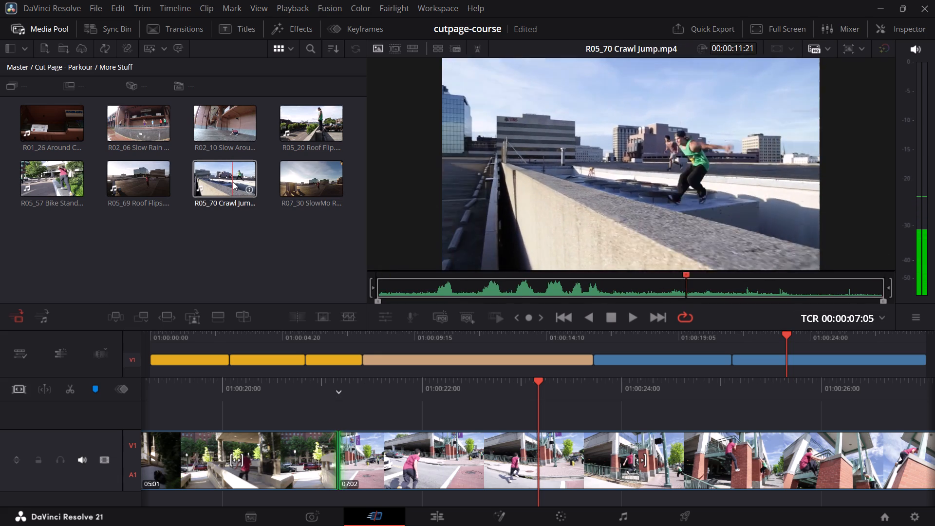
left_click(236, 182)
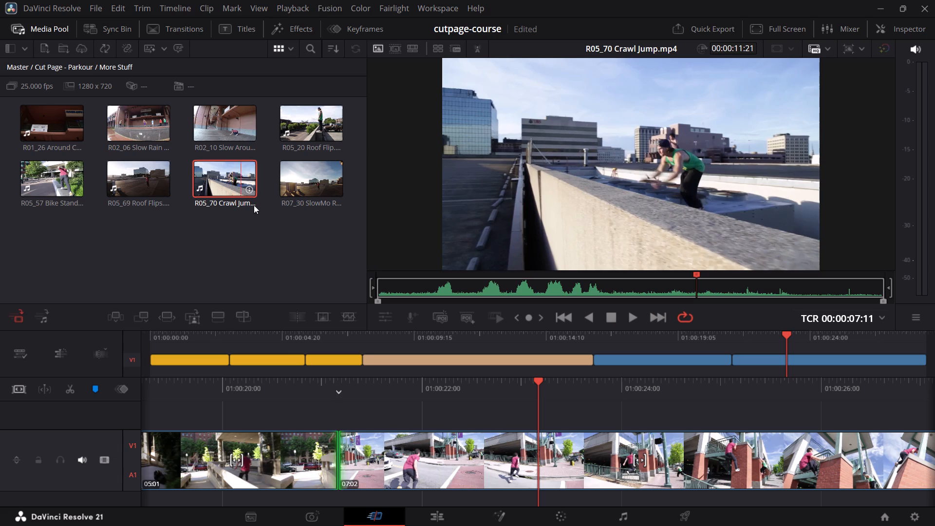
Scrub back and forth through the railing jump in the Stairs Railing clip, between about 01:00:19:00 and 01:00:20:15, to find a cutting moment.
left_click_drag(617, 337, 716, 341)
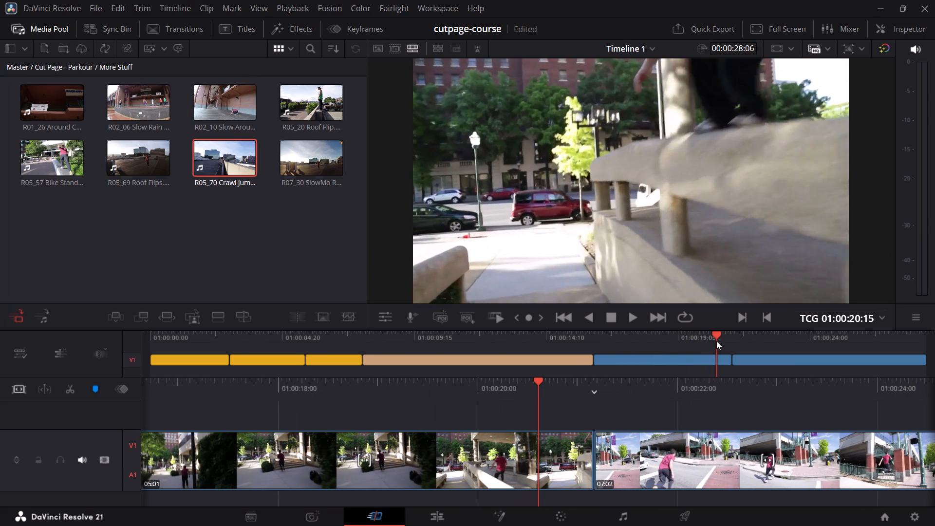
left_click_drag(716, 341, 681, 344)
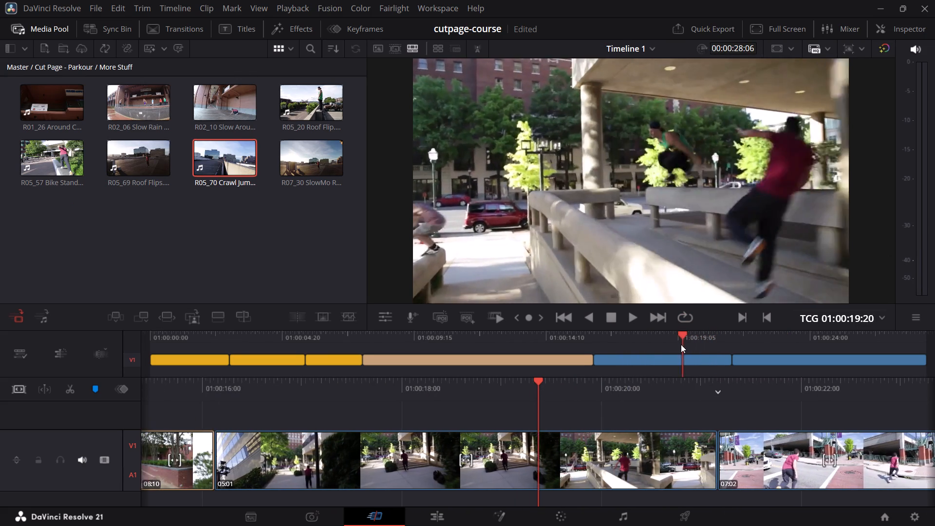
left_click_drag(681, 344, 673, 349)
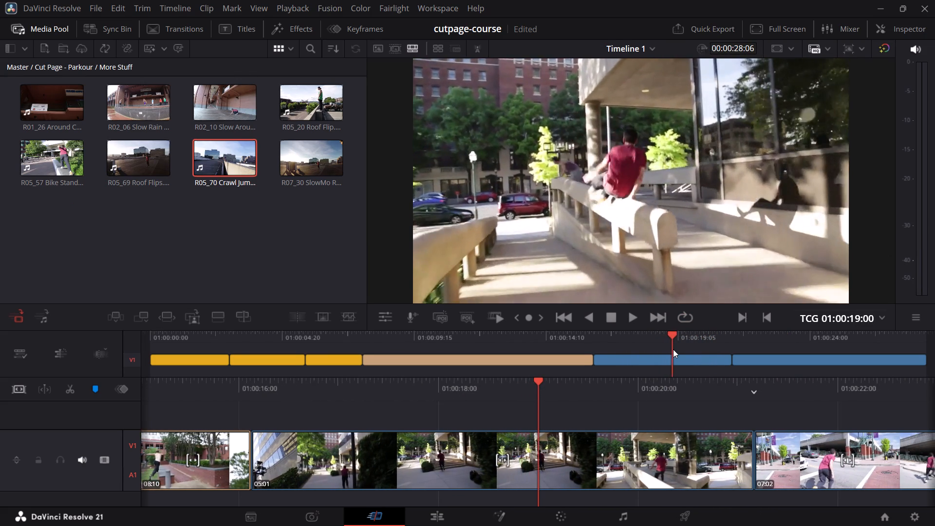
left_click_drag(673, 349, 693, 354)
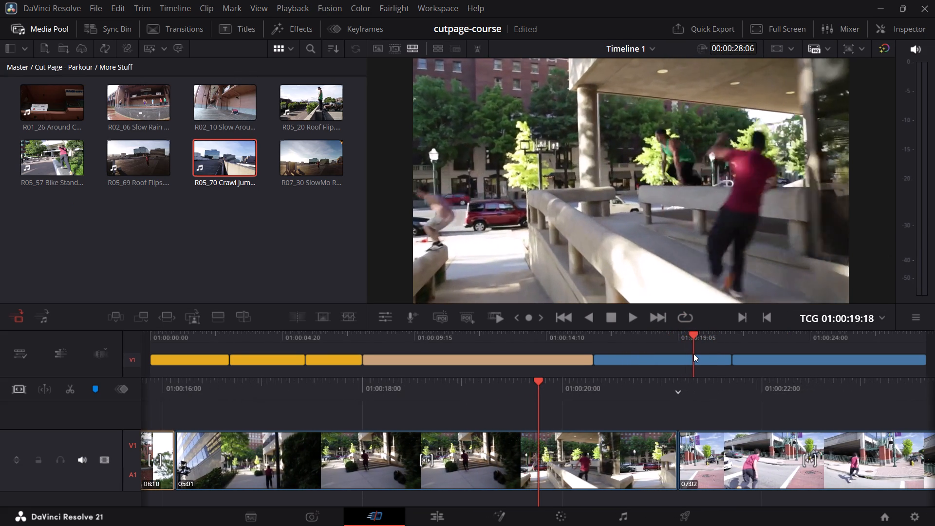
left_click_drag(693, 354, 694, 354)
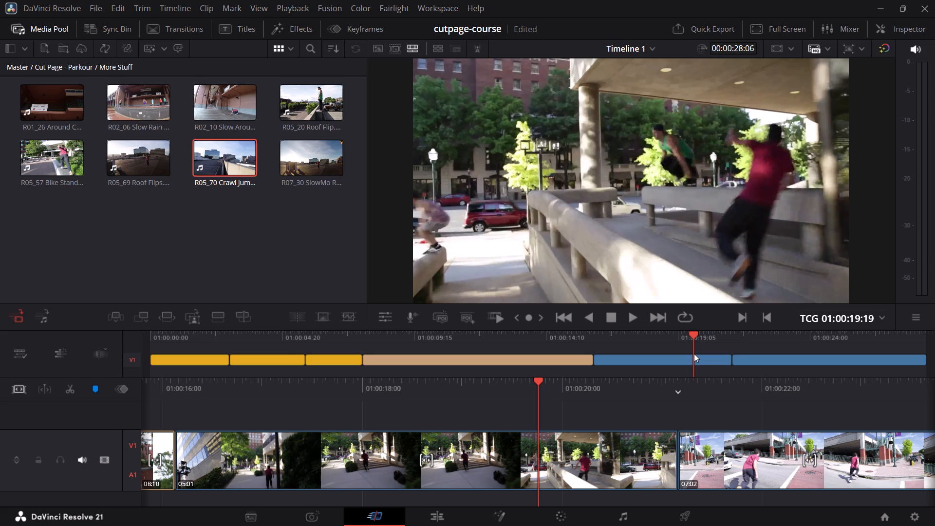
left_click_drag(694, 354, 694, 354)
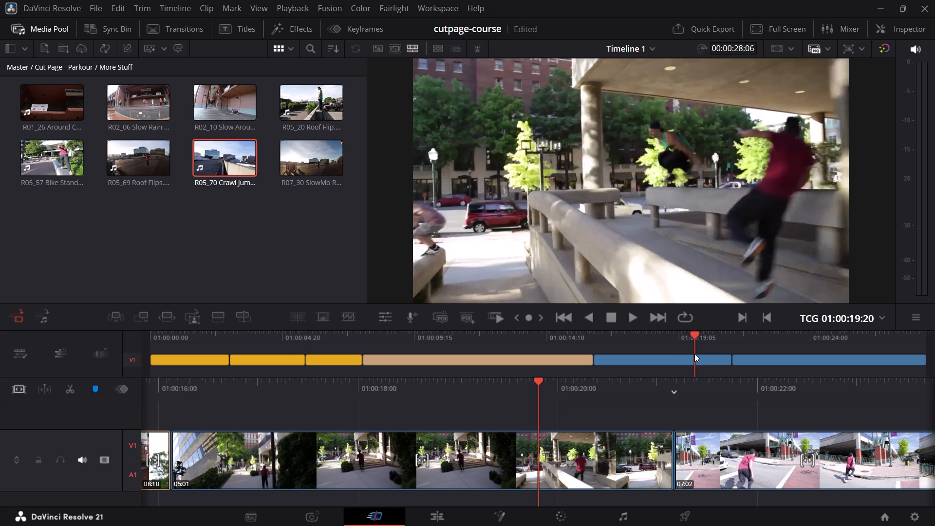
left_click_drag(694, 354, 692, 354)
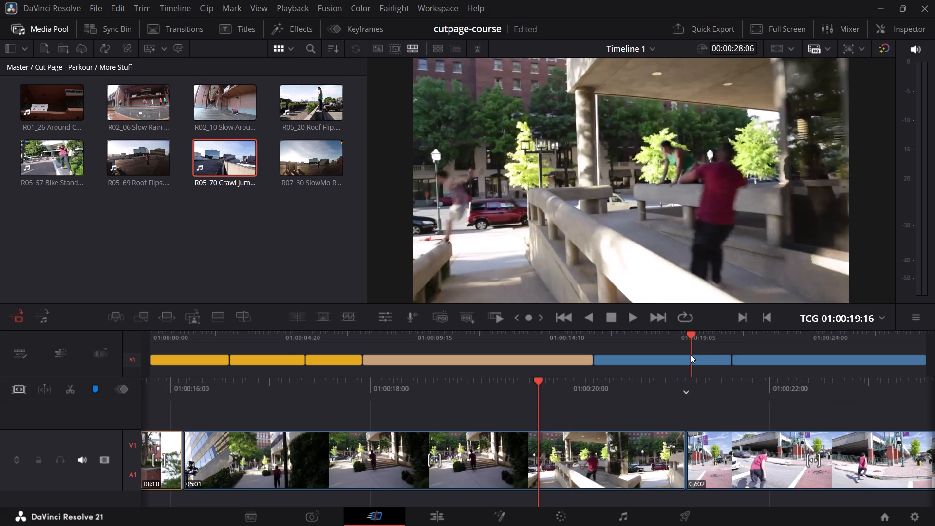
Set an in point at 00:00:07:14 in the source clip R05_70 Crawl Jump, as the runner leaps towards the wall.
key("q")
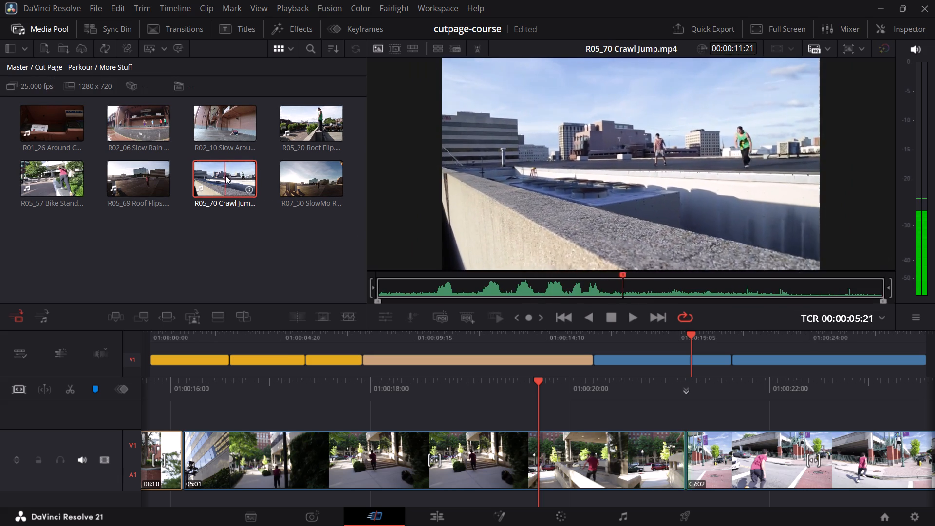
left_click(233, 175)
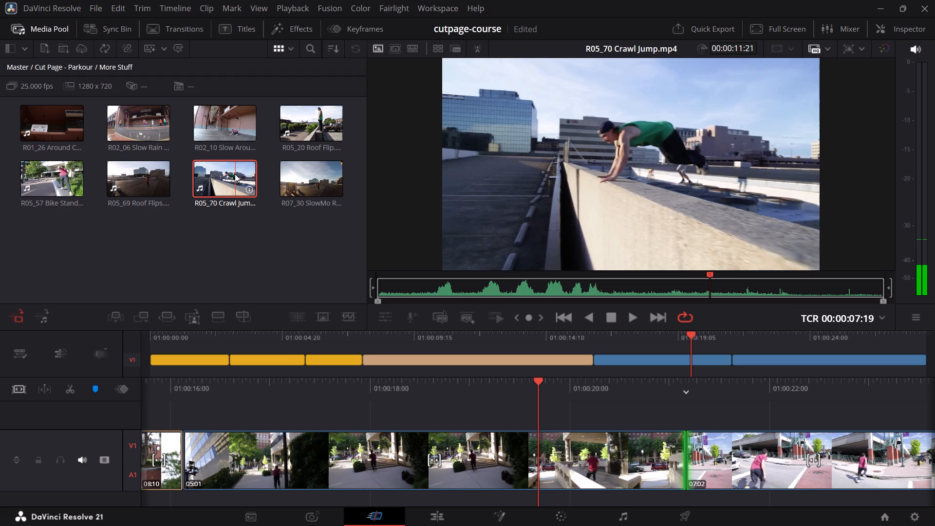
left_click(235, 174)
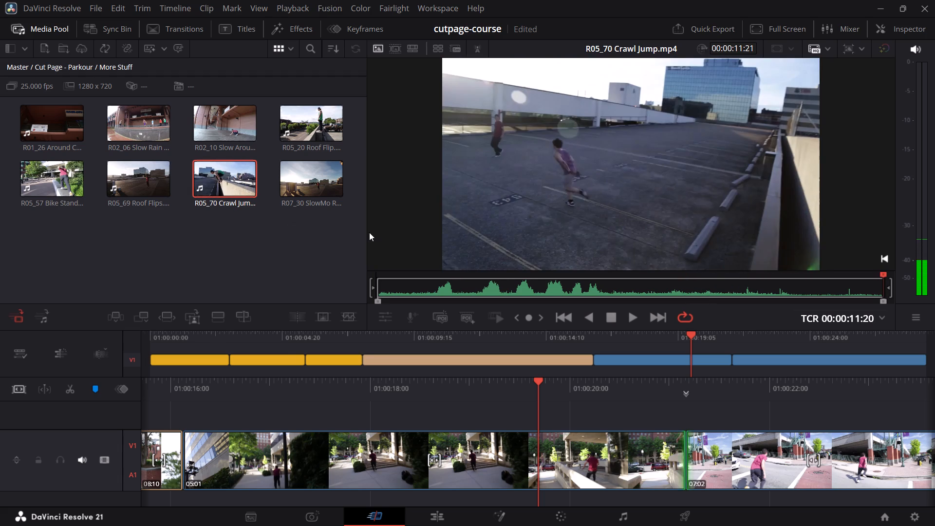
left_click(703, 297)
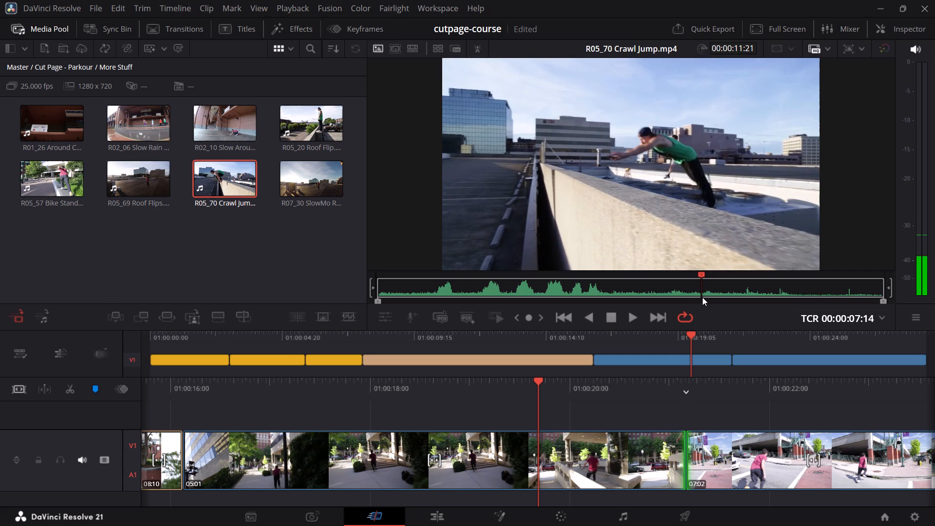
type("i")
Review the rest of R05_70 Crawl Jump and set its out point at 00:00:10:14.
key("space")
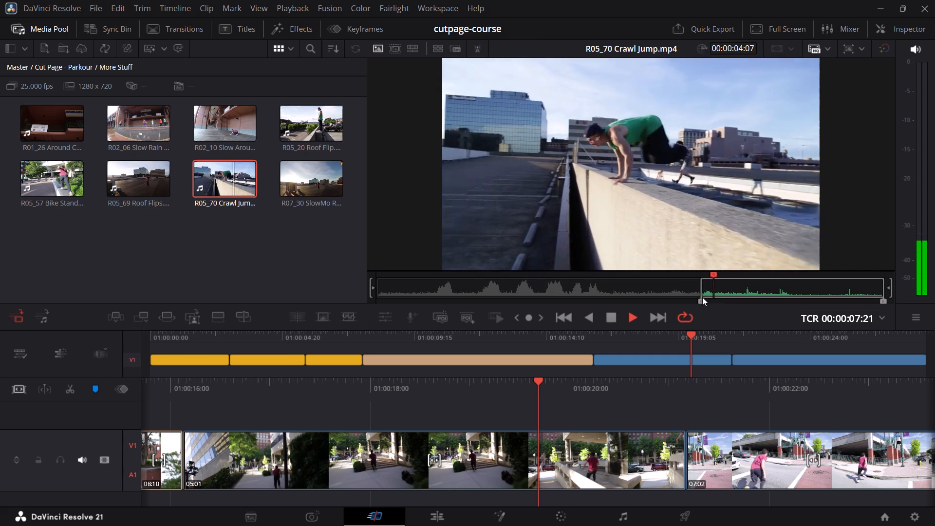
key("space")
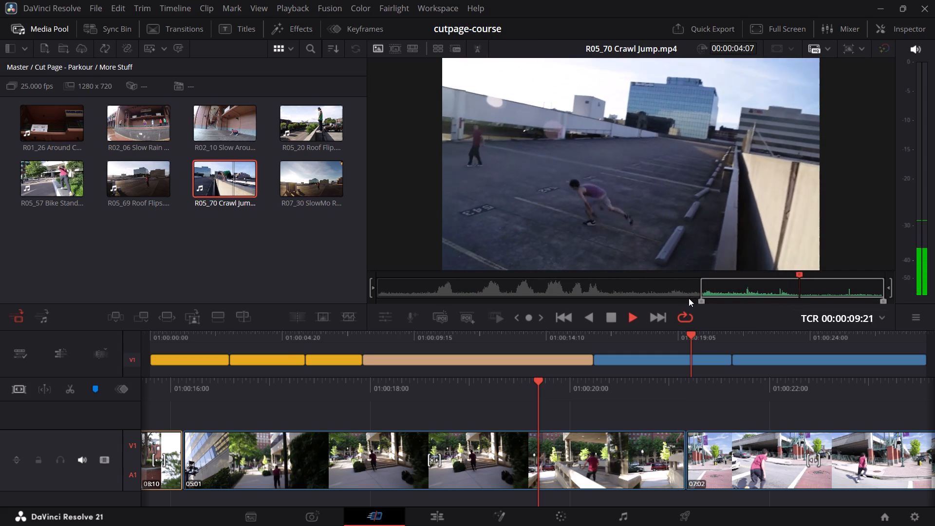
key("space")
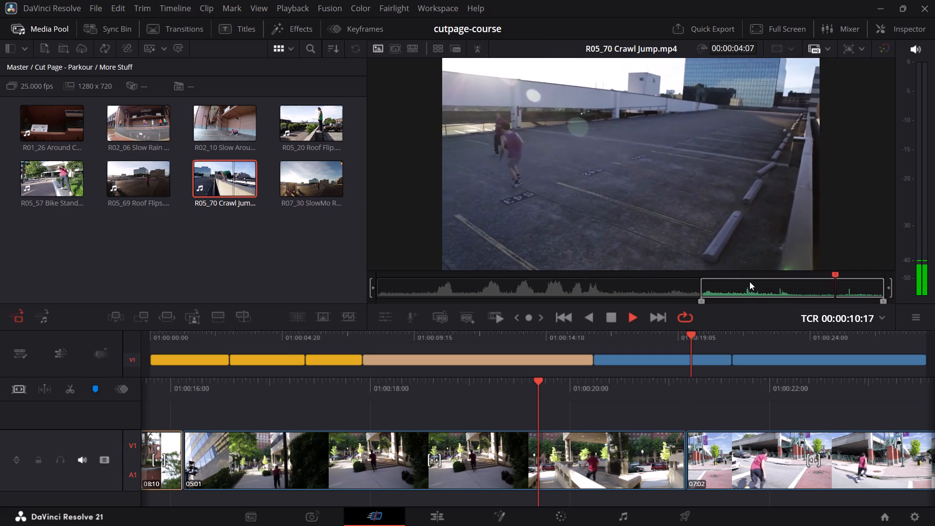
key("space")
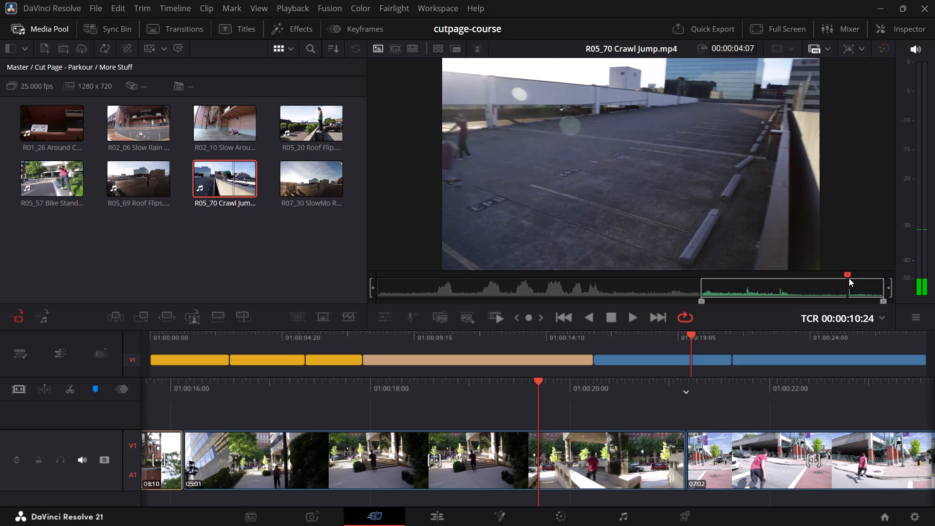
left_click_drag(847, 276, 831, 285)
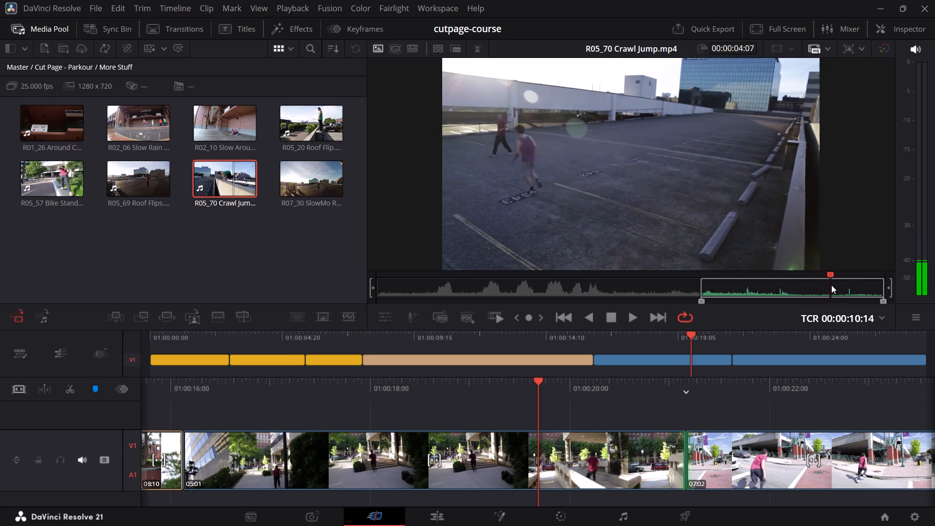
left_click_drag(831, 285, 832, 285)
left_click_drag(829, 275, 784, 297)
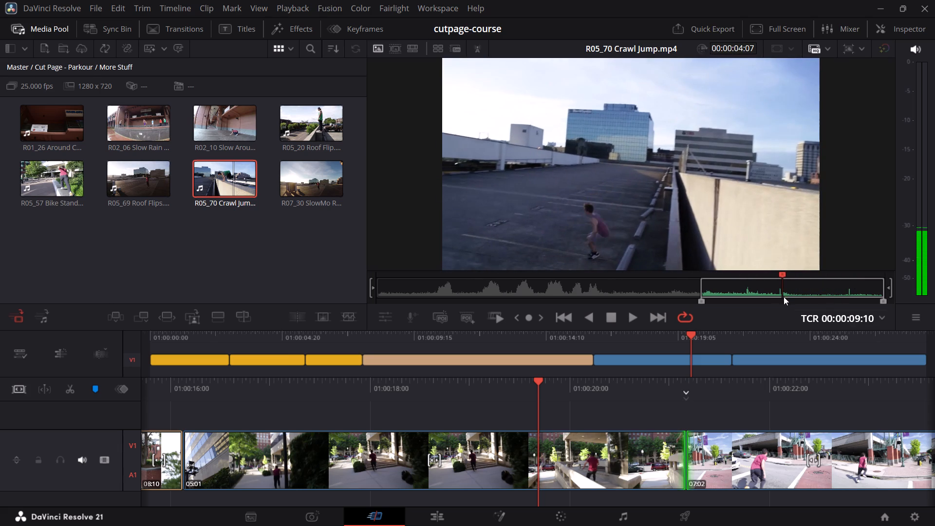
left_click_drag(784, 297, 831, 310)
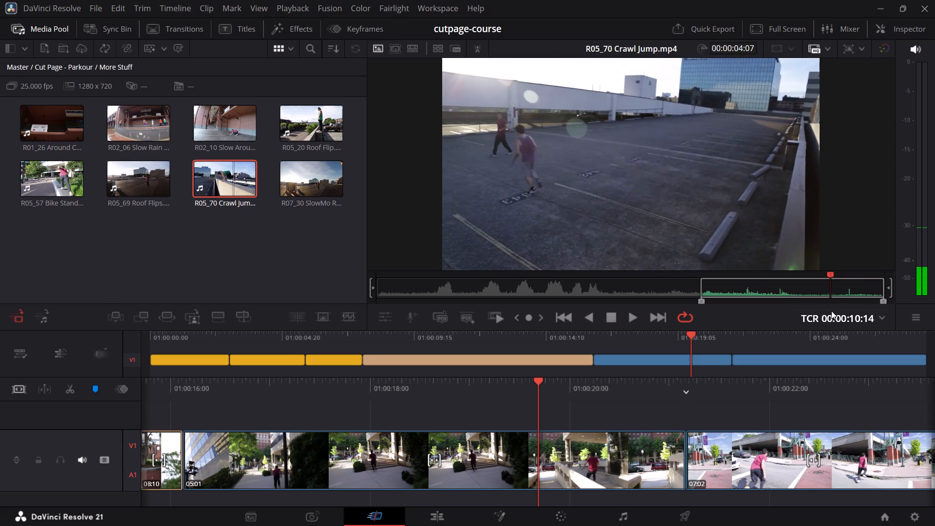
key("o")
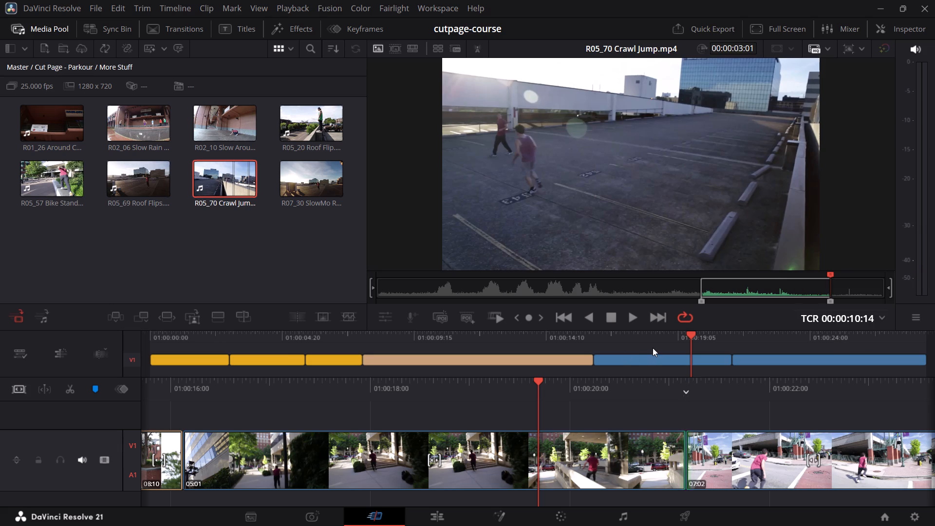
Insert the marked Crawl Jump range into the timeline between the Stairs Railing and Climb Wall clips.
key("F9")
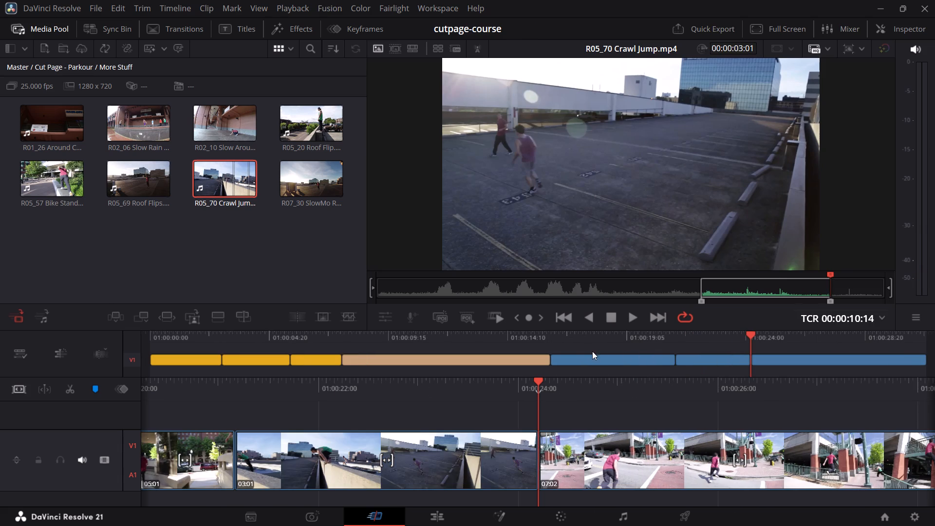
Play the timeline from Fountain Skip through Stairs Railing and examine the cut into Crawl Jump.
left_click(462, 335)
key("space")
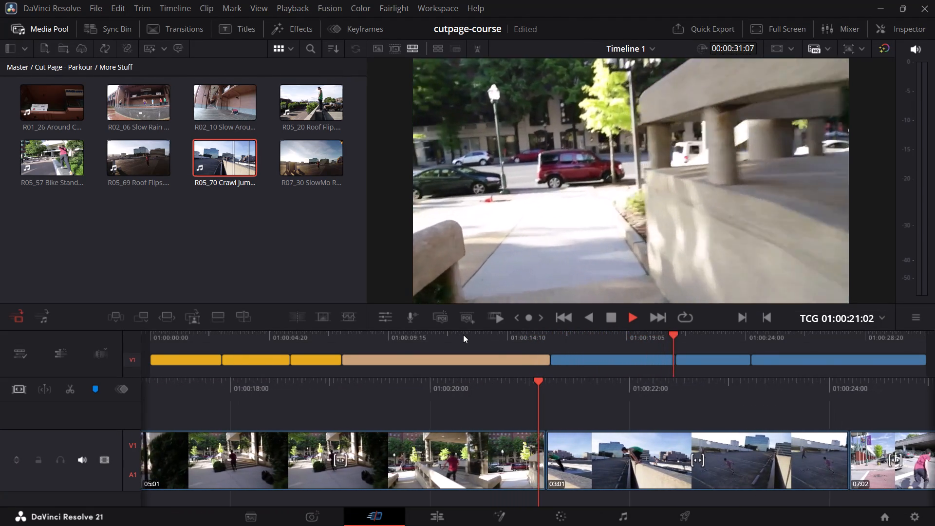
key("space")
left_click(670, 333)
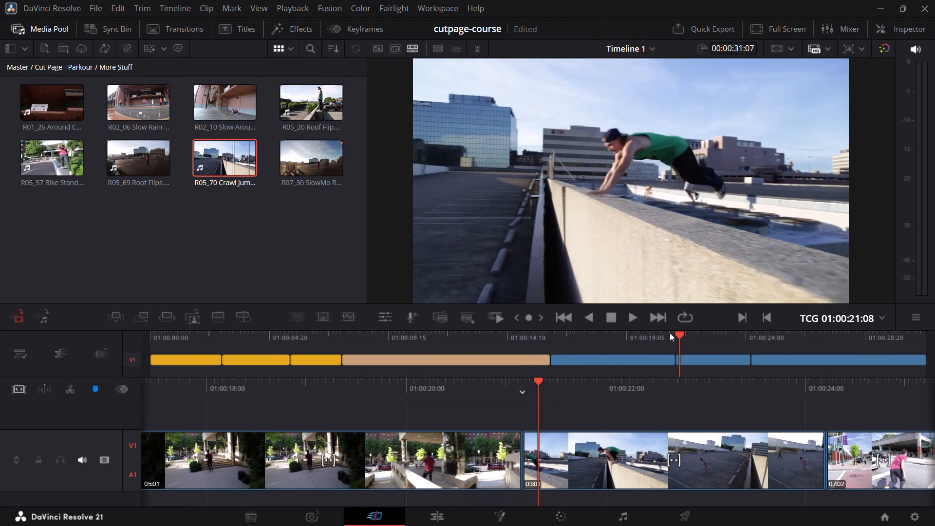
Trim the end of the Stairs Railing clip back to a length of 03:15, cutting while the runner is mid-jump.
left_click(535, 443)
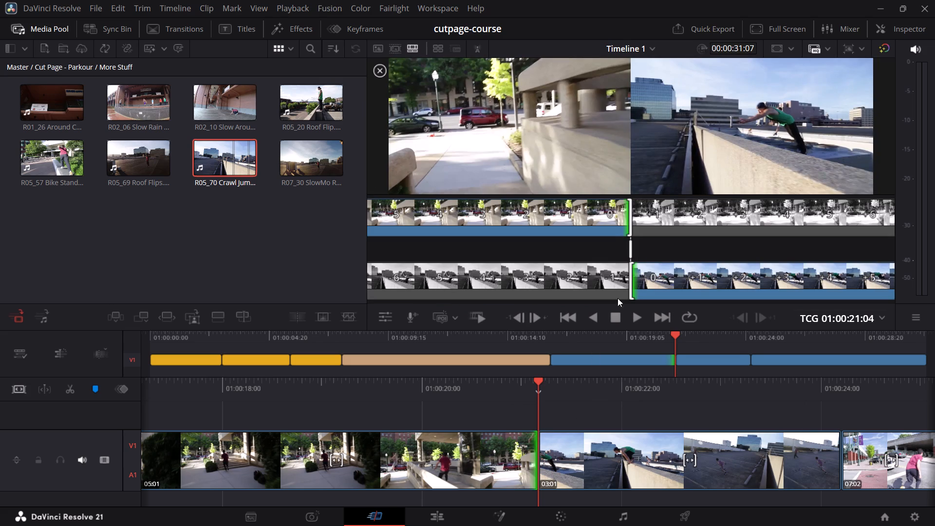
left_click_drag(630, 215, 610, 220)
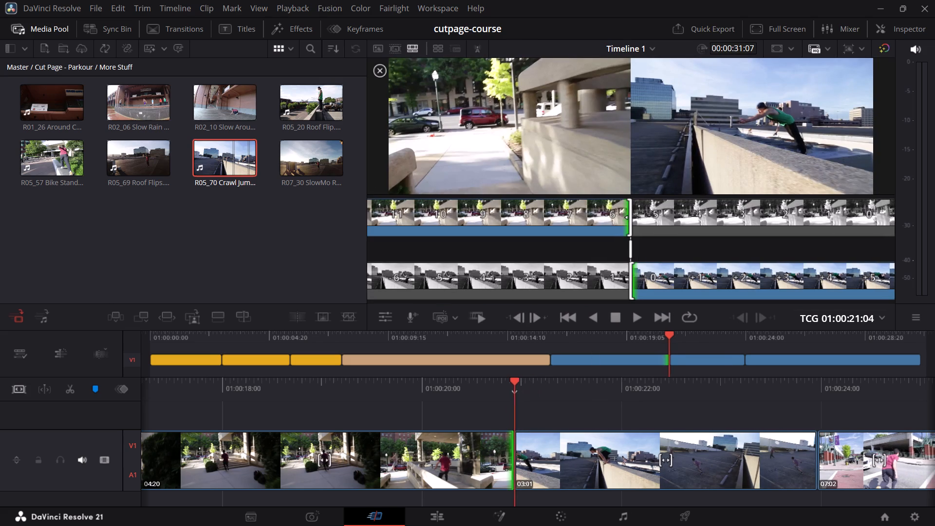
left_click_drag(610, 220, 495, 223)
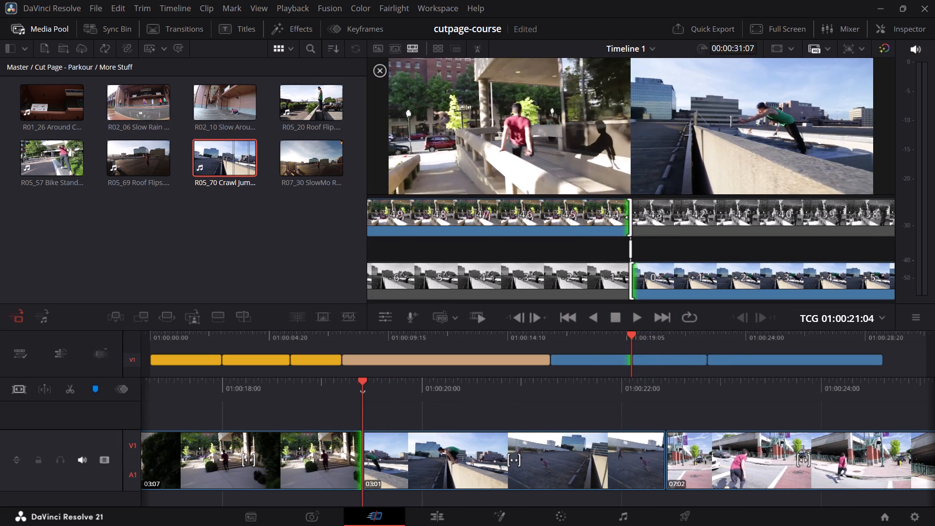
left_click_drag(495, 223, 521, 223)
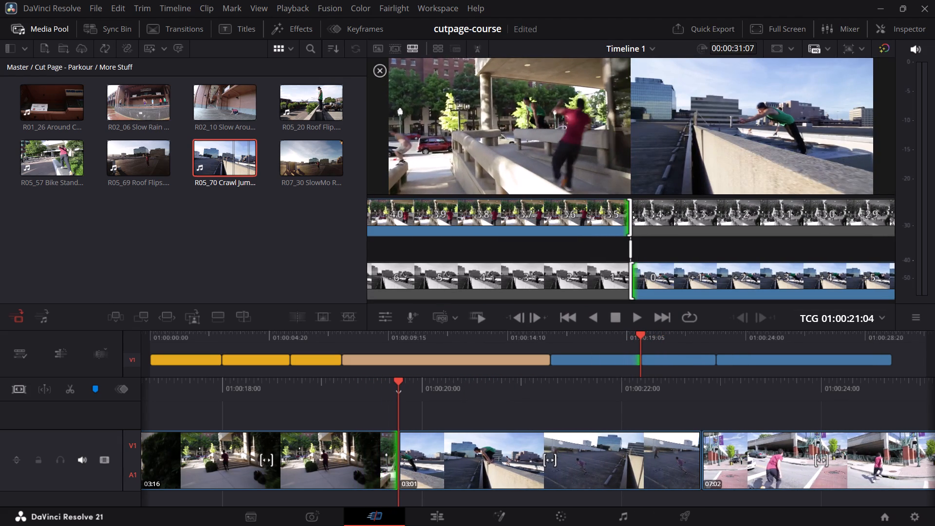
left_click_drag(521, 223, 520, 221)
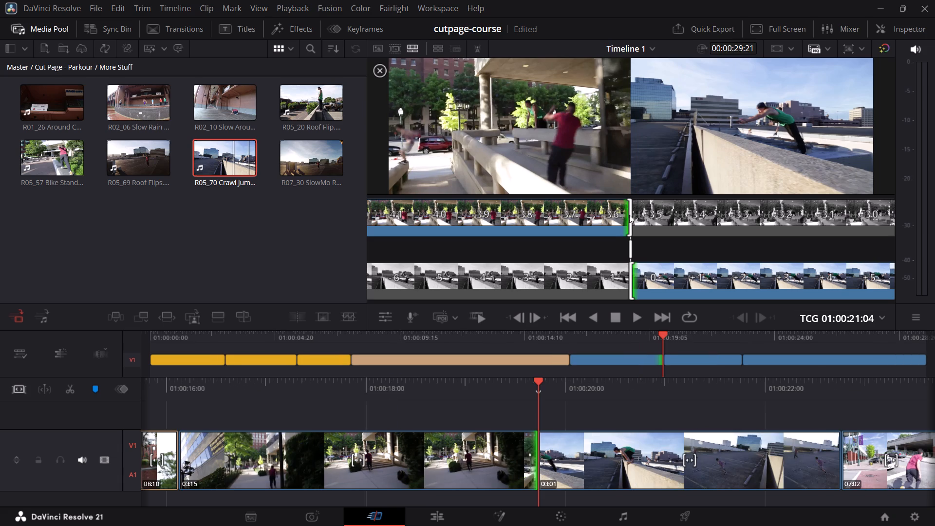
Trim the start of the Crawl Jump clip to a length of 02:17, opening with the runner's hands on the wall.
left_click(546, 448)
left_click_drag(632, 279, 643, 281)
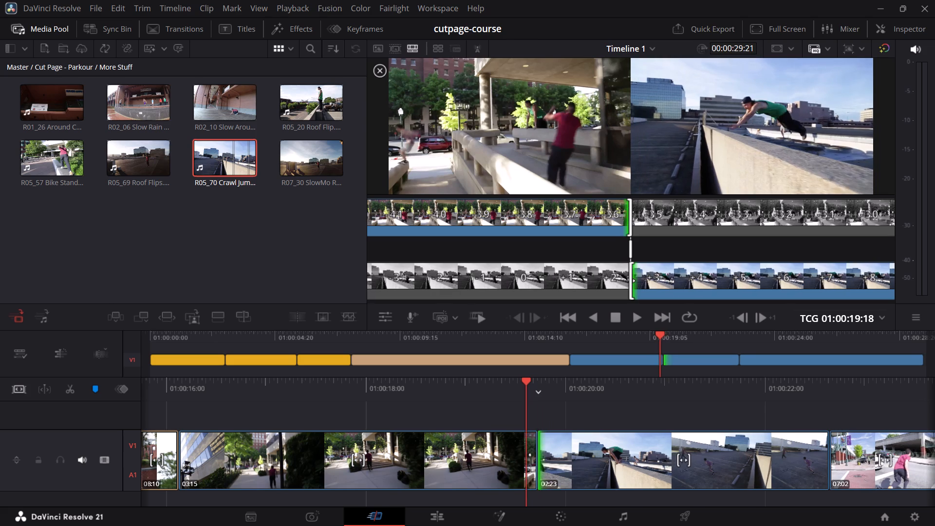
left_click_drag(643, 281, 660, 285)
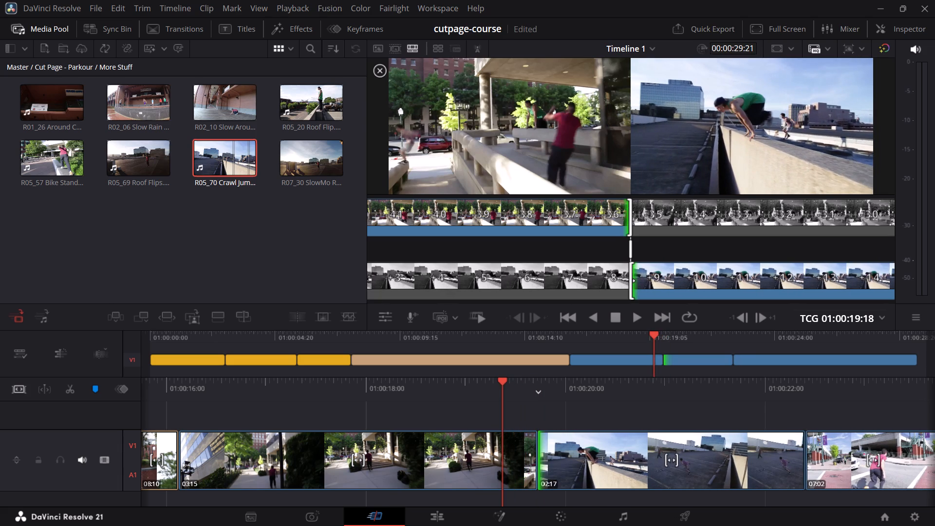
left_click_drag(660, 285, 660, 285)
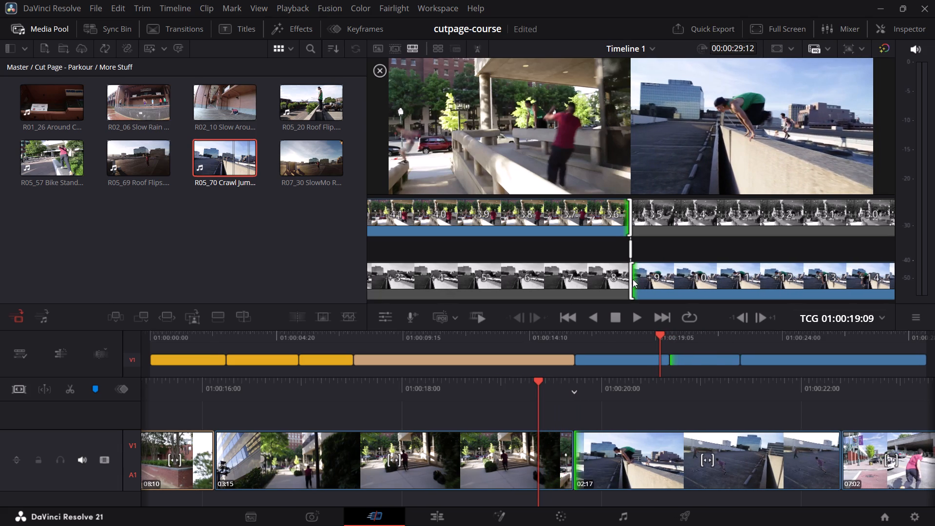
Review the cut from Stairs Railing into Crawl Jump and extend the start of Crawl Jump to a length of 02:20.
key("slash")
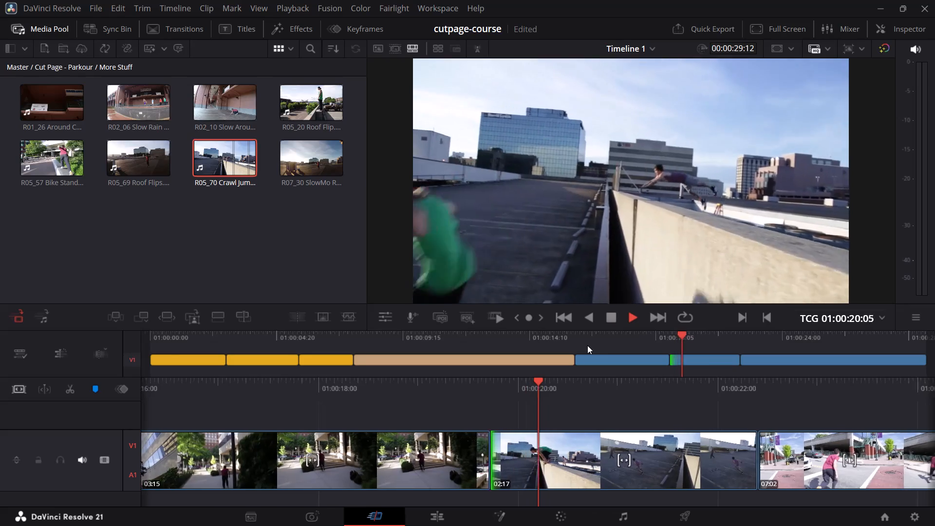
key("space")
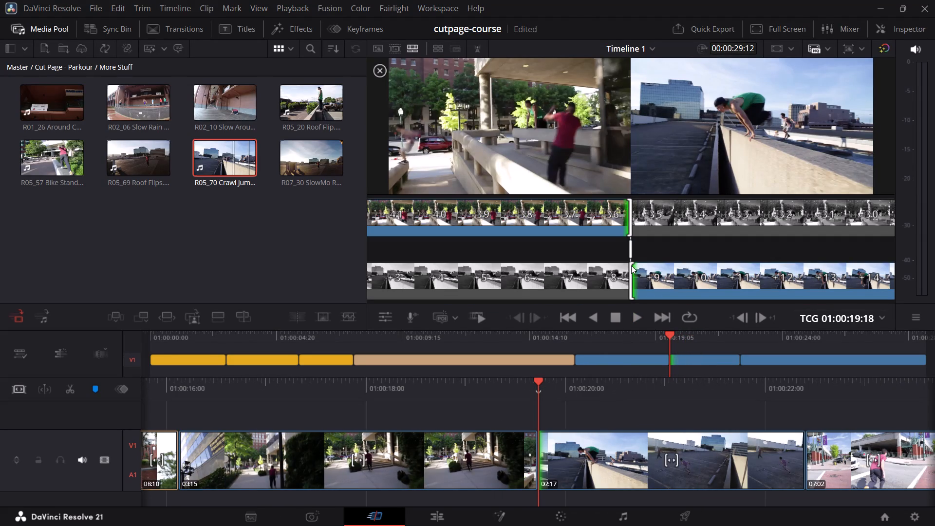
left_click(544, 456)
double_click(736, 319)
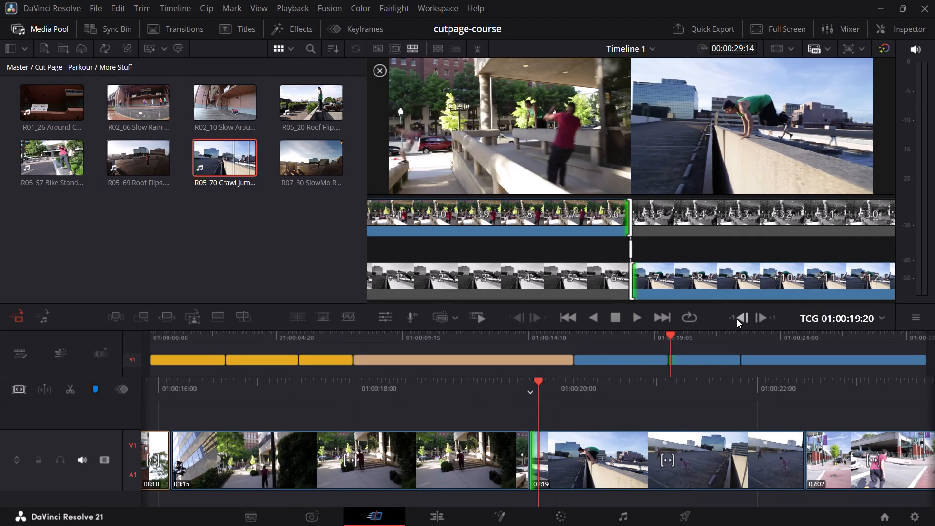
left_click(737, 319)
Play around the edit point between Stairs Railing and Crawl Jump repeatedly and examine how the jump carries across the cut.
key("space")
key("space")
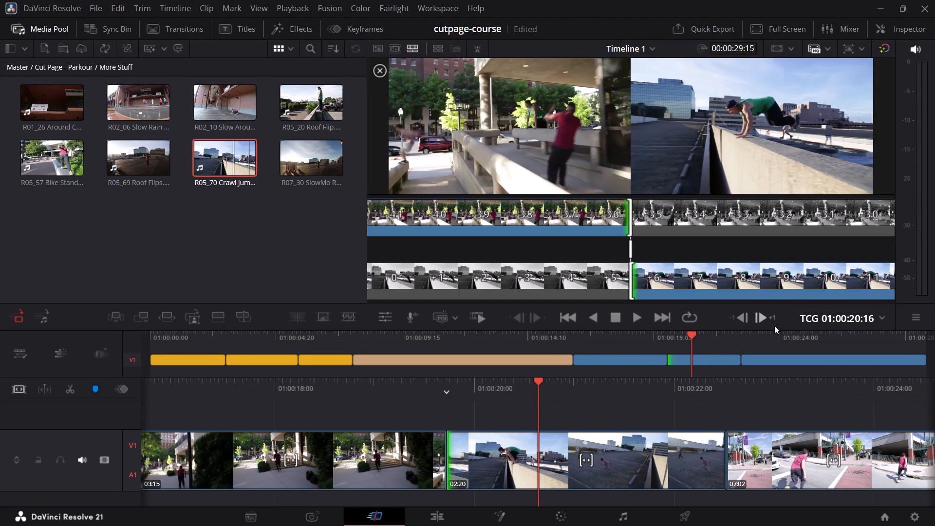
key("slash")
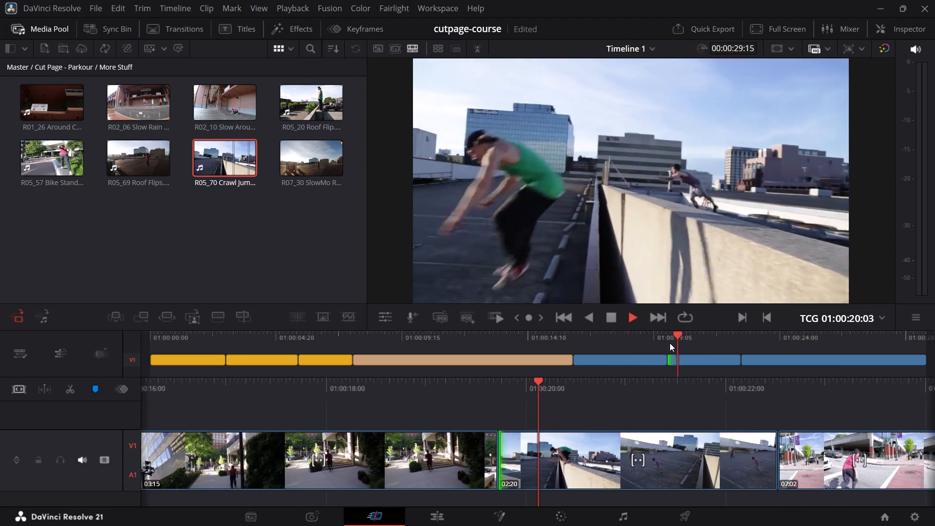
key("space")
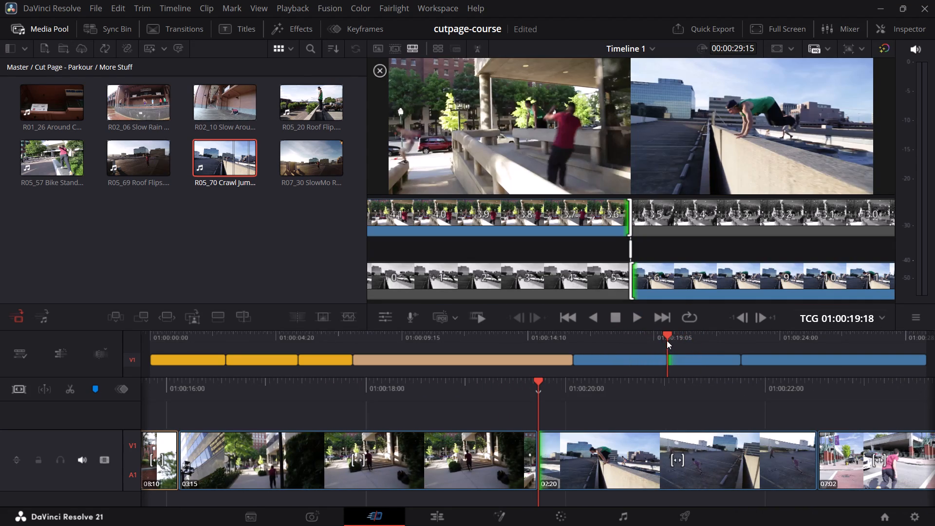
key("slash")
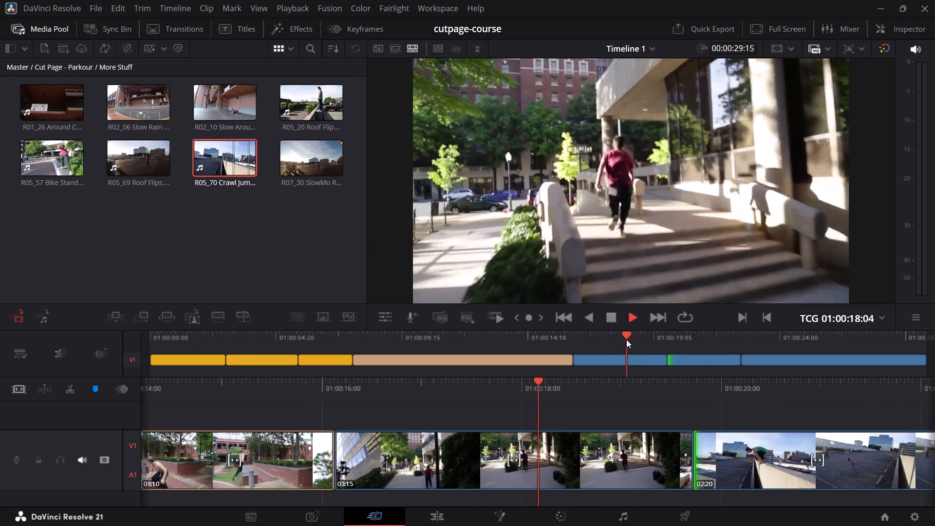
key("space")
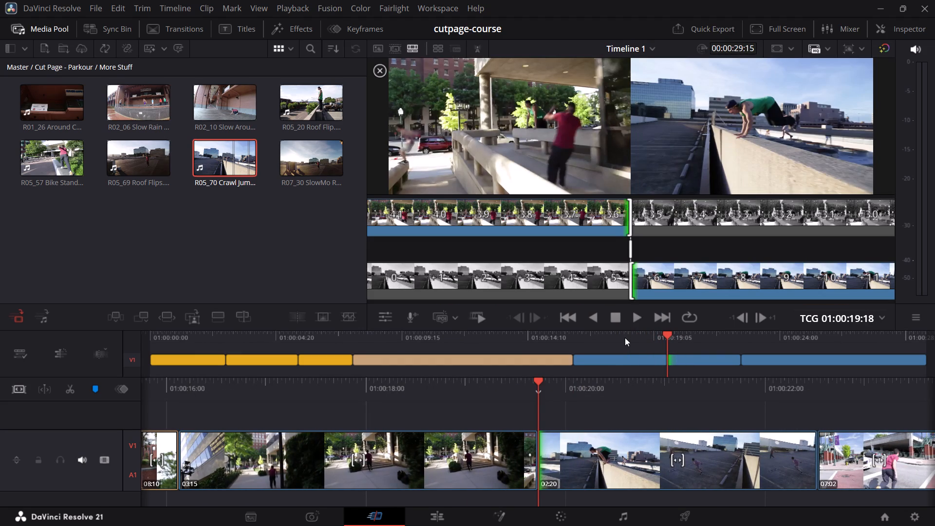
key("slash")
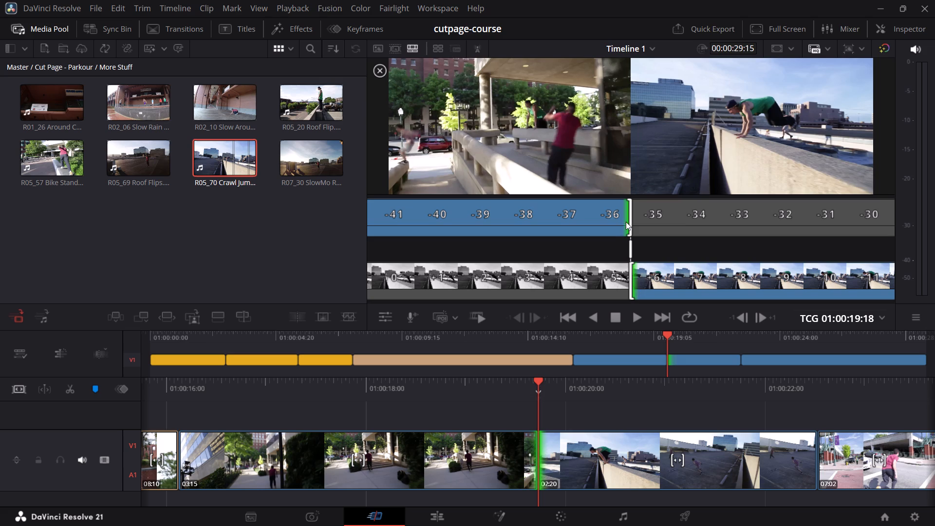
Trim the end of the Stairs Railing clip back by one frame to a length of 03:14.
left_click_drag(632, 220, 634, 216)
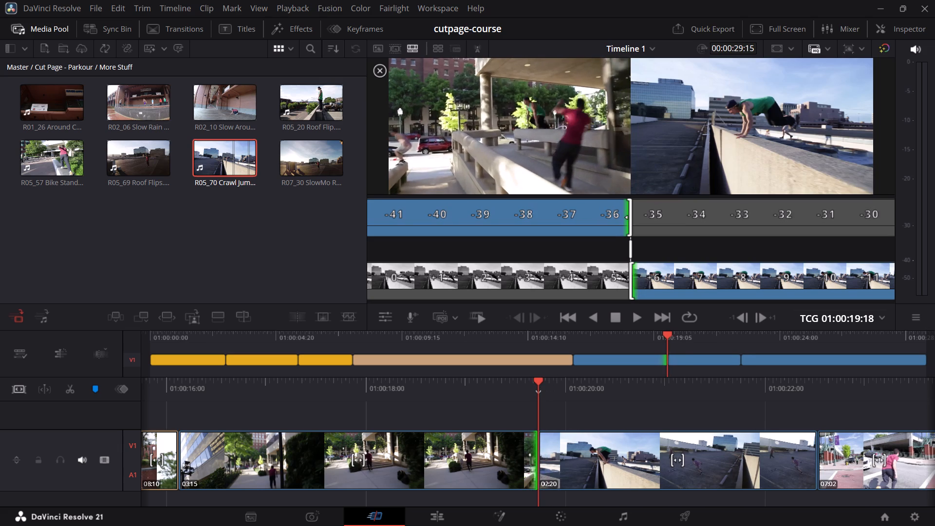
left_click_drag(634, 216, 620, 210)
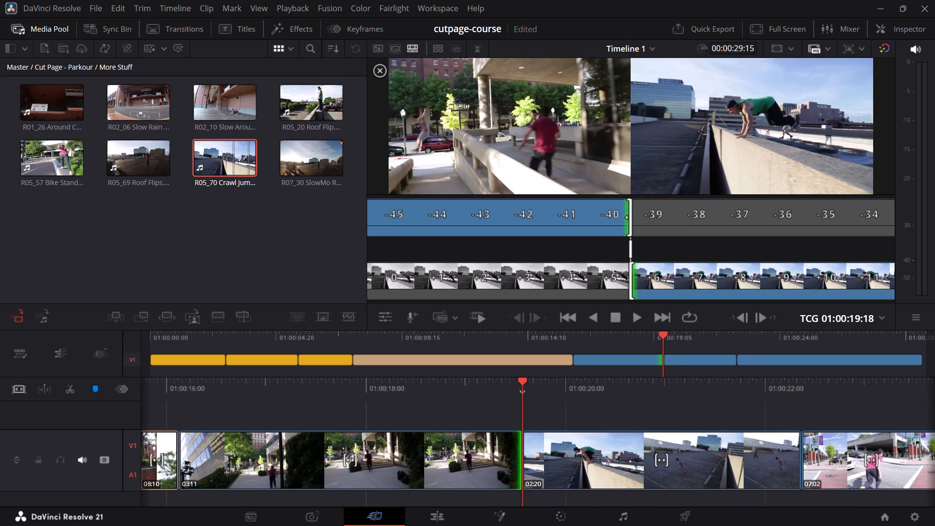
left_click_drag(620, 210, 628, 211)
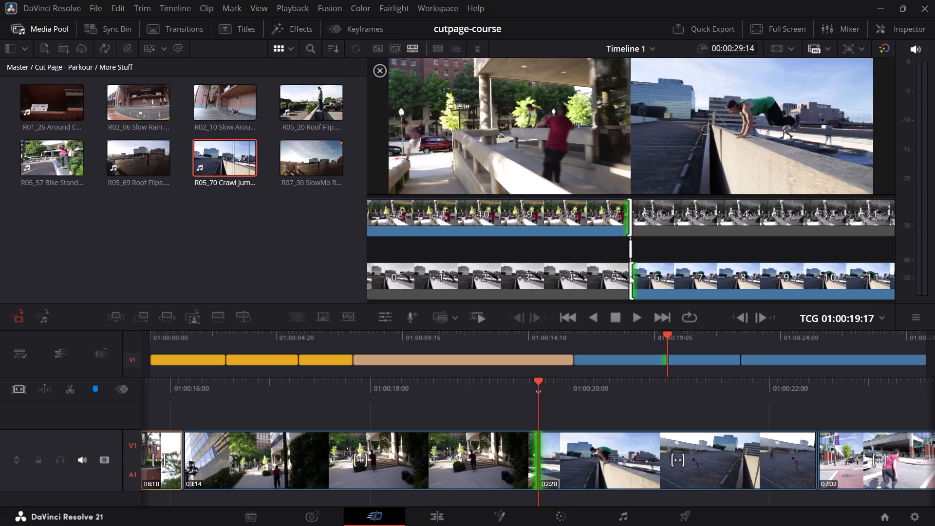
Trim the start of the Crawl Jump clip to a length of 02:17, opening with the runner's hands on the wall.
left_click_drag(631, 277, 623, 274)
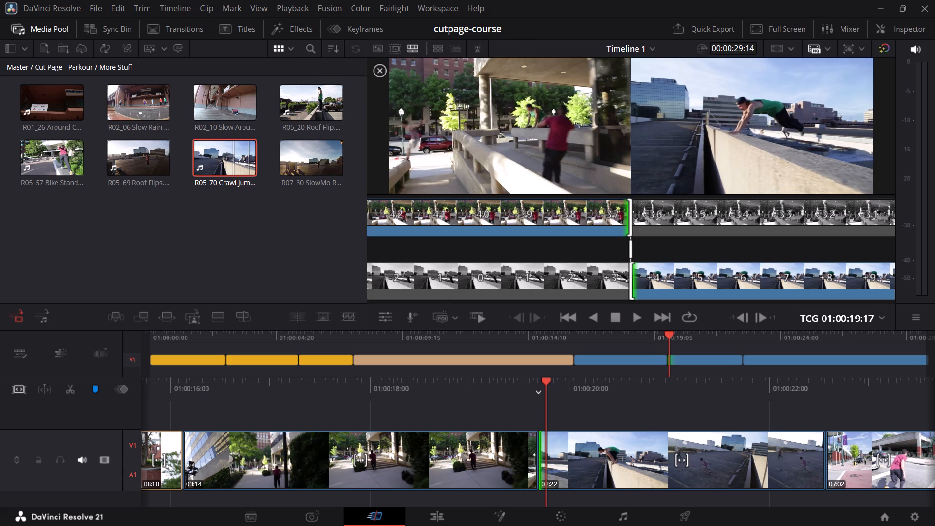
left_click_drag(623, 274, 642, 275)
Play around the cut between Stairs Railing and Crawl Jump again to examine the continuity of motion, dismissing the advertising notification.
key("slash")
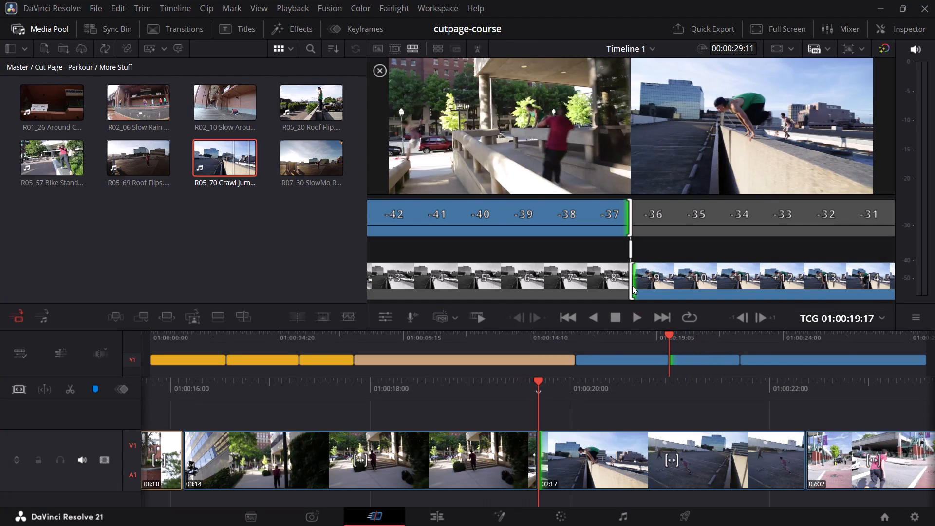
key("slash")
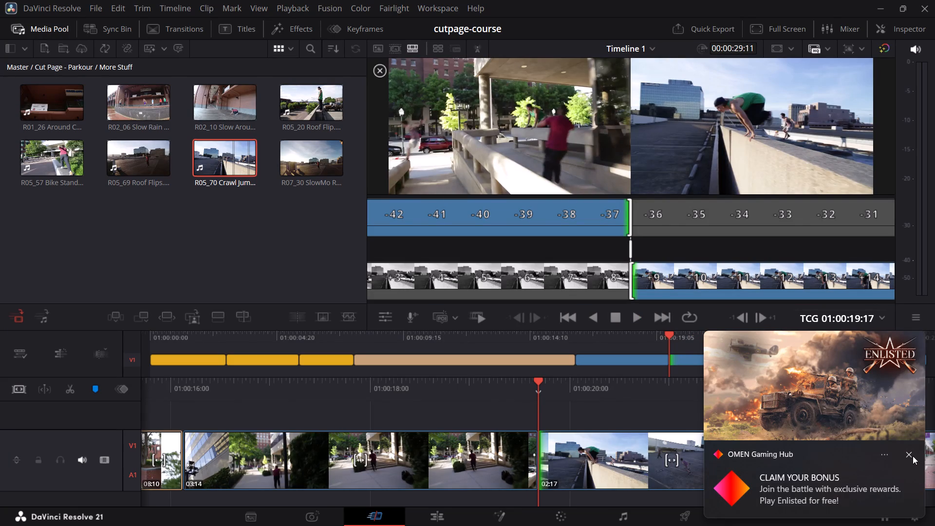
left_click(910, 453)
key("slash")
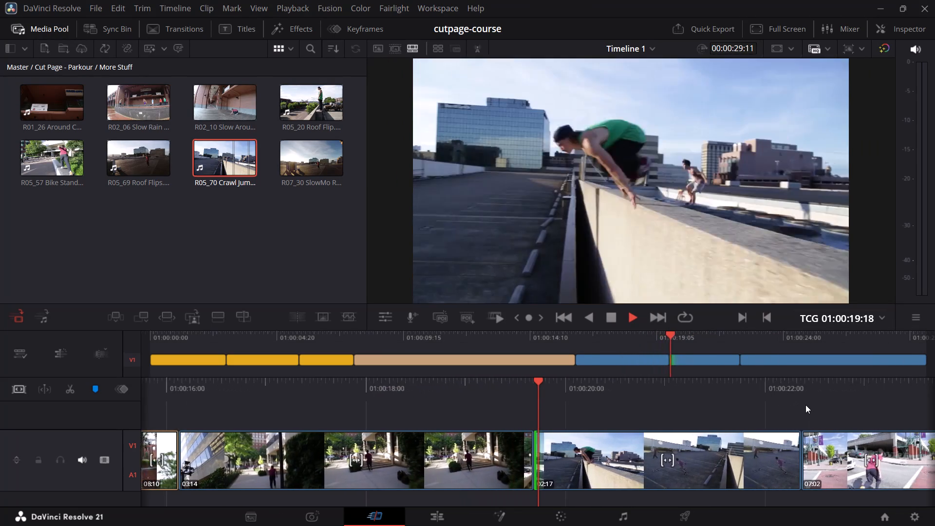
key("space")
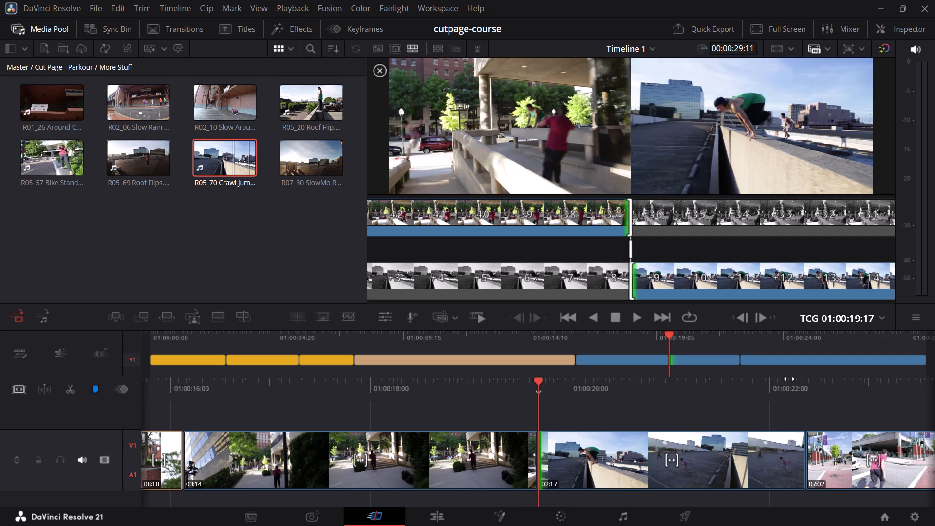
key("slash")
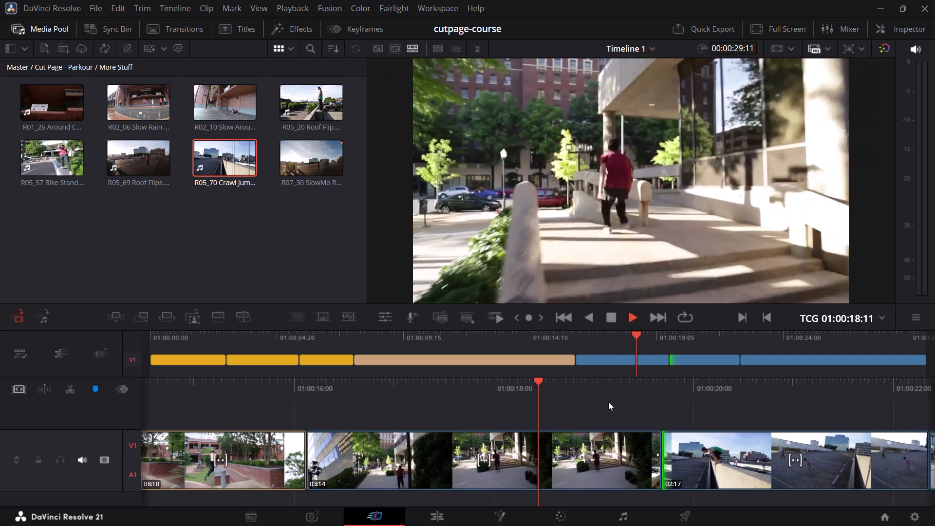
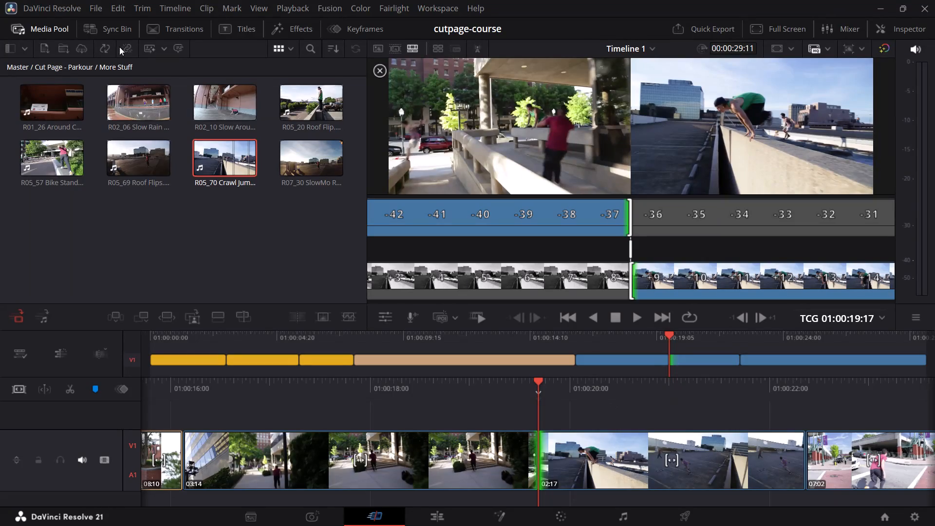
Open the project's Music bin, load Summit Rush.mp3 in the viewer and listen to it.
left_click(62, 66)
double_click(223, 107)
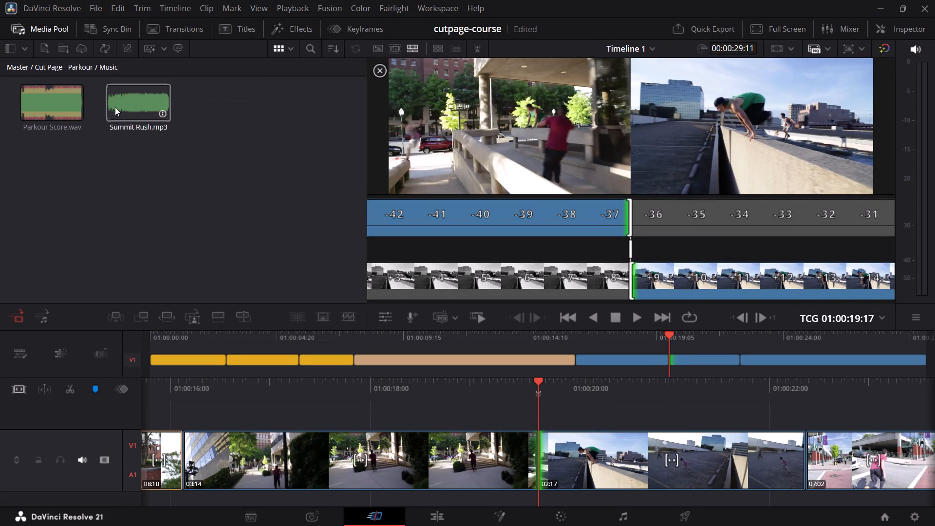
double_click(117, 107)
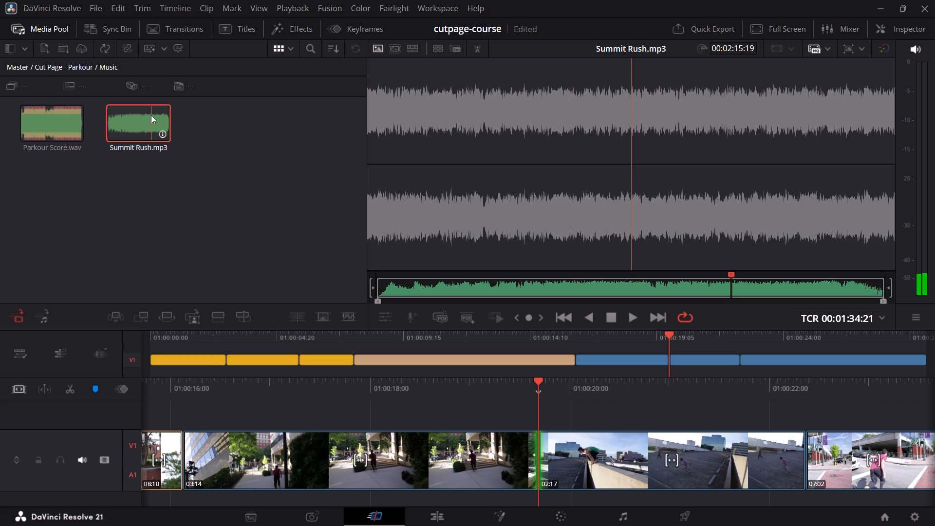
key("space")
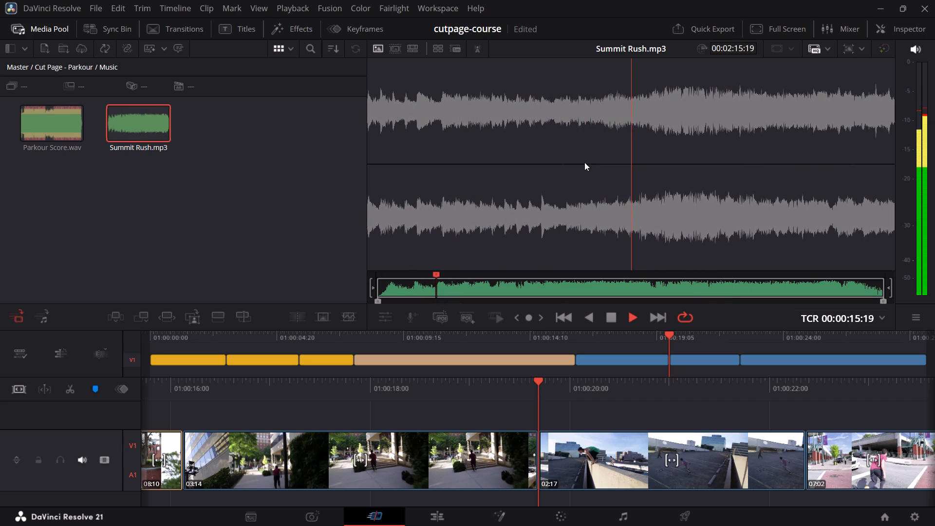
Raise the system volume to 100 while Summit Rush.mp3 plays.
left_click(851, 522)
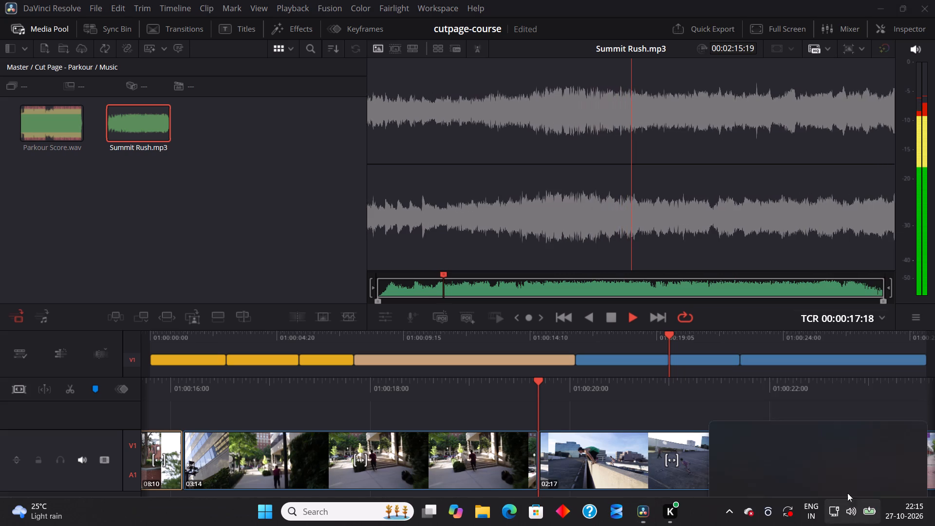
left_click(802, 290)
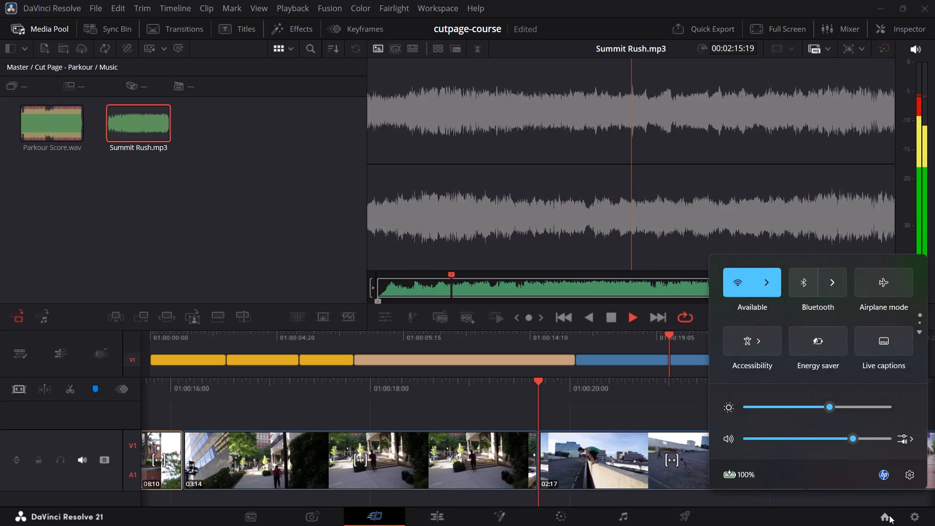
left_click(866, 519)
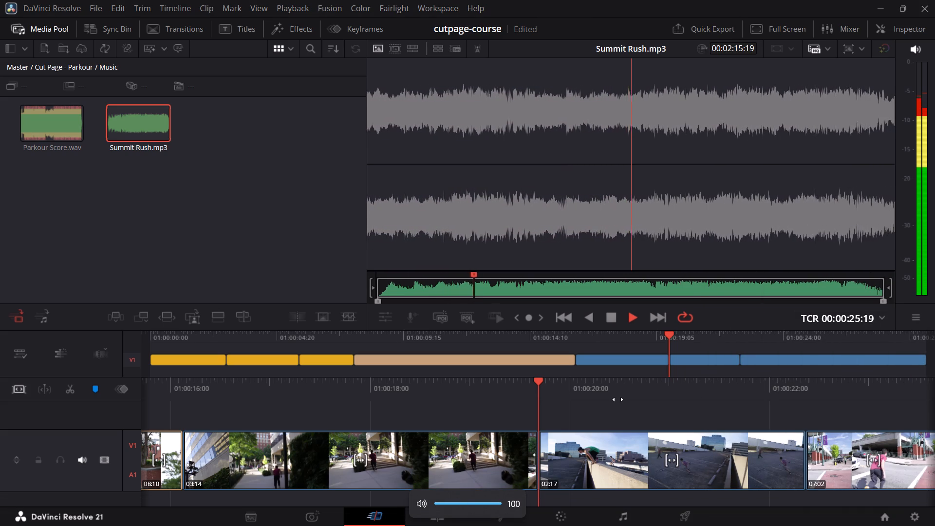
Listen to Parkour Score.wav, skipping ahead to about 01:08, check the system sound level, and stop playback.
double_click(35, 135)
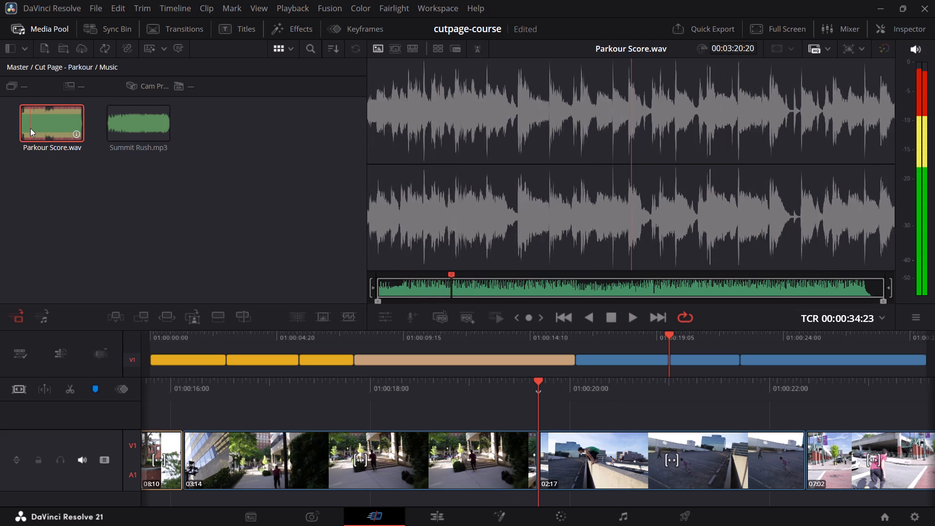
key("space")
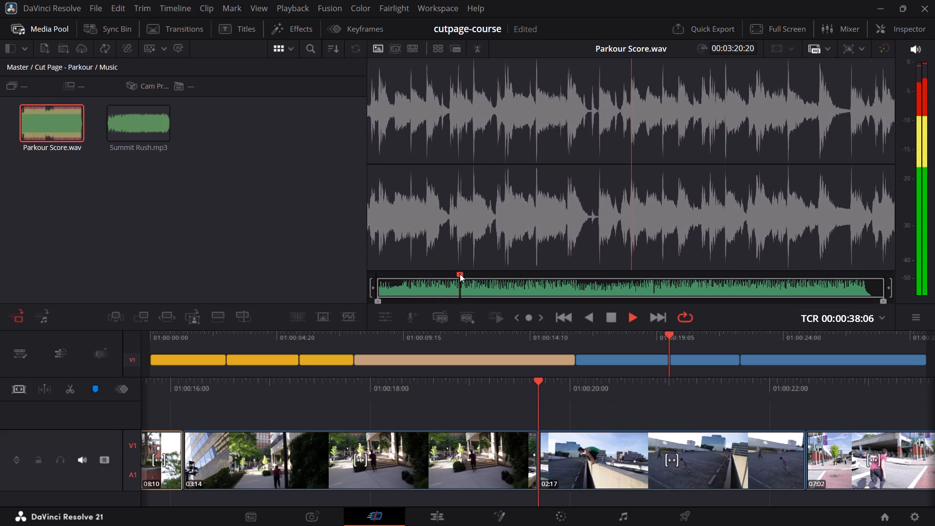
left_click_drag(462, 273, 535, 293)
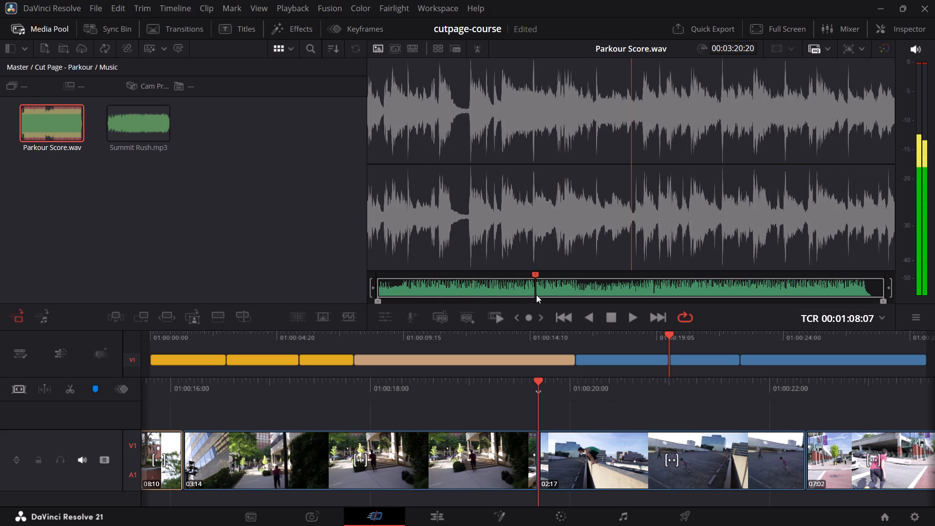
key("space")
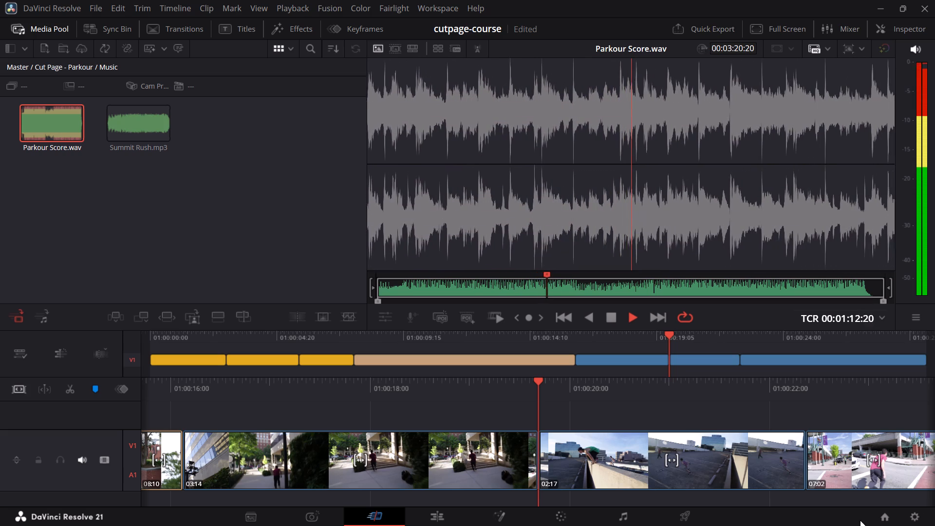
left_click(847, 519)
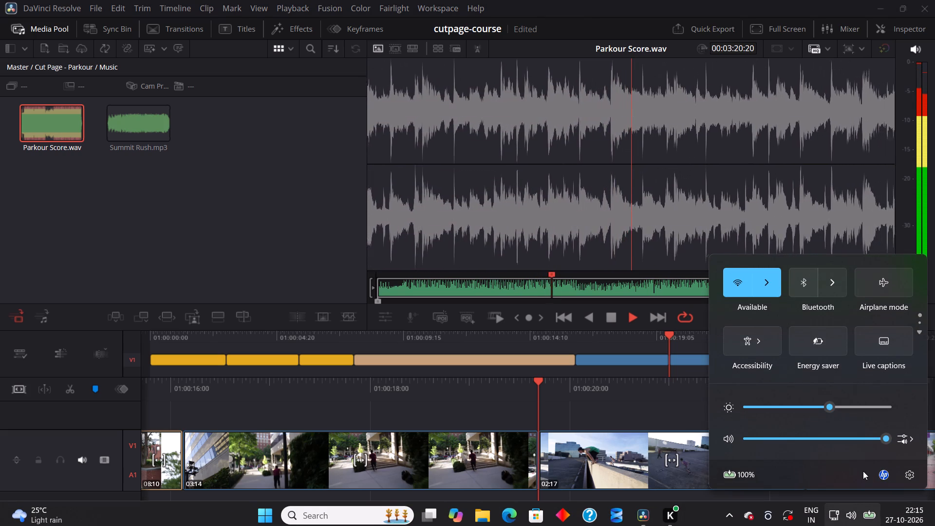
left_click(860, 521)
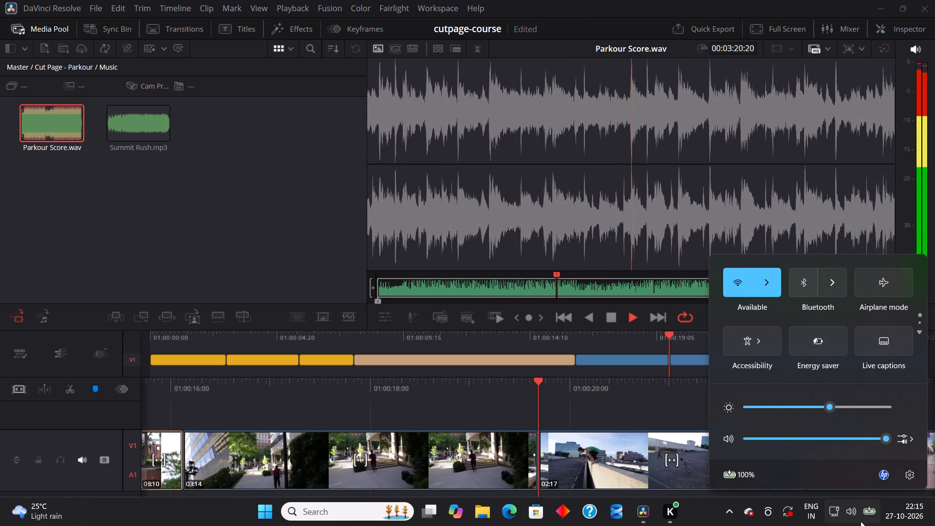
left_click(860, 519)
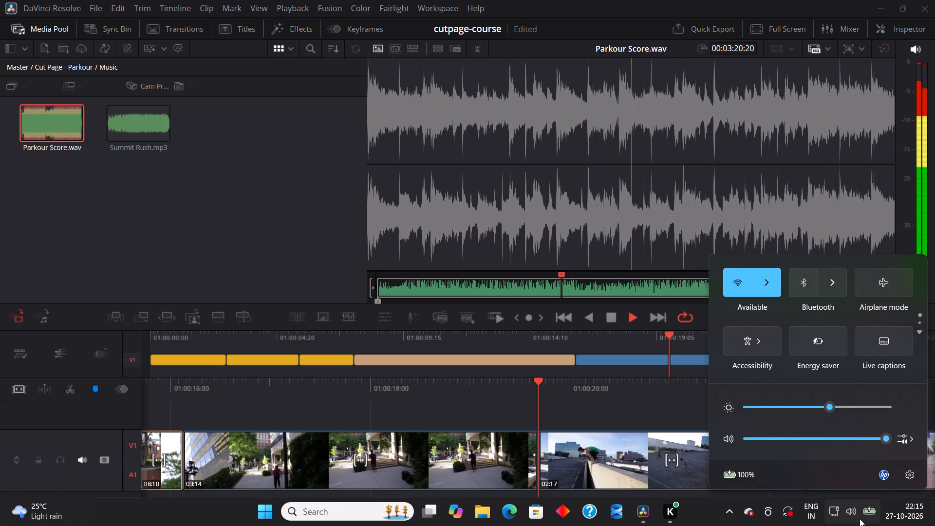
left_click(860, 519)
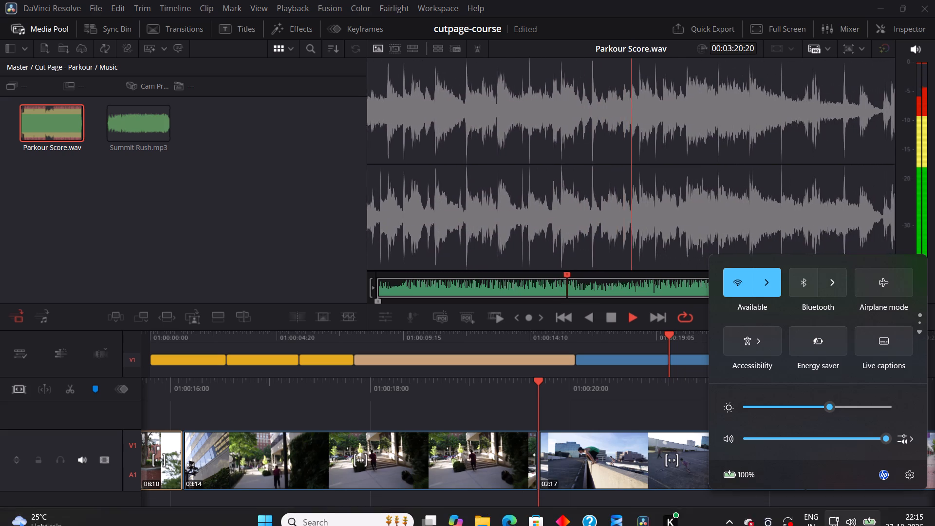
left_click(846, 520)
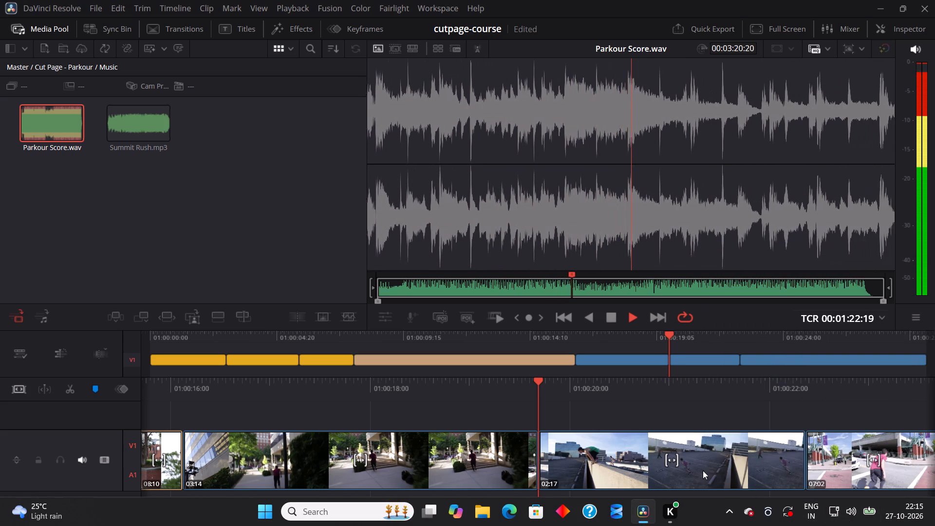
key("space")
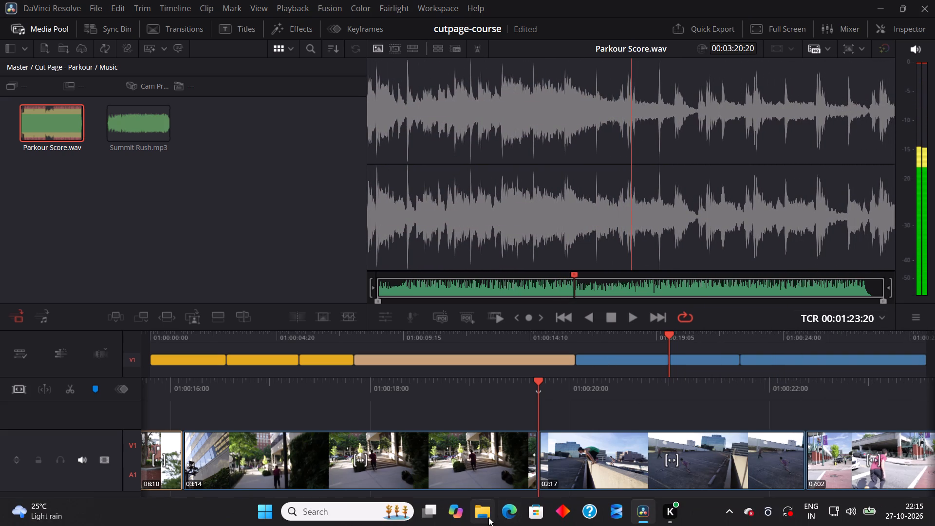
Switch to File Explorer and open the resolve assets folder inside Documents.
left_click(485, 518)
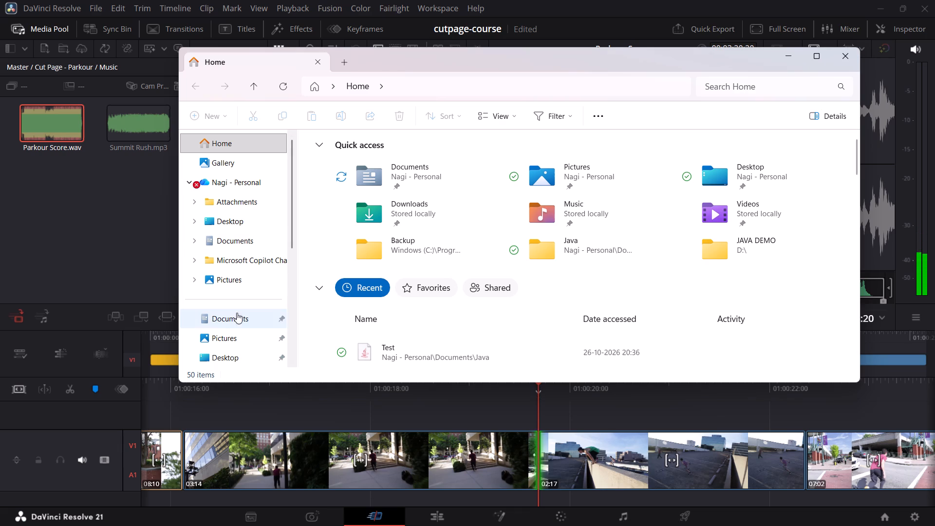
scroll(235, 289, "down", 1)
left_click(235, 259)
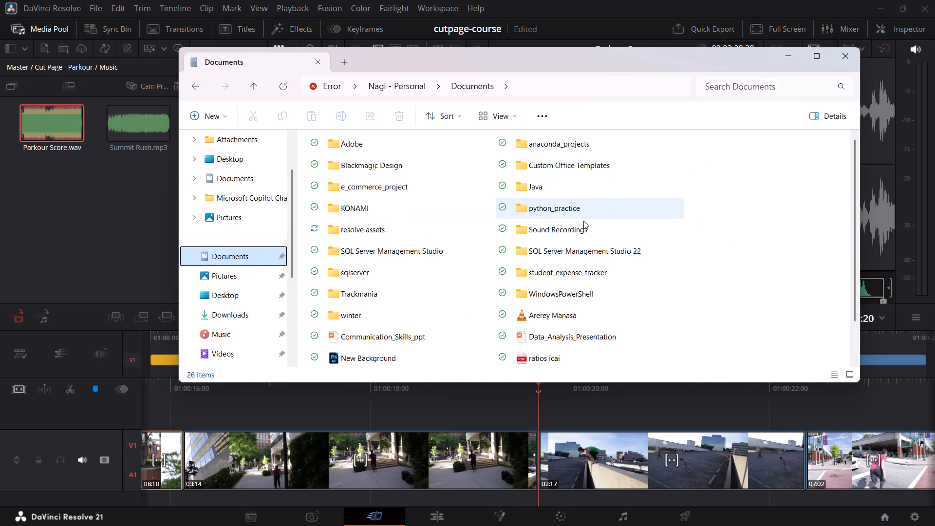
double_click(375, 231)
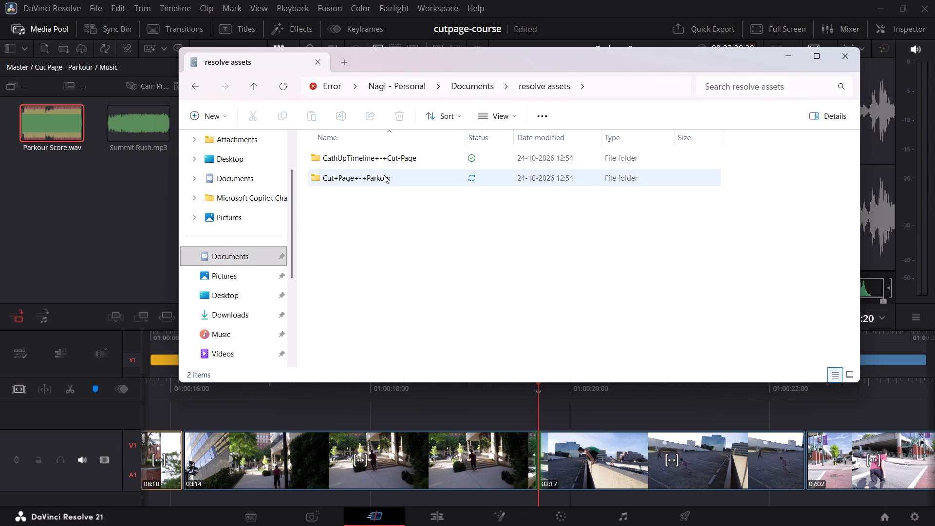
Play the Parkour Score file from the Cut Page - Parkour Music folder in VLC, and close the player and folder window.
double_click(384, 175)
double_click(381, 173)
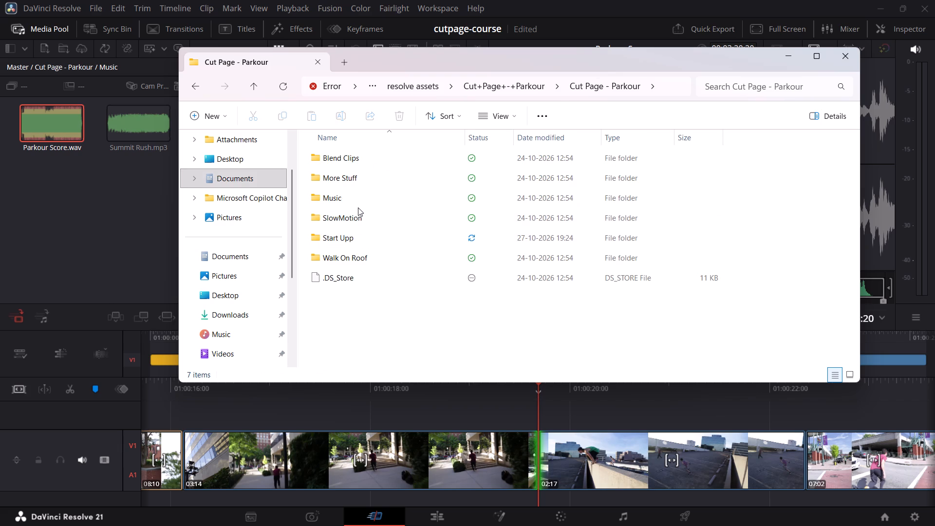
double_click(358, 206)
left_click(359, 196)
left_click(360, 195)
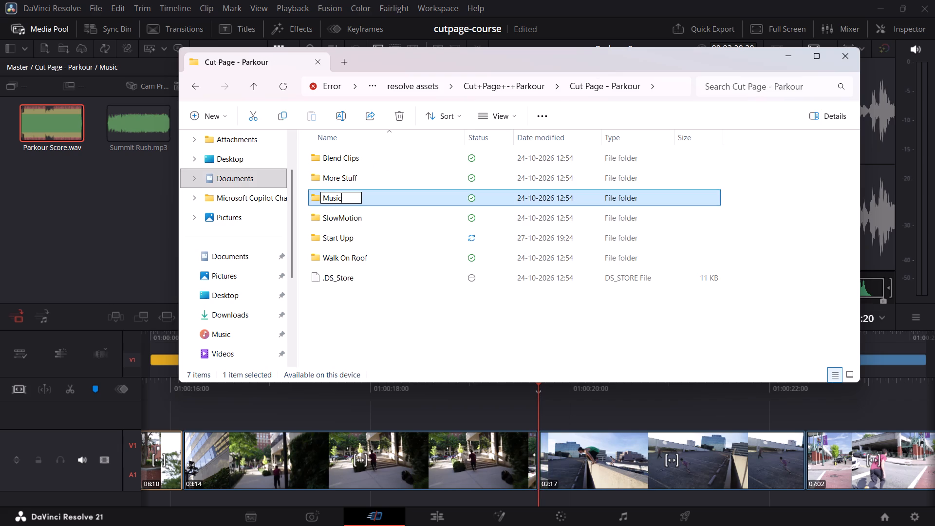
double_click(380, 195)
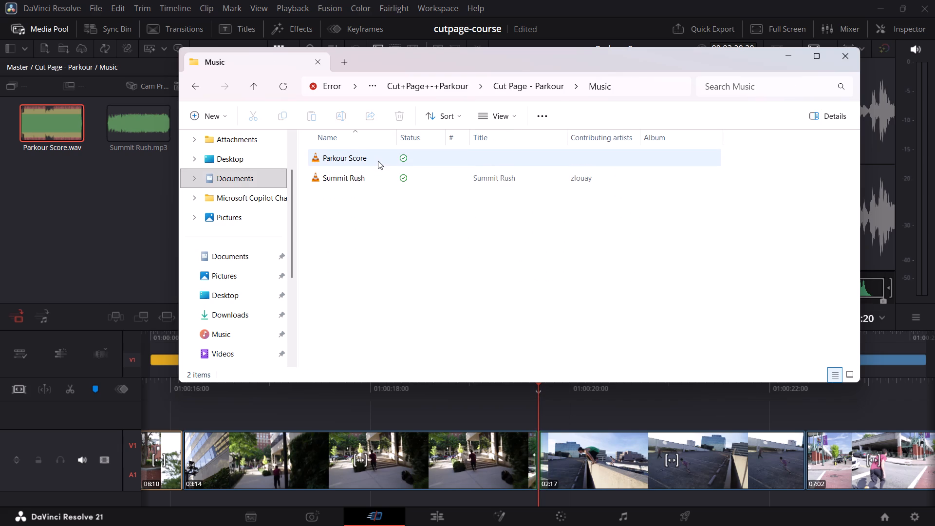
double_click(355, 159)
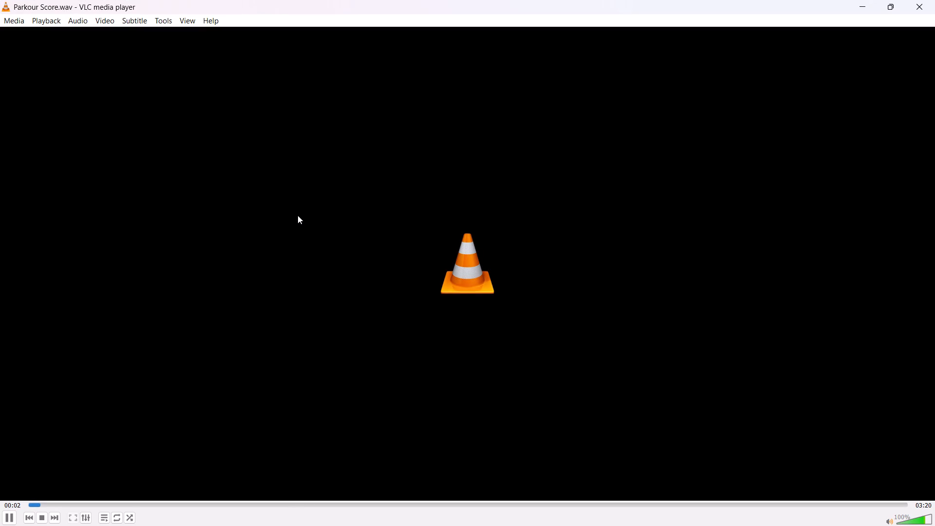
left_click(934, 0)
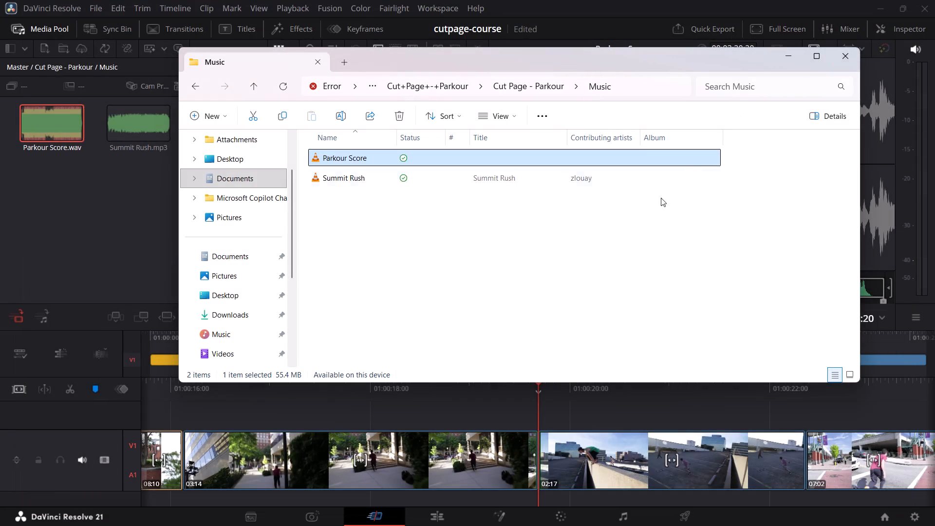
left_click(846, 51)
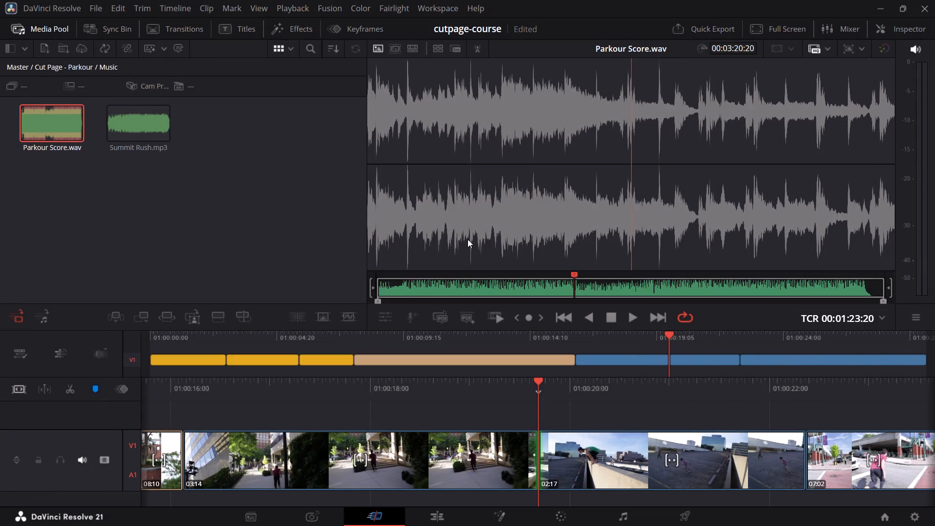
Skim through Parkour Score.wav in the source viewer to check how the track sounds.
left_click_drag(575, 275, 630, 290)
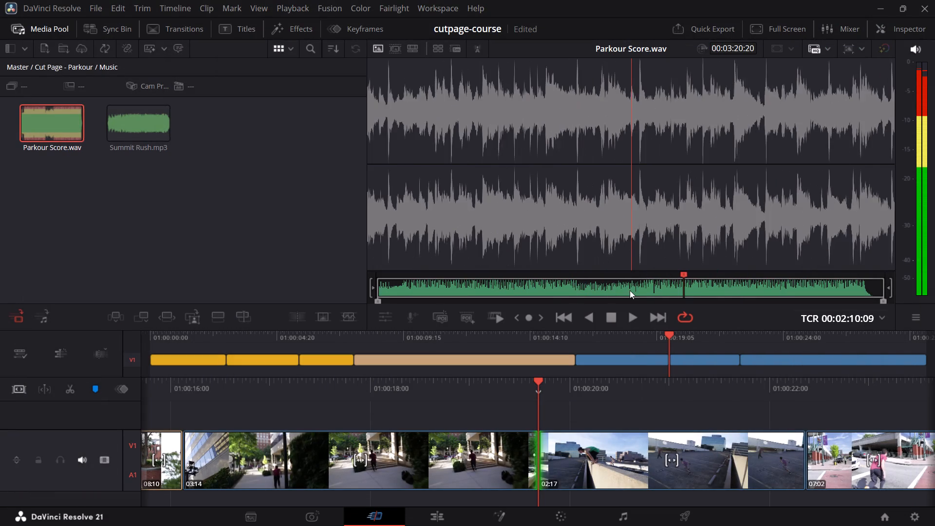
left_click_drag(630, 290, 714, 311)
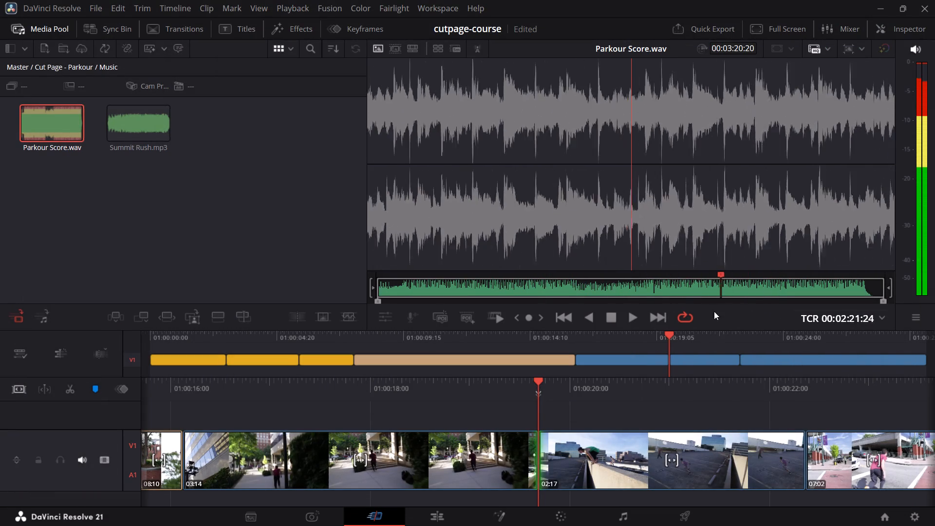
left_click_drag(714, 311, 487, 294)
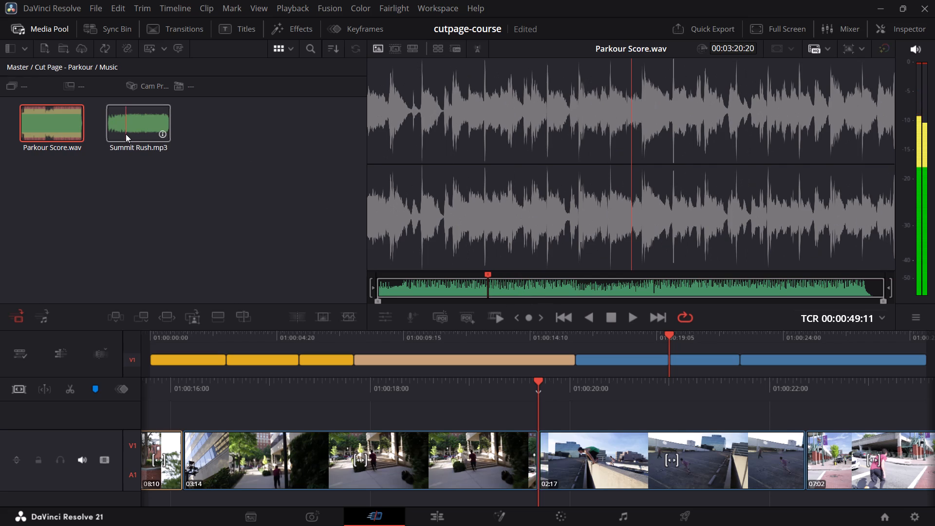
Load Summit Rush.mp3 in the source viewer and skim through its waveform from start to end.
triple_click(126, 133)
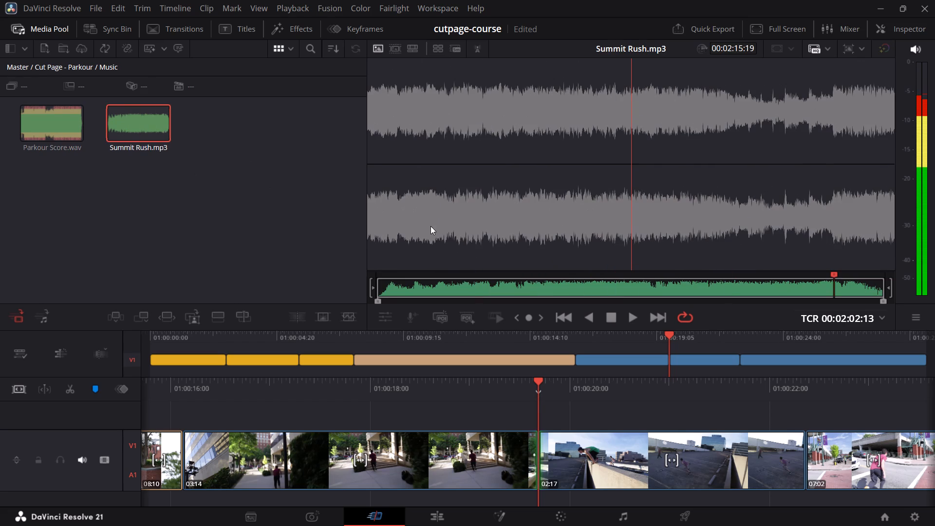
left_click_drag(407, 297, 393, 303)
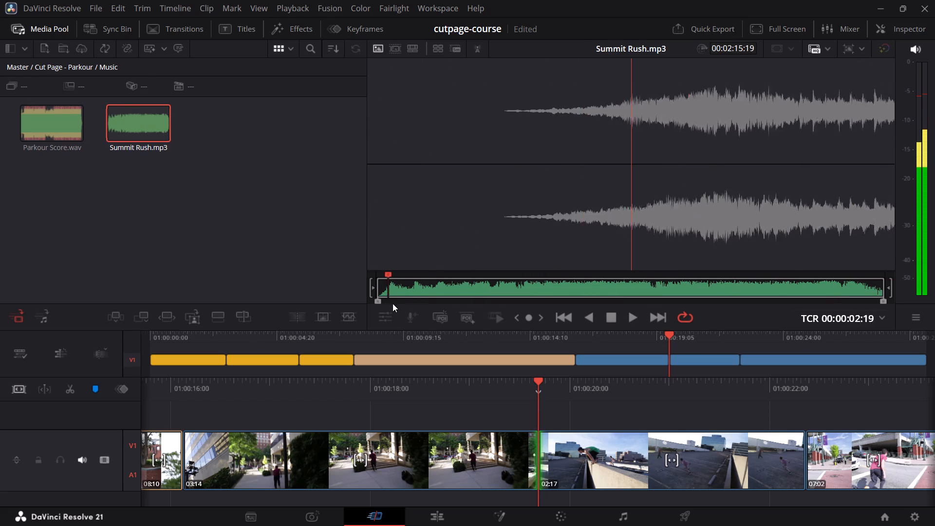
left_click_drag(393, 303, 717, 320)
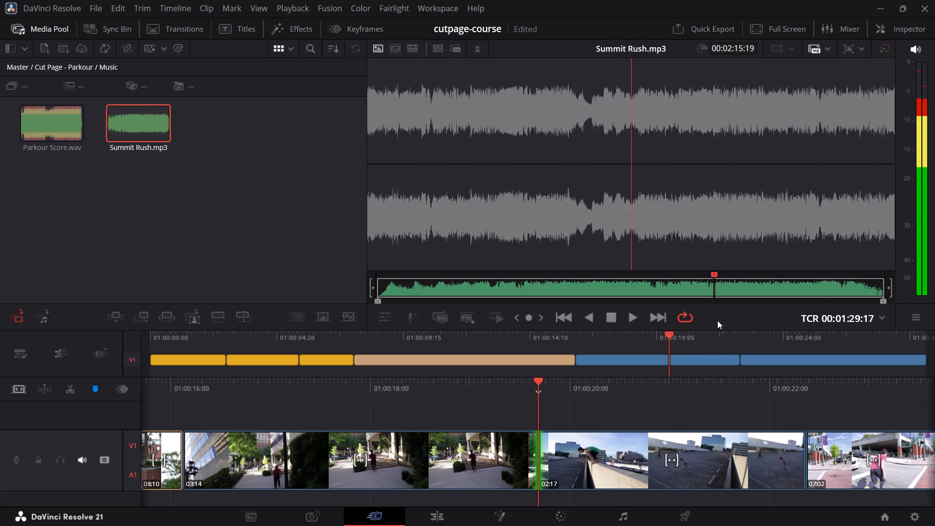
left_click_drag(717, 320, 801, 330)
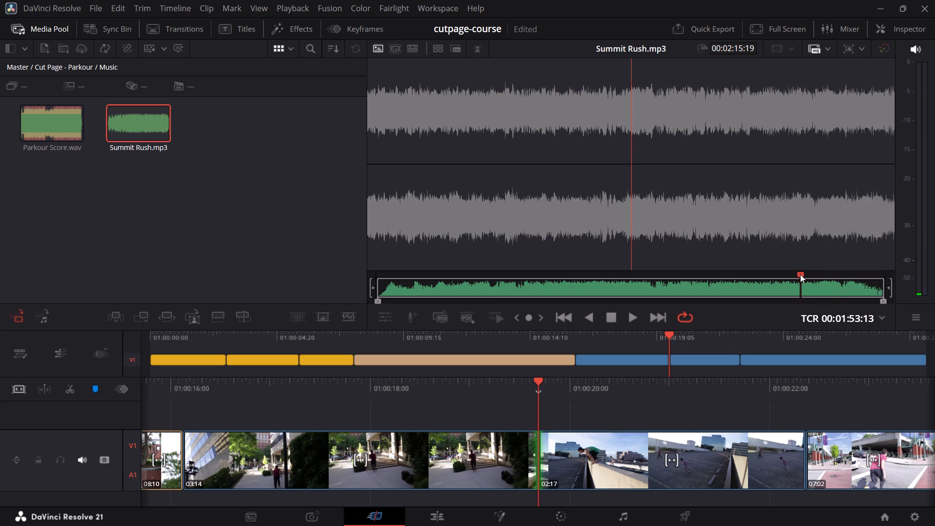
left_click_drag(804, 273, 875, 287)
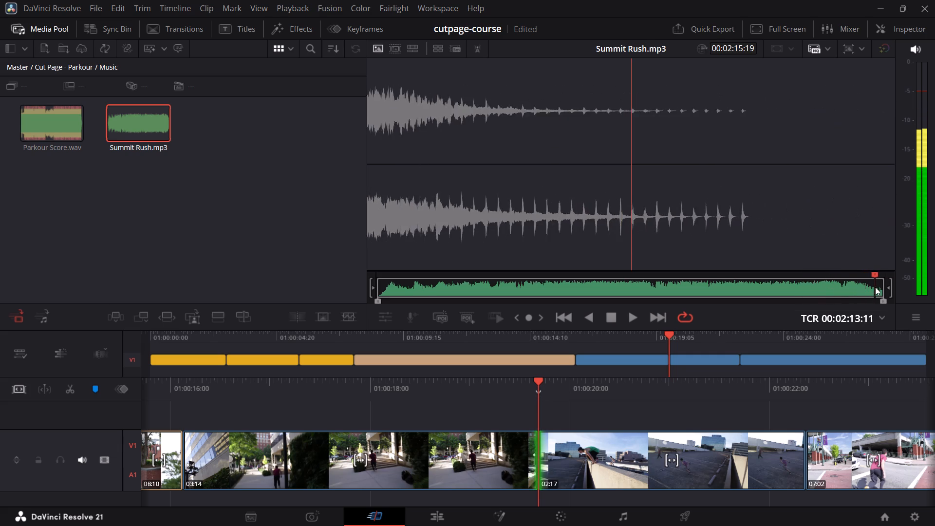
left_click_drag(875, 287, 807, 290)
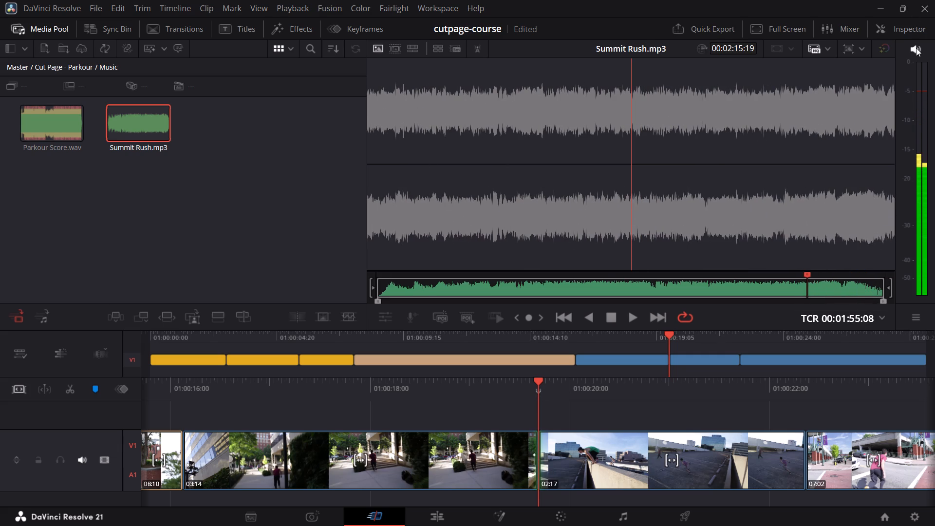
left_click(916, 49)
left_click(916, 49)
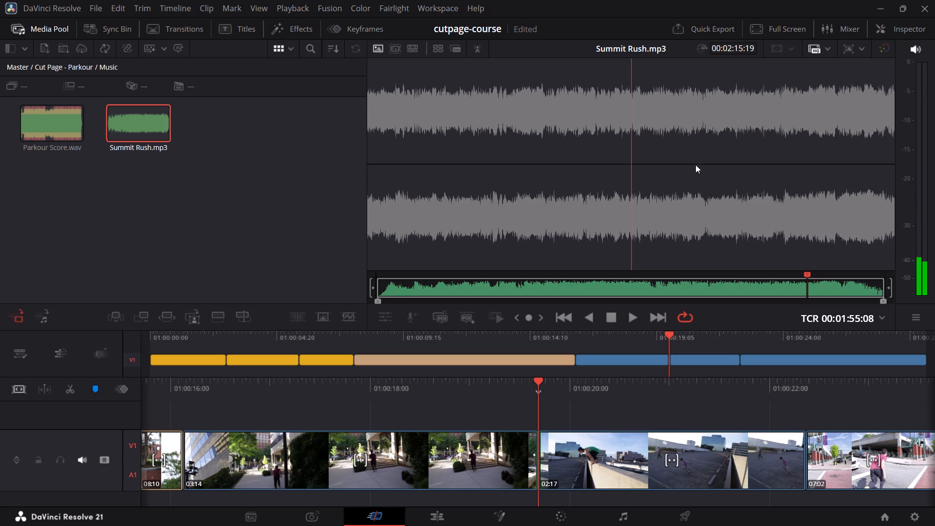
left_click_drag(478, 192, 552, 196)
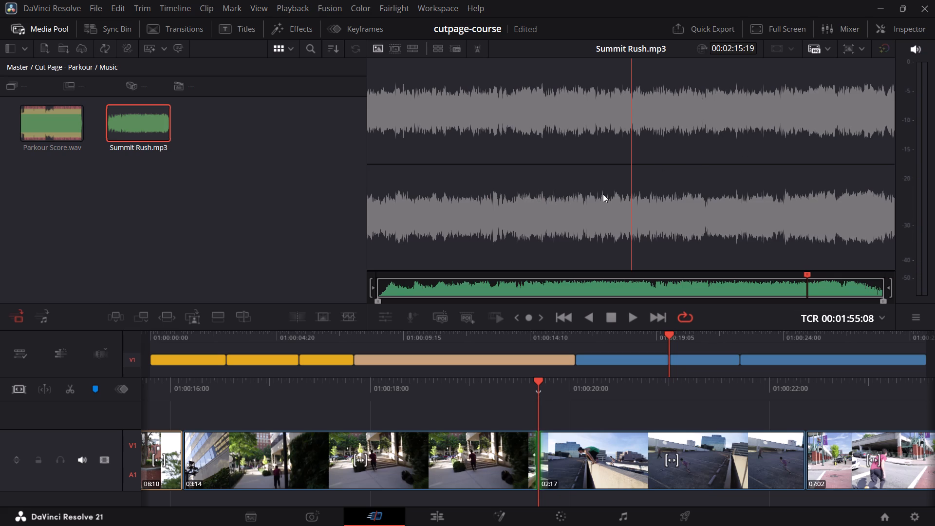
left_click_drag(631, 169, 692, 168)
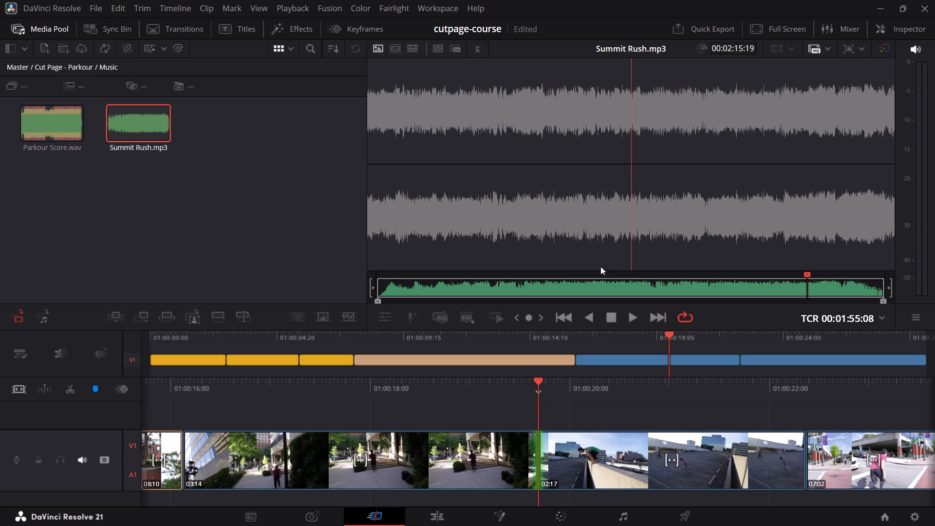
left_click_drag(601, 295, 482, 305)
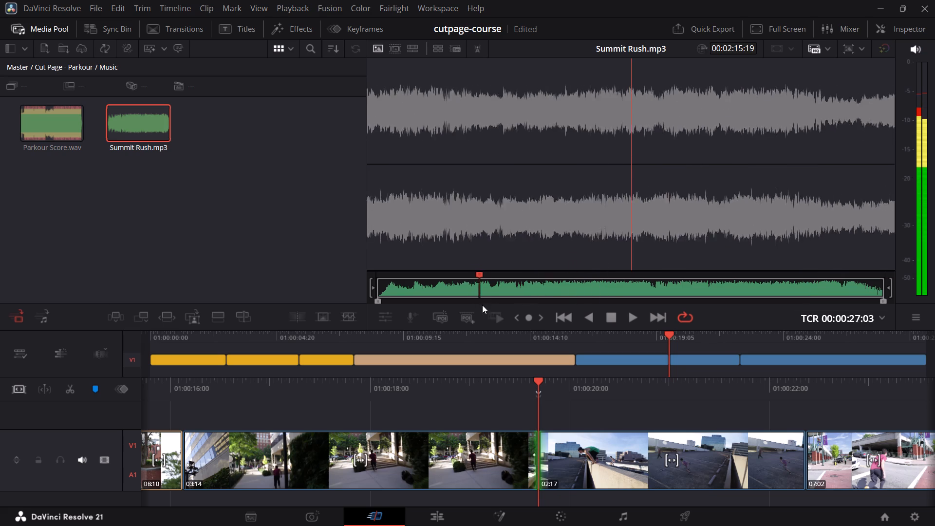
left_click_drag(482, 305, 532, 282)
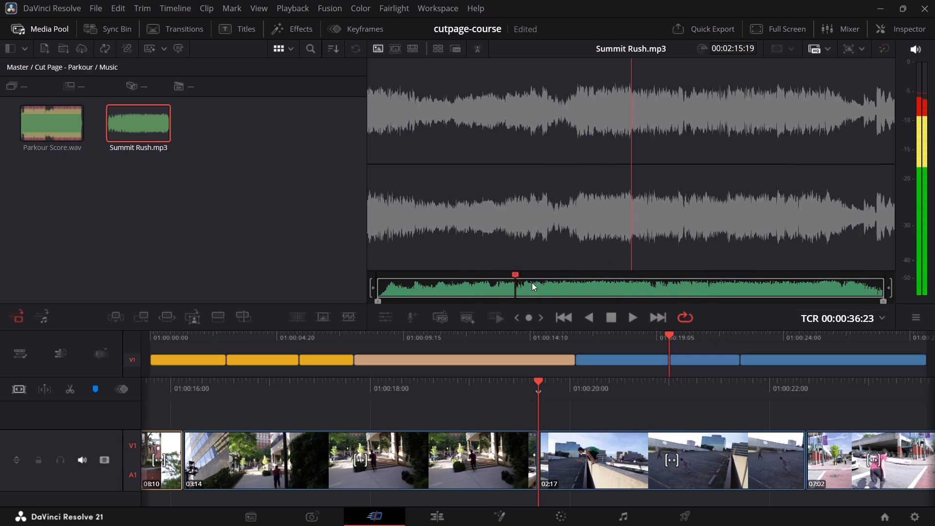
left_click_drag(532, 282, 626, 292)
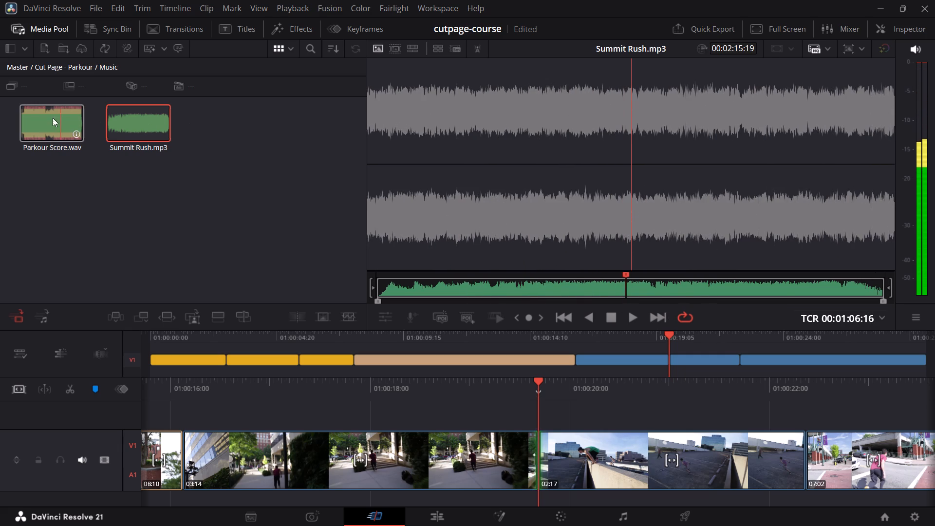
Reload Parkour Score.wav in the source viewer and skim through the whole track, including its beginning.
double_click(43, 122)
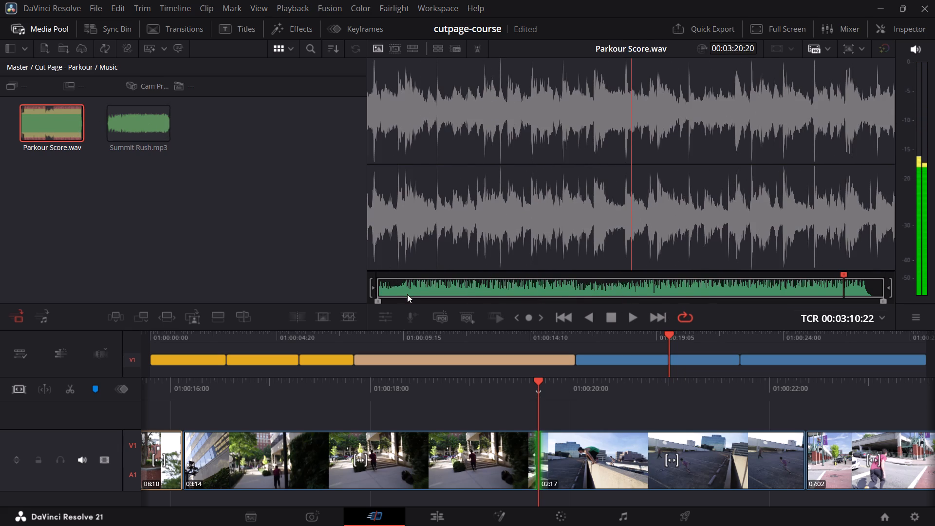
left_click_drag(407, 296, 643, 315)
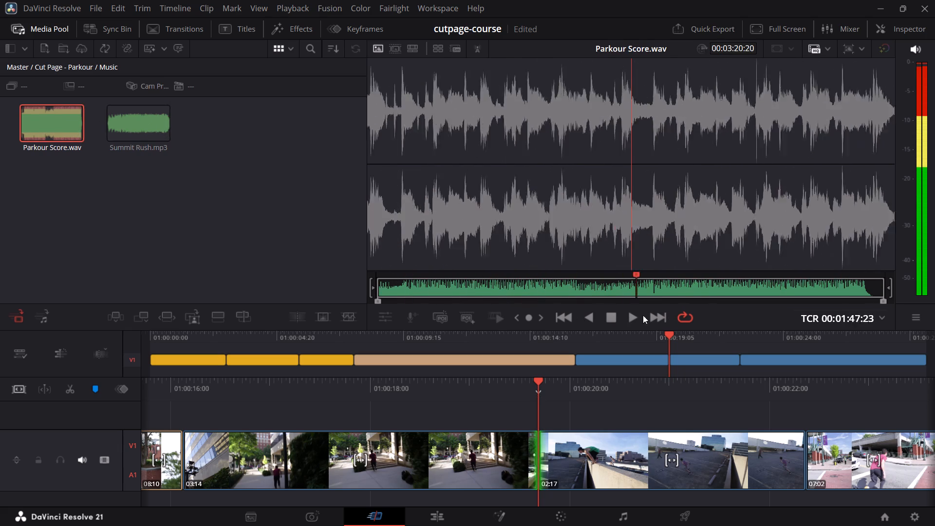
left_click_drag(643, 315, 826, 351)
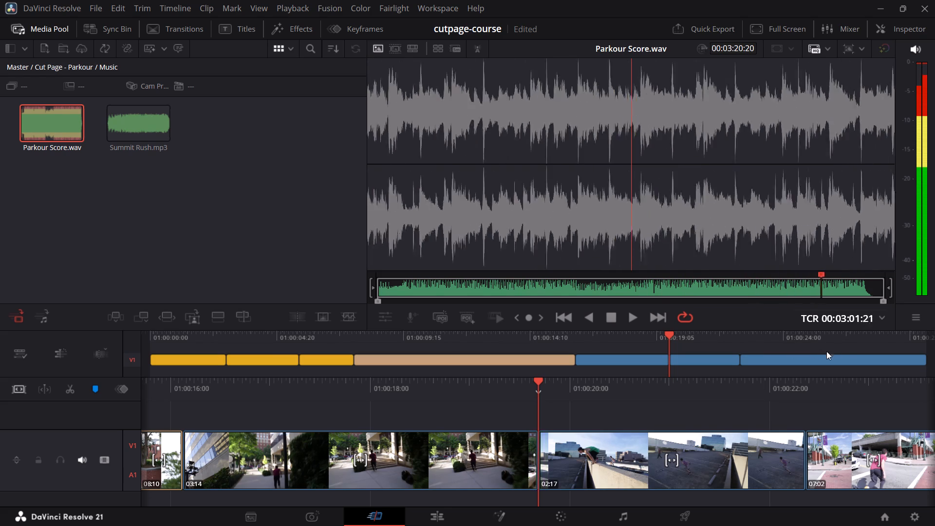
left_click_drag(826, 351, 373, 300)
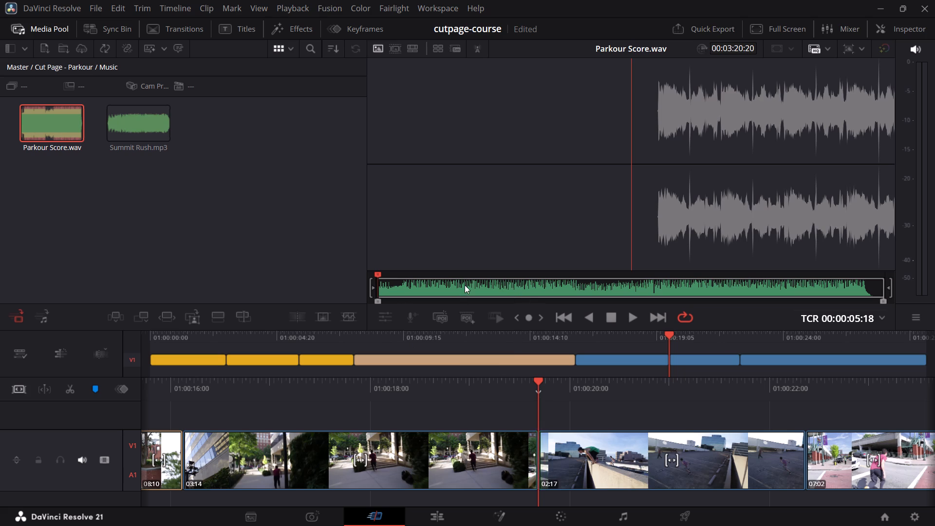
left_click_drag(469, 283, 458, 332)
Turn off the video-only edit option for source clips.
left_click_drag(529, 194, 518, 226)
left_click(19, 319)
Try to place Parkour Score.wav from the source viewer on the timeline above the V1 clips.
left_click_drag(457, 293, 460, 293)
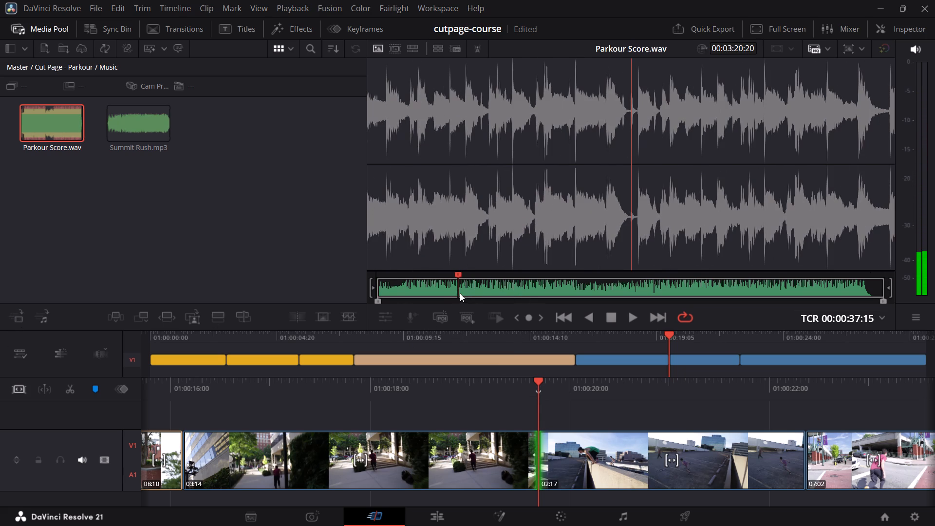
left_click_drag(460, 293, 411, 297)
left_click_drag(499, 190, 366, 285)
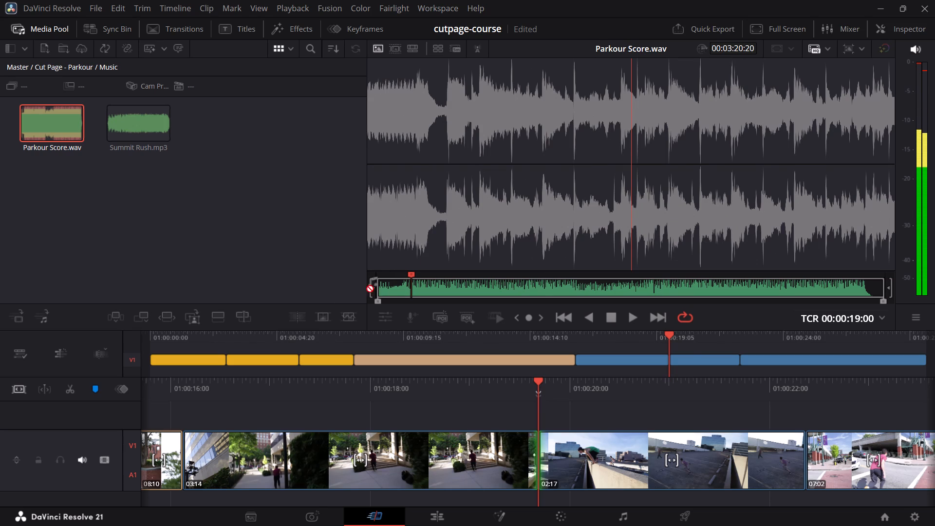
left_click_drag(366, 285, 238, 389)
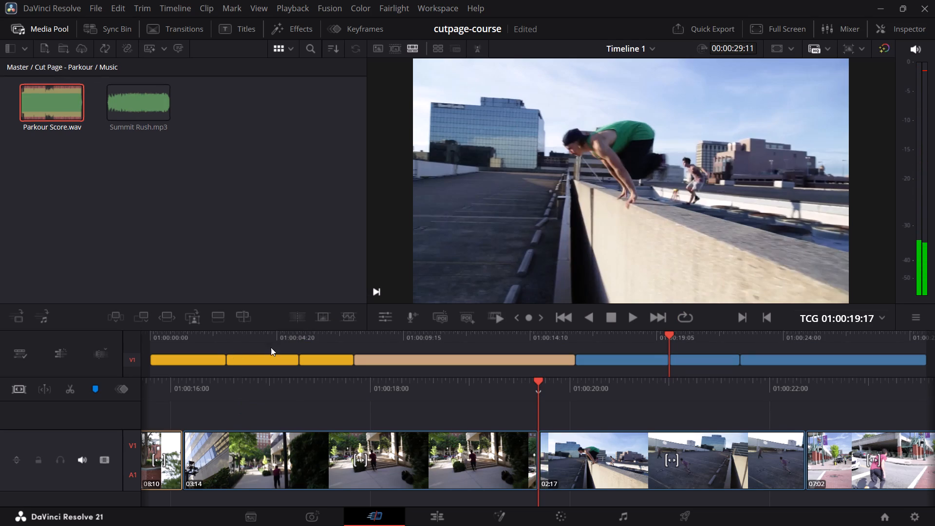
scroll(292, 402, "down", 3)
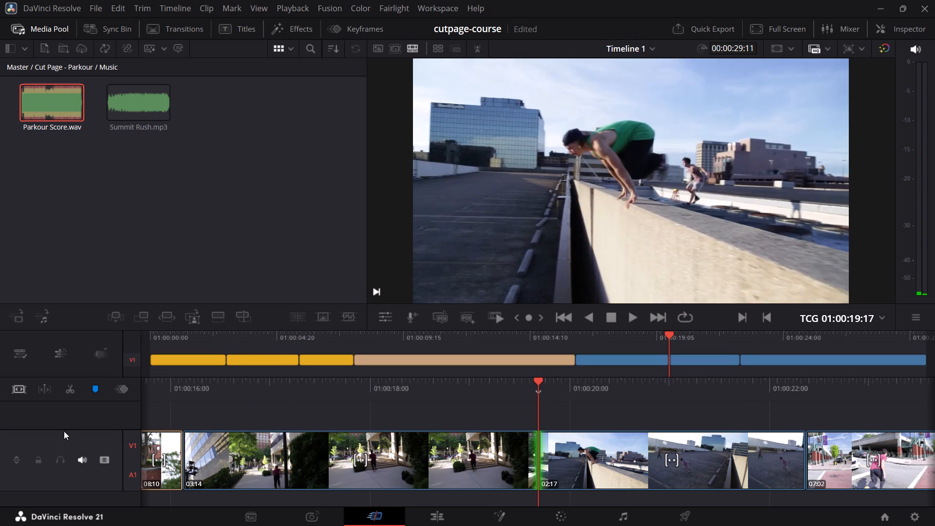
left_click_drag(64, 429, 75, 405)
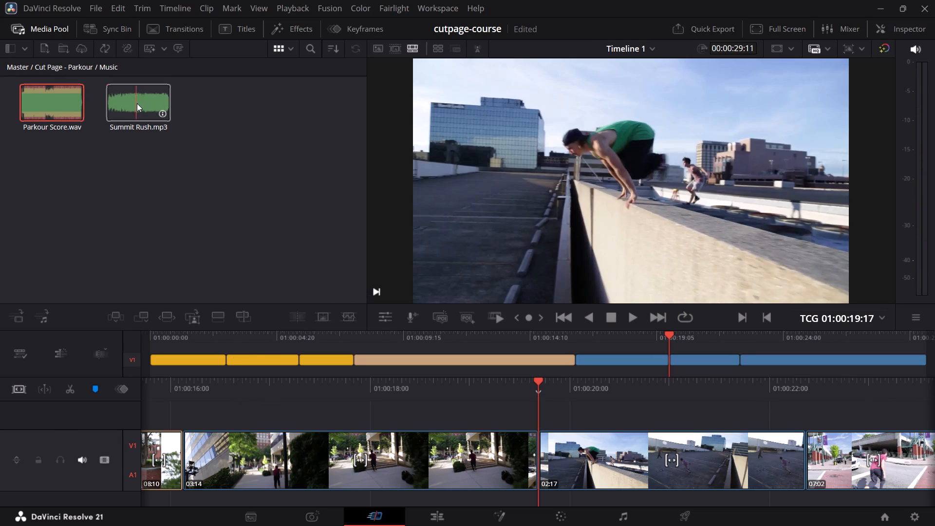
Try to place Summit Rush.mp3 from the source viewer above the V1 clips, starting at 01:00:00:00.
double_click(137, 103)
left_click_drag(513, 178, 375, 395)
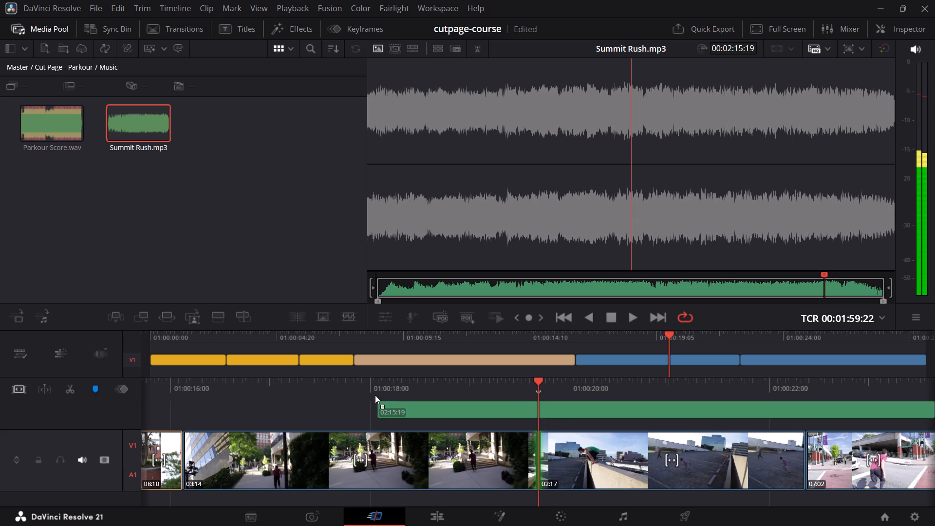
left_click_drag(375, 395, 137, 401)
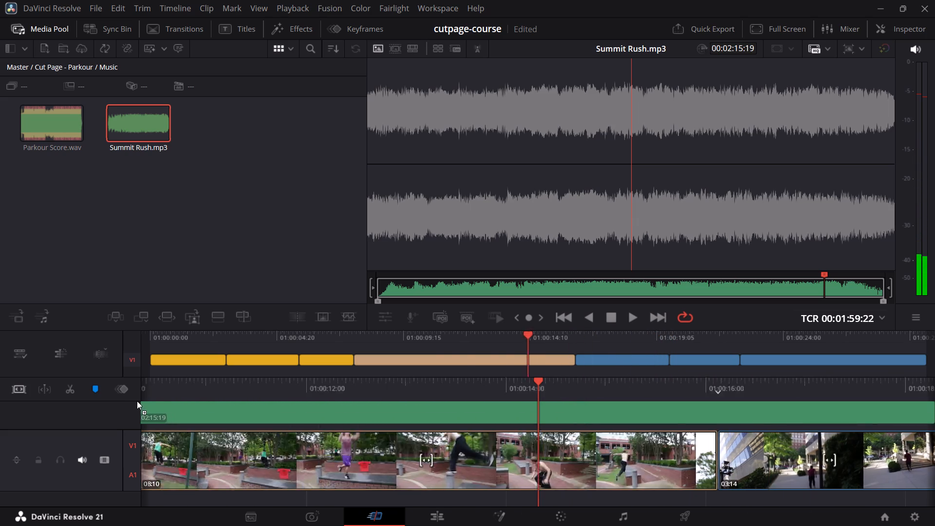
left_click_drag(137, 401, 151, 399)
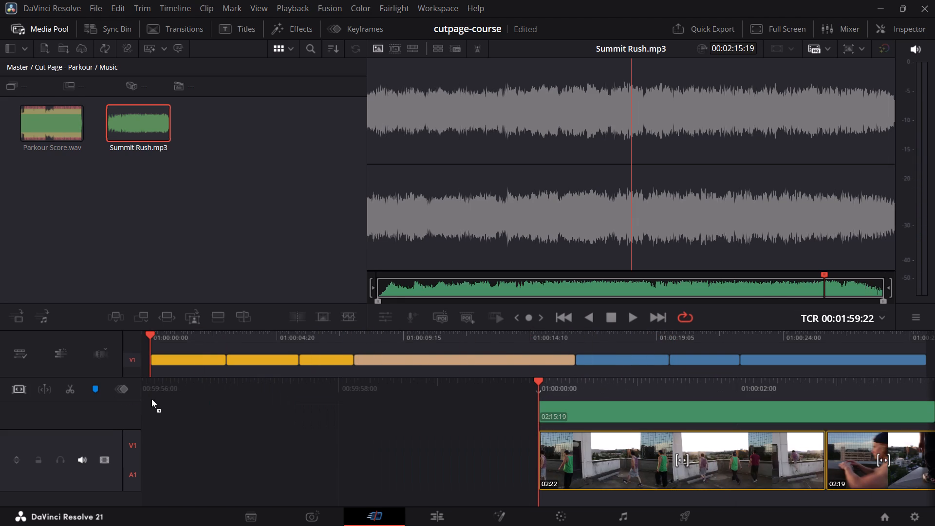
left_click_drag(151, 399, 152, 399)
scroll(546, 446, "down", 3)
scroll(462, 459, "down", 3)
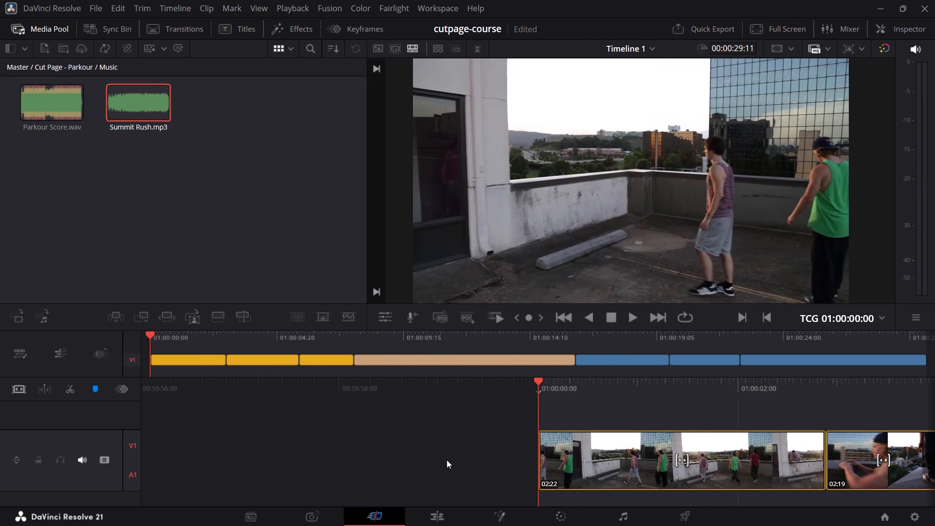
Load Parkour Score.wav in the source viewer and mark a 00:00:49:14 section of it starting at 00:00:52:09.
double_click(51, 114)
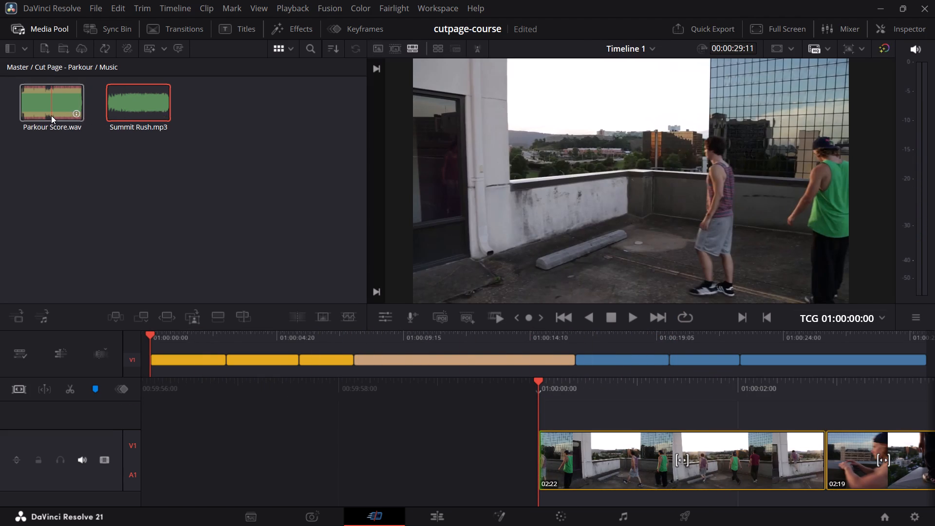
left_click_drag(52, 113, 55, 132)
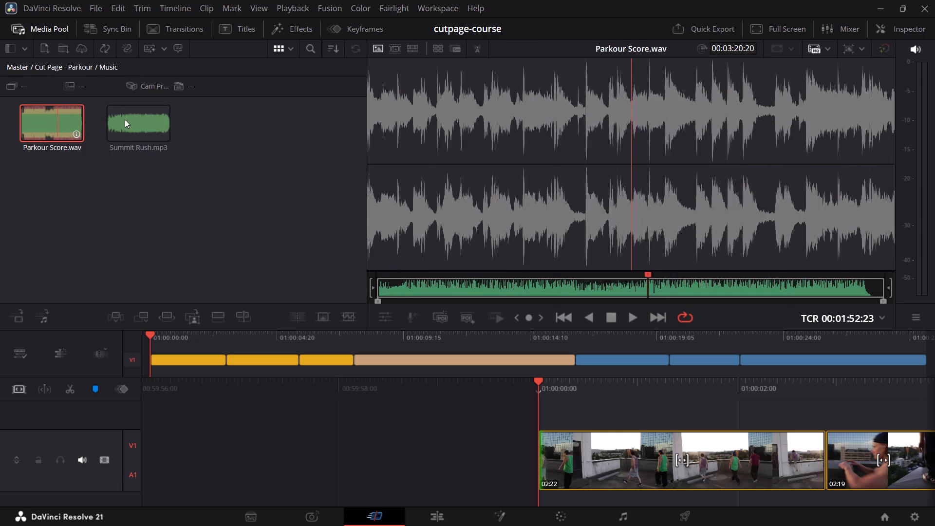
left_click(495, 296)
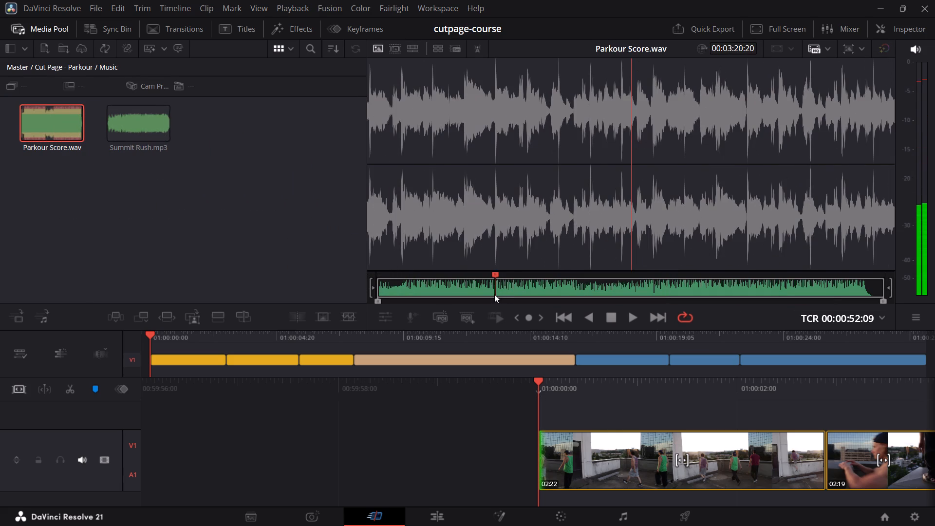
key("i")
key("space")
left_click(620, 278)
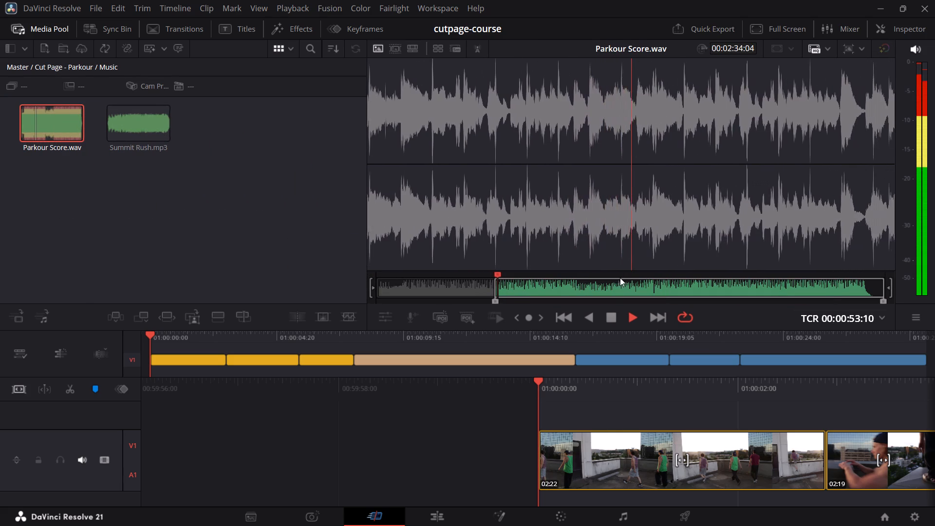
key("o")
left_click_drag(584, 284, 591, 331)
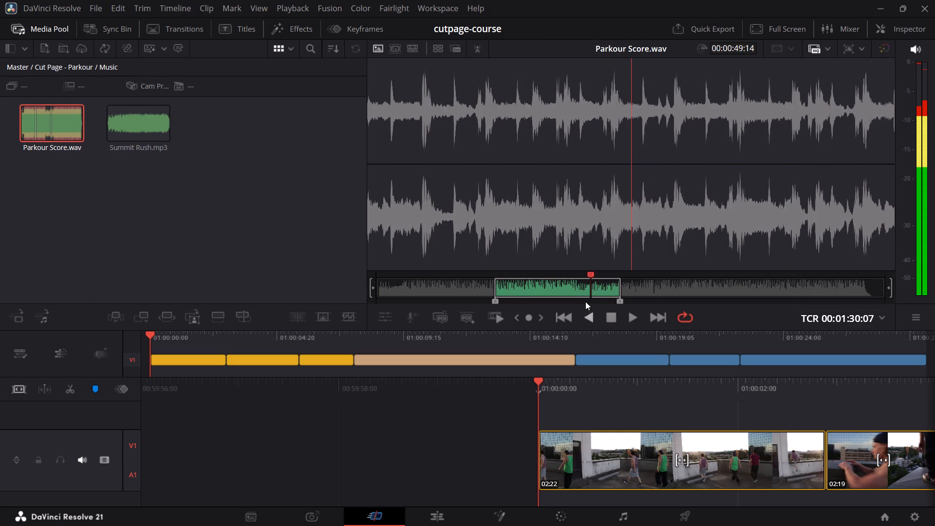
Place the marked Parkour Score.wav section on a new audio track below V1, starting at 01:00:00:00, and play the opening.
left_click_drag(581, 231, 537, 506)
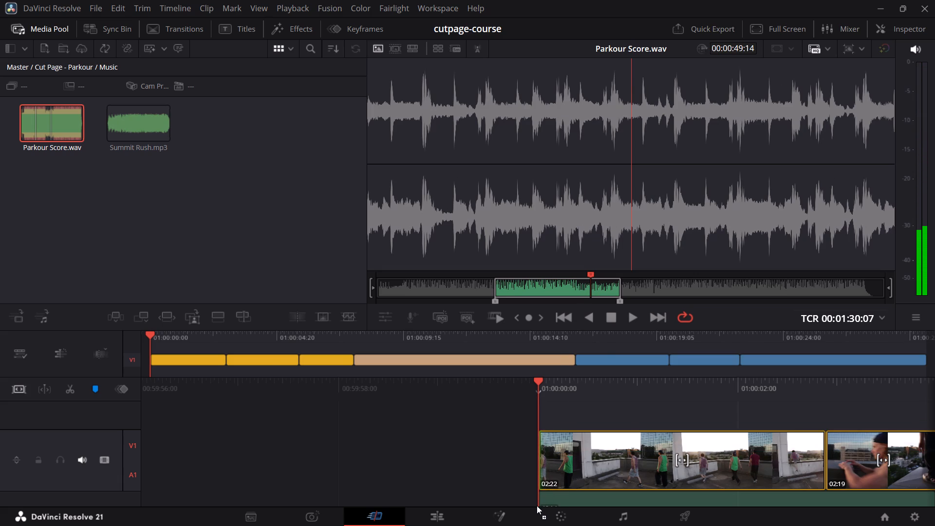
left_click_drag(537, 506, 535, 506)
key("space")
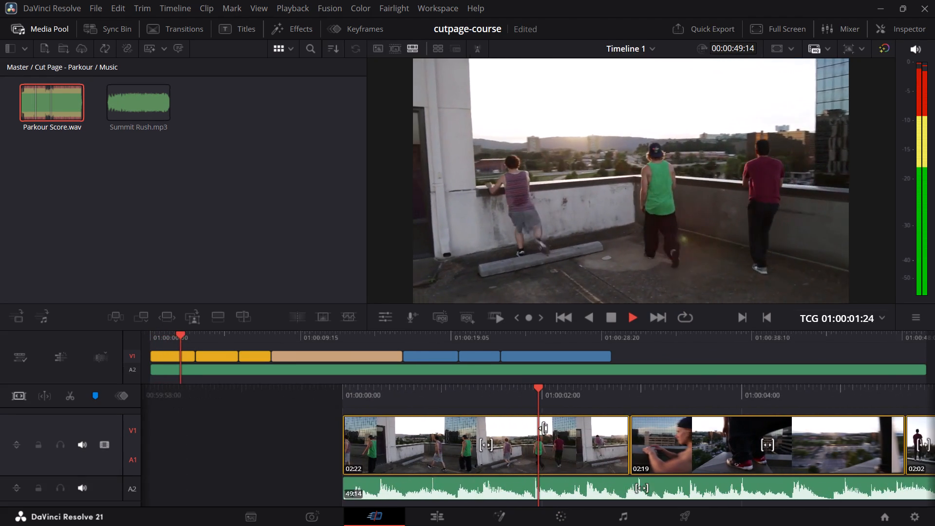
key("space")
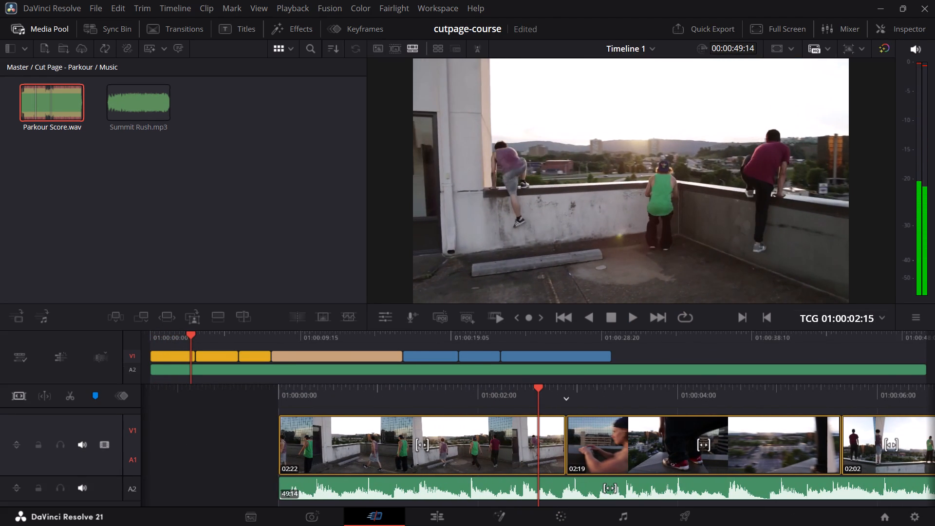
Turn on Bluetooth in the Windows quick settings and connect the Noise Buds VS104 and Fire-Boltt Aero audio devices.
left_click(849, 520)
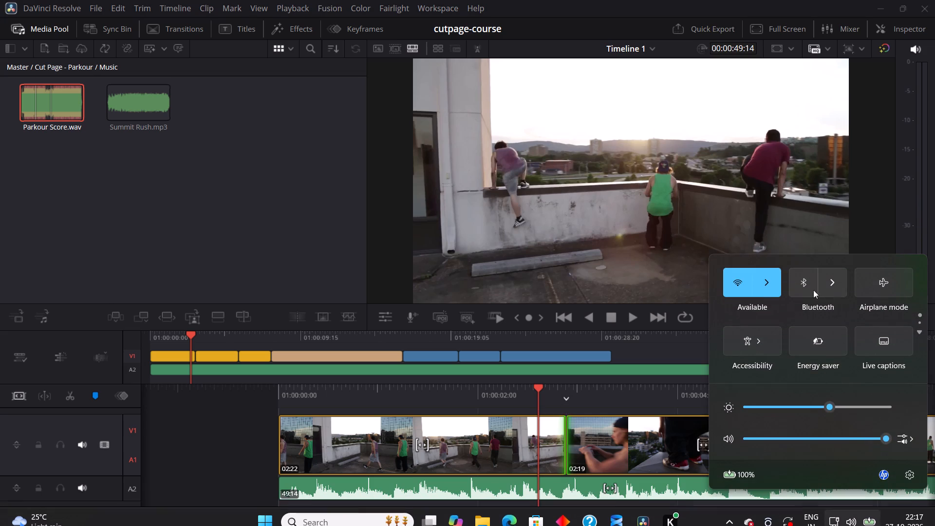
left_click(801, 287)
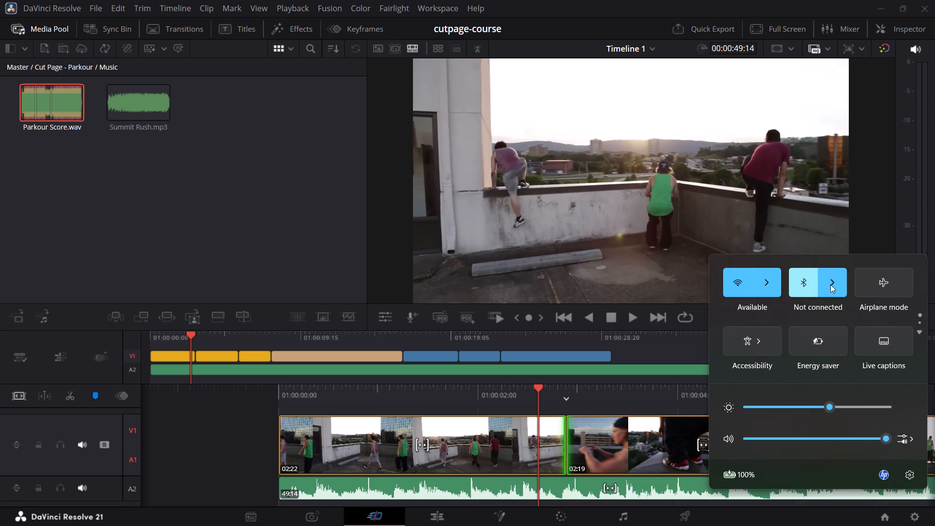
left_click(830, 285)
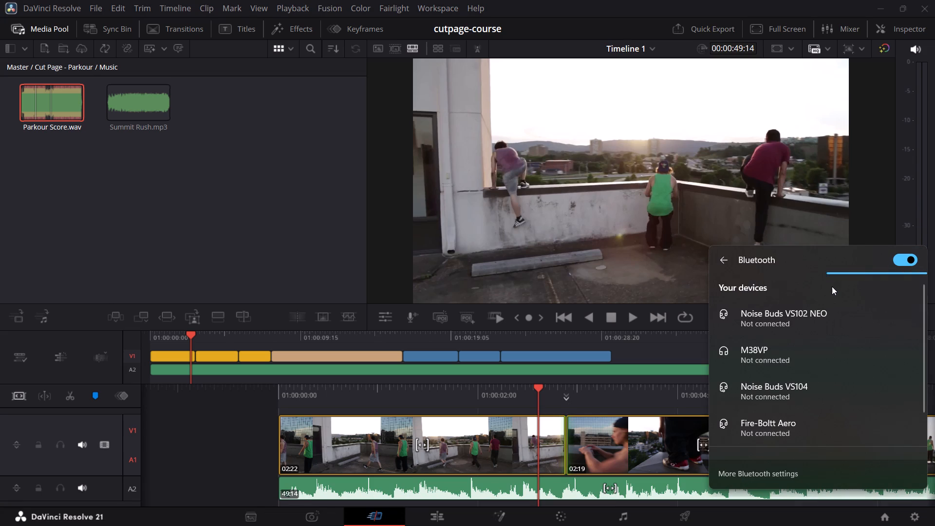
left_click(765, 394)
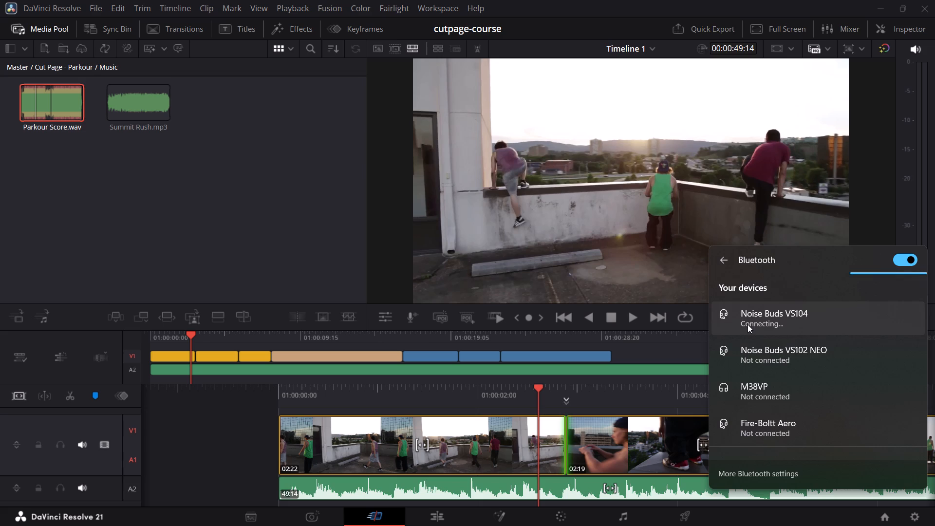
left_click(769, 416)
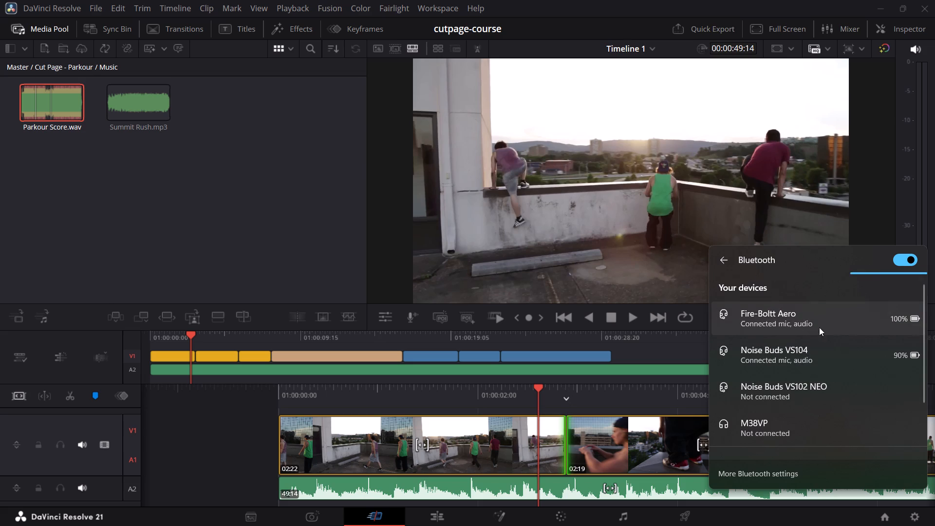
Disconnect the Noise Buds VS104 Bluetooth device and close the quick settings.
left_click(834, 355)
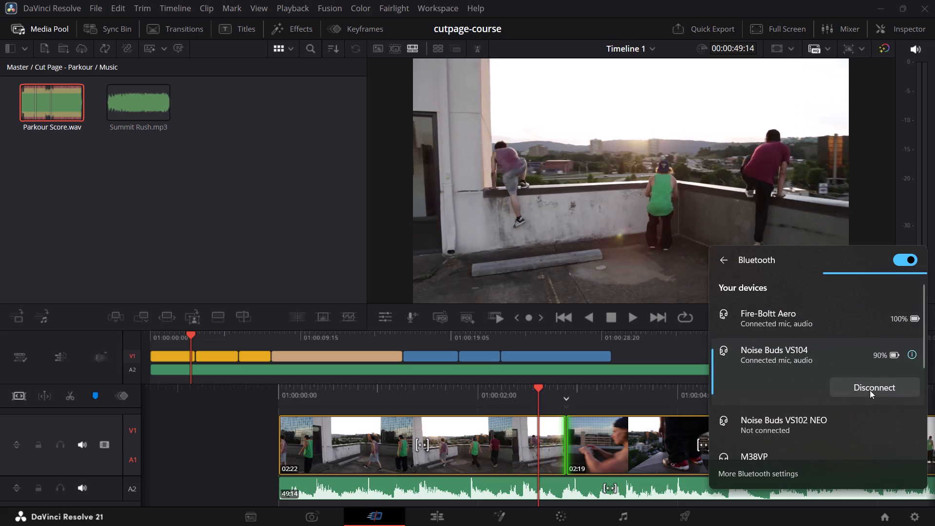
left_click(870, 390)
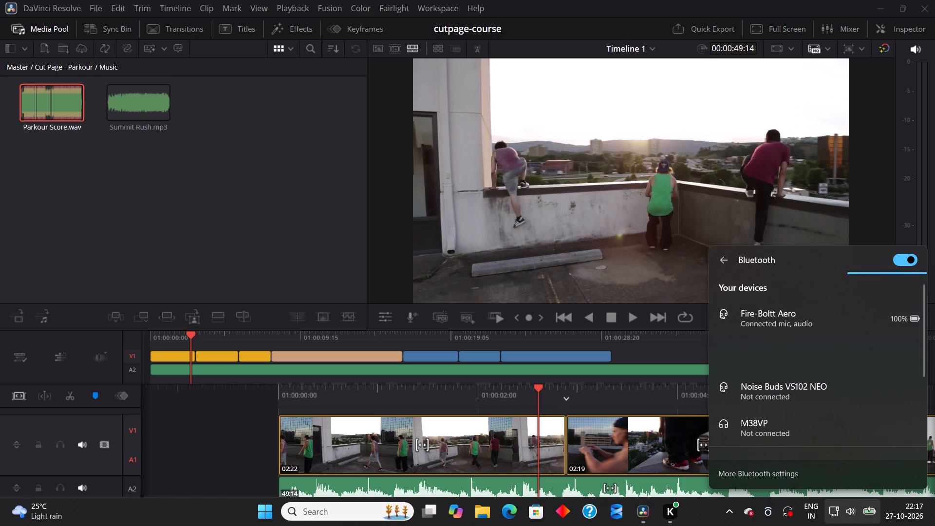
left_click(852, 525)
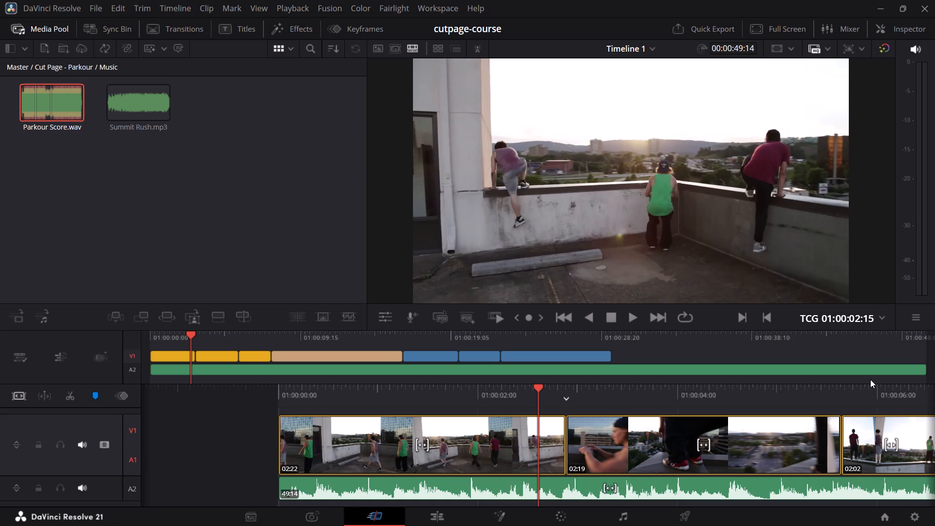
Play the timeline from 01:00:02:15 to check the music against the rooftop clips.
key("space")
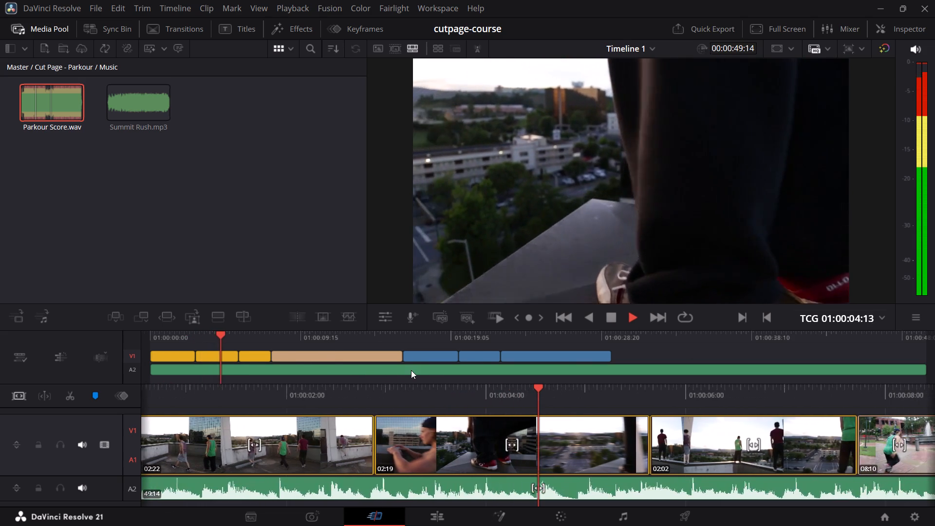
key("space")
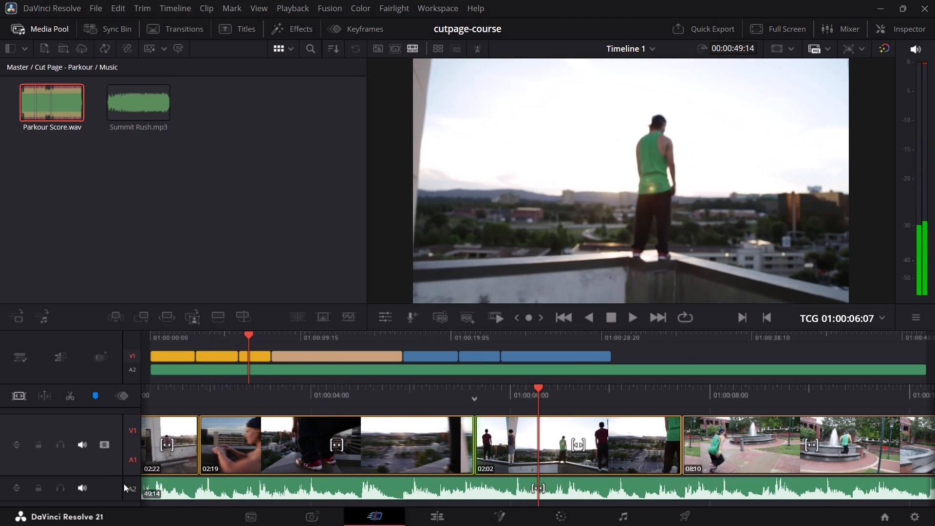
scroll(170, 401, "down", 3)
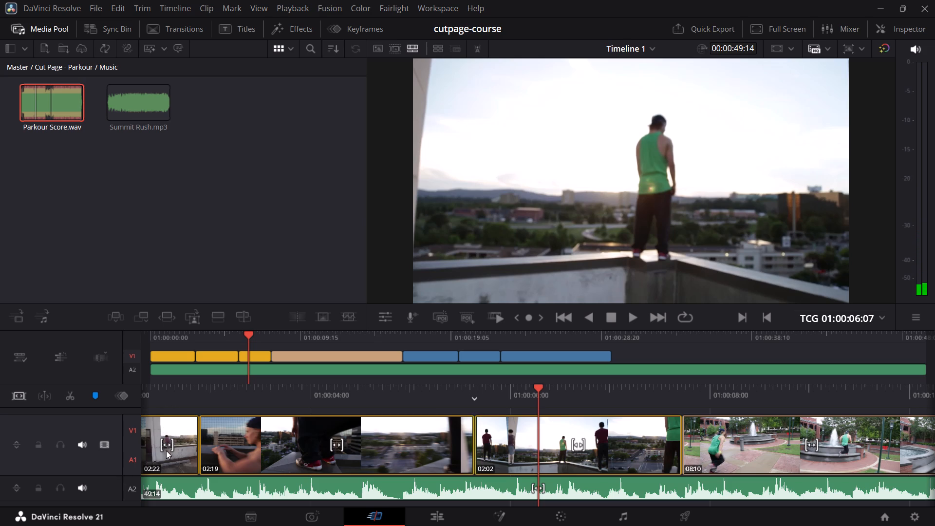
scroll(166, 451, "down", 3)
Open Timeline 1 on the Edit page and scrub through the first Walk on Roof clips, ending at 01:00:00:00.
left_click(430, 515)
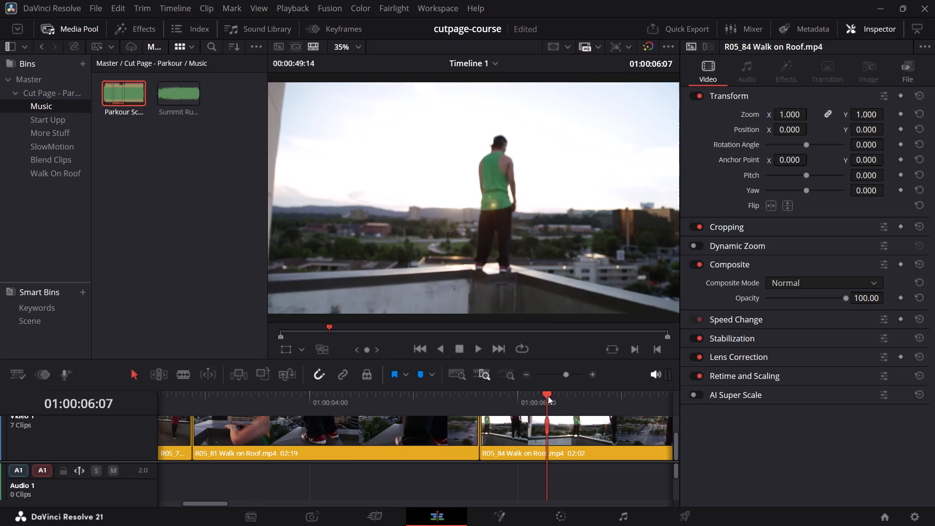
left_click_drag(548, 396, 504, 434)
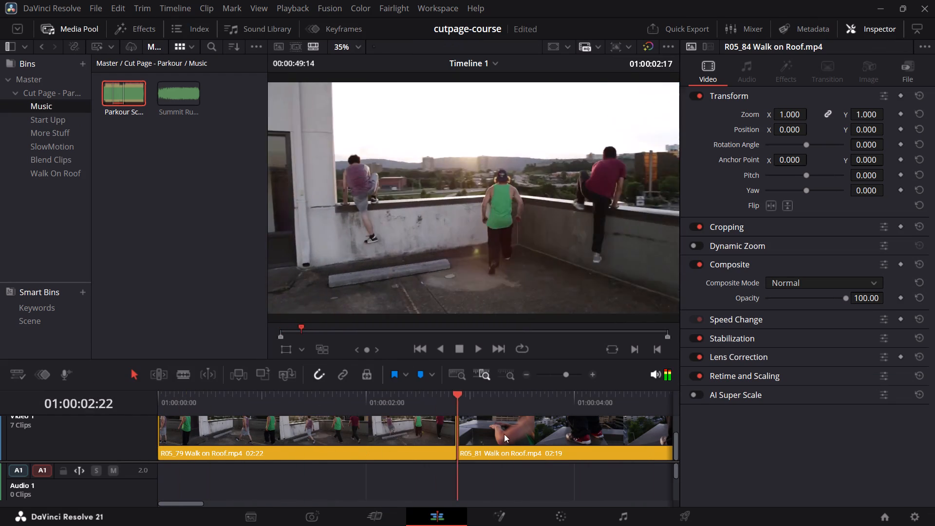
left_click_drag(504, 434, 155, 446)
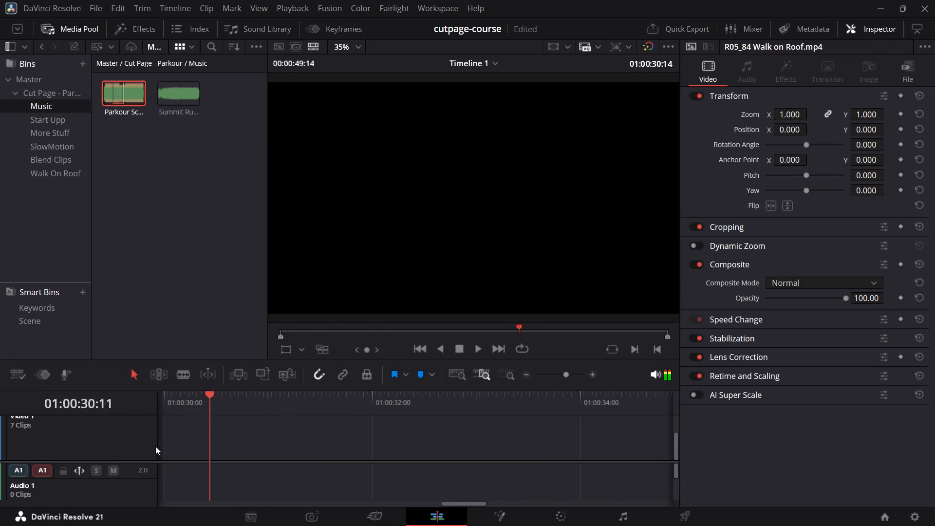
left_click_drag(155, 446, 94, 443)
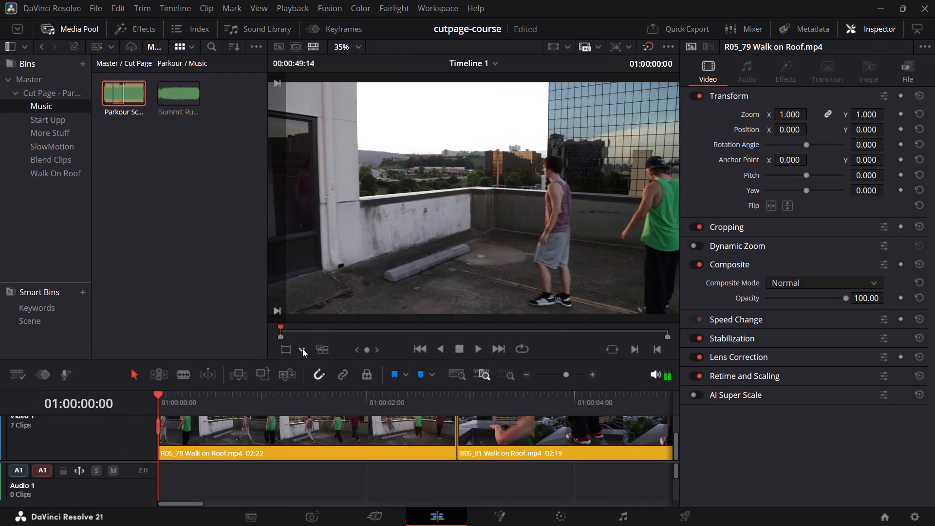
left_click_drag(267, 399, 524, 434)
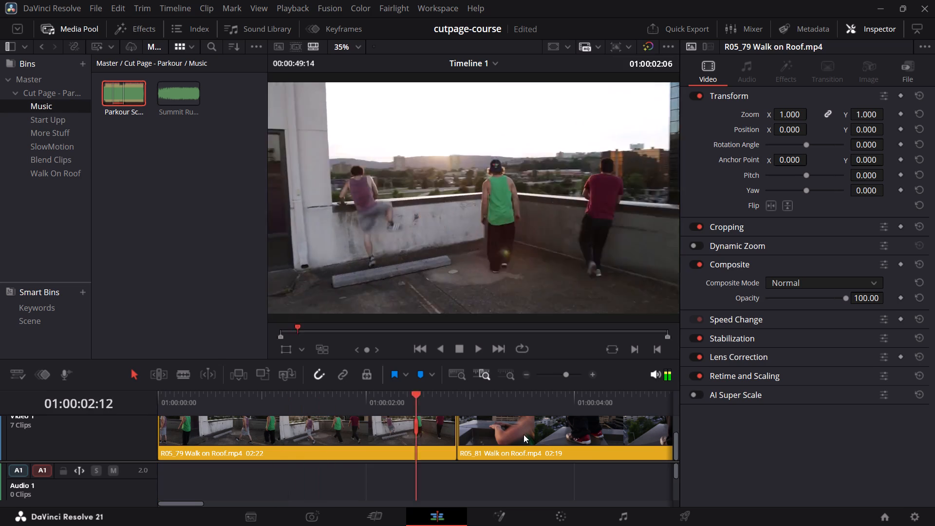
left_click_drag(524, 434, 527, 471)
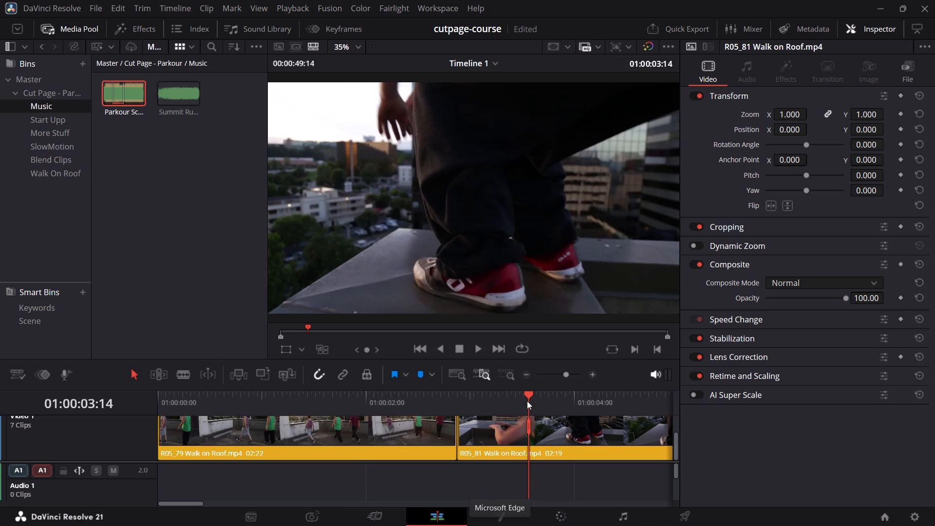
left_click_drag(527, 394, 641, 399)
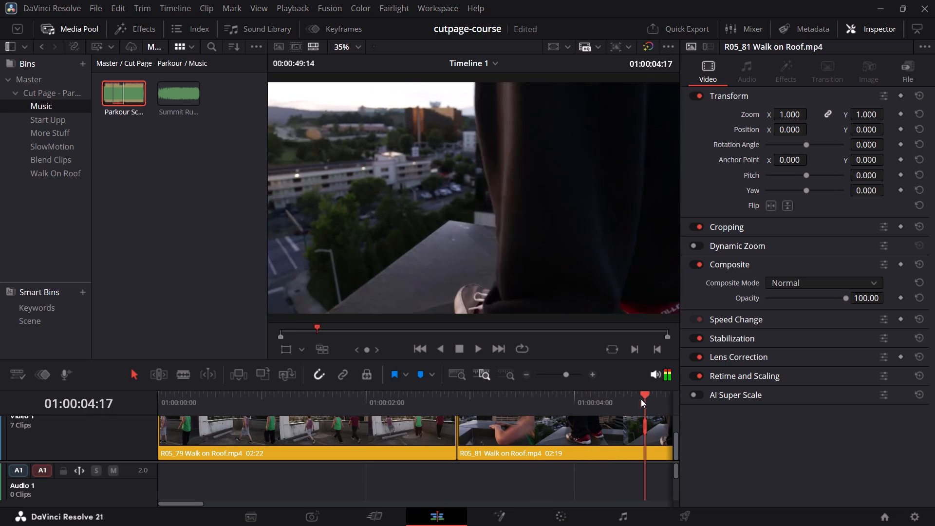
left_click_drag(641, 399, 323, 409)
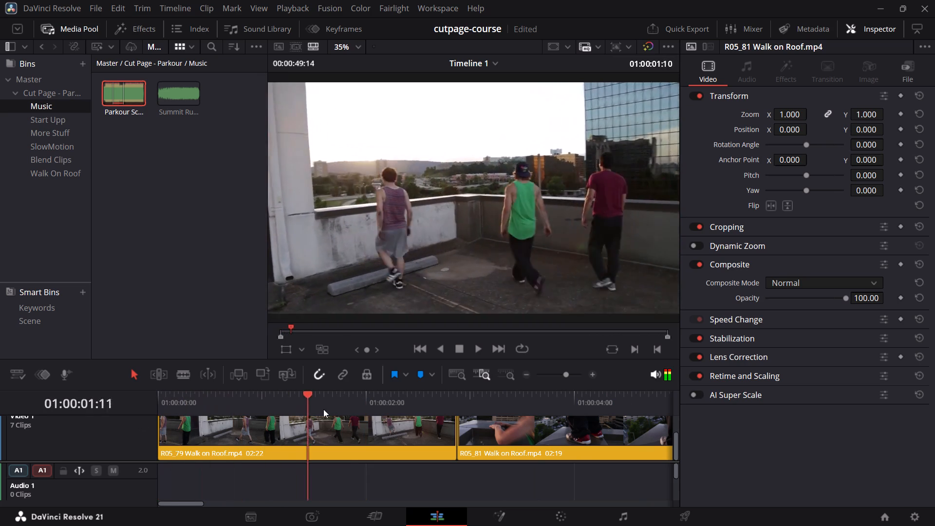
left_click_drag(323, 409, 594, 408)
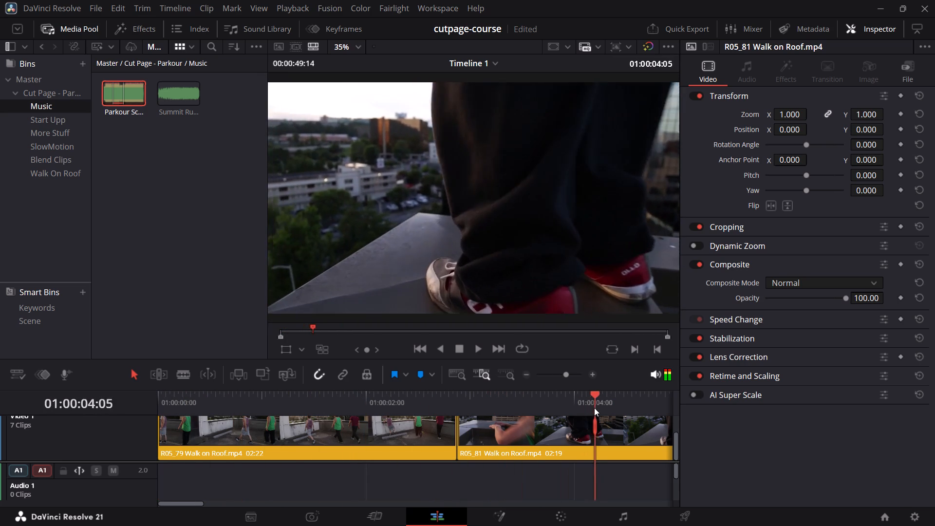
left_click_drag(594, 408, 132, 413)
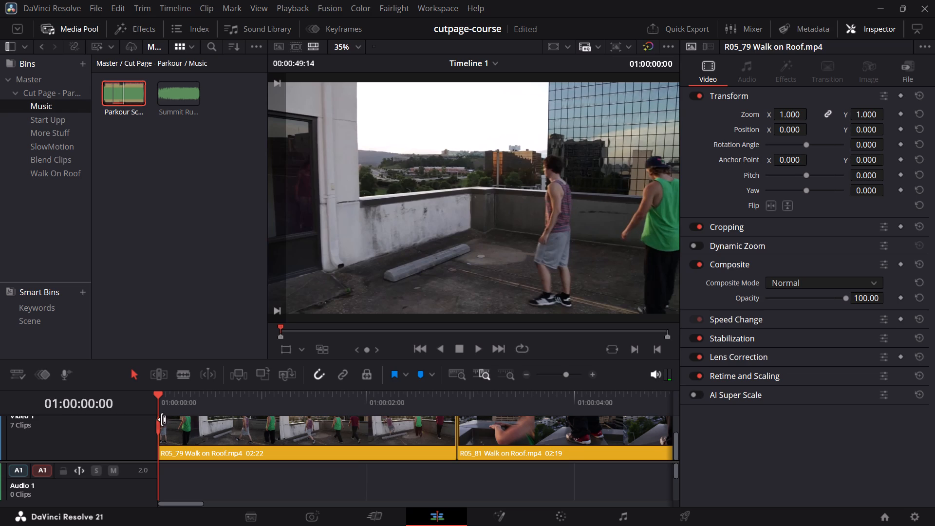
Look through the files in the Downloads folder in File Explorer, including the DaVinci Resolve archive's available actions, and close the window.
key("super+e")
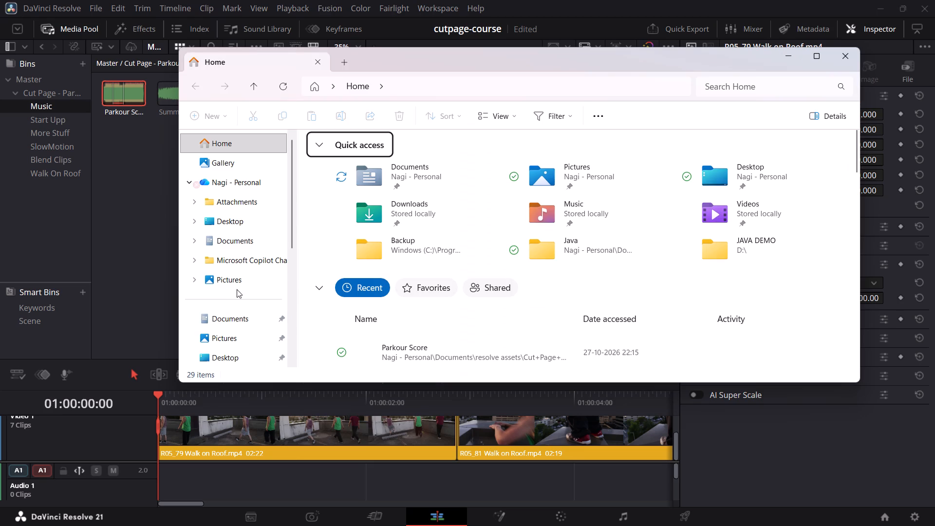
scroll(224, 310, "down", 2)
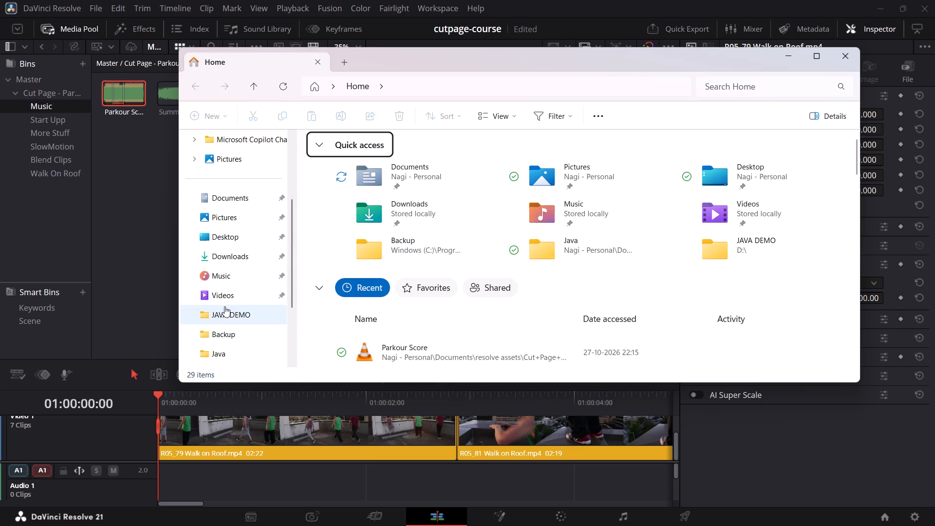
left_click(227, 255)
scroll(422, 256, "down", 3)
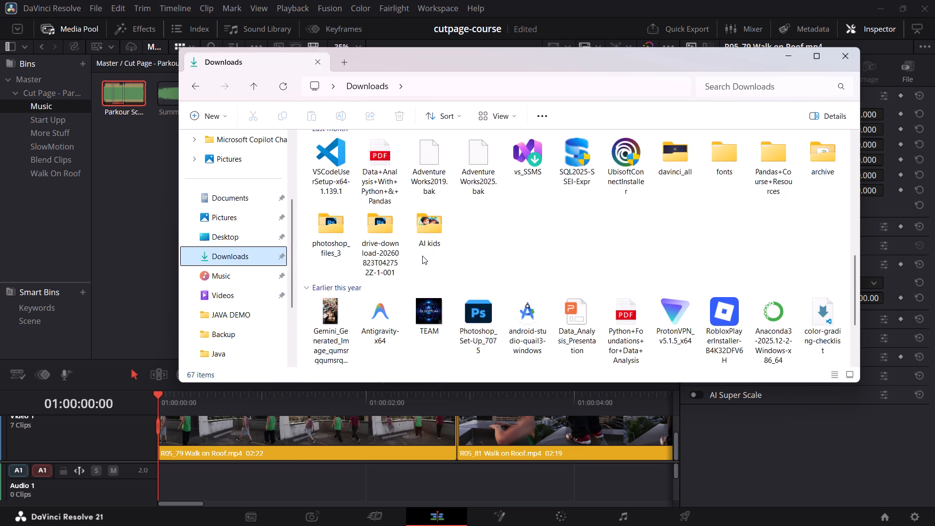
scroll(422, 256, "up", 1)
scroll(426, 257, "down", 3)
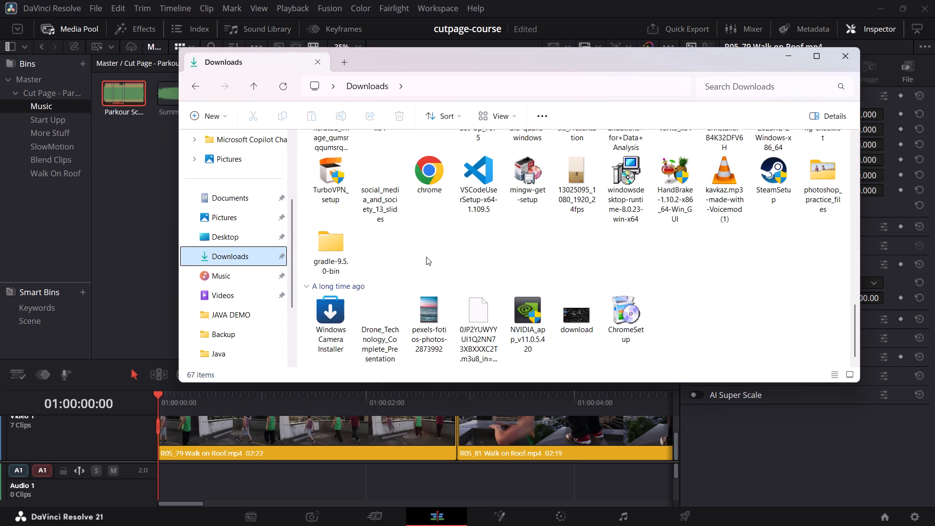
scroll(405, 256, "up", 3)
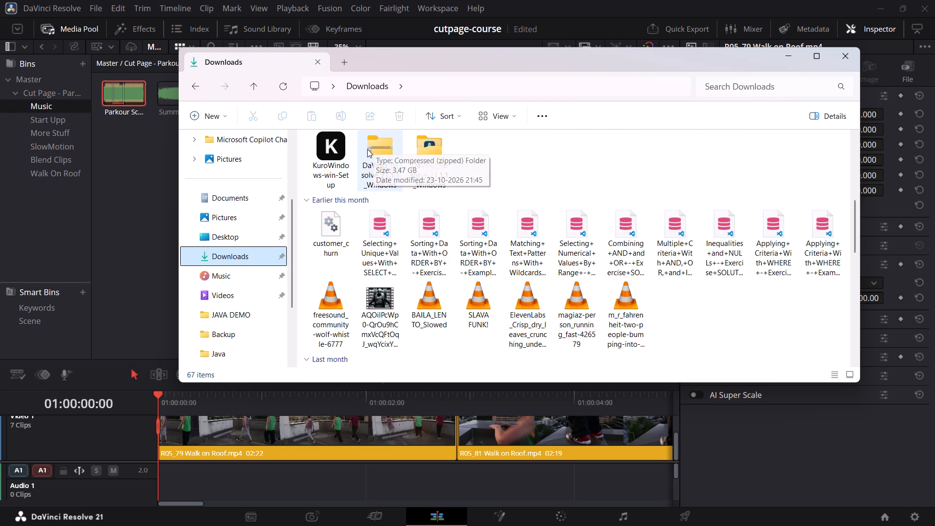
right_click(382, 152)
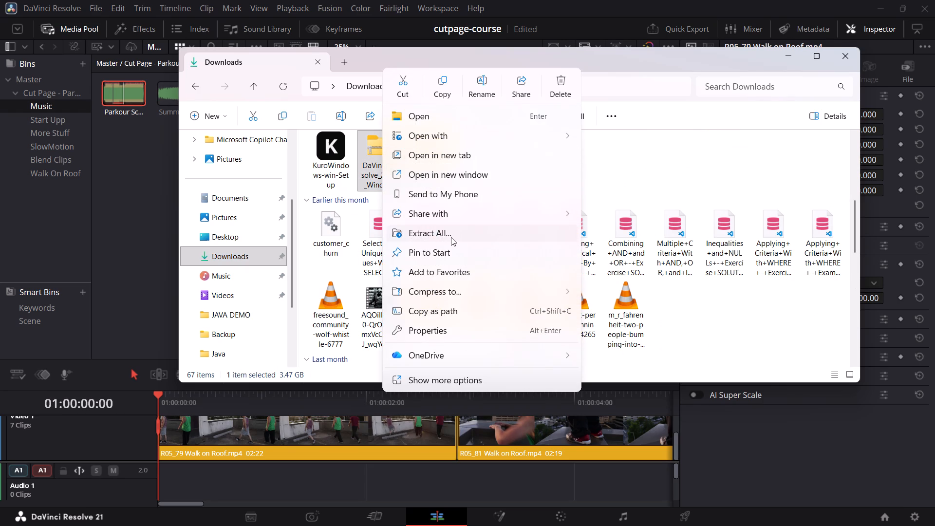
left_click(723, 160)
scroll(593, 209, "up", 1)
scroll(593, 209, "down", 1)
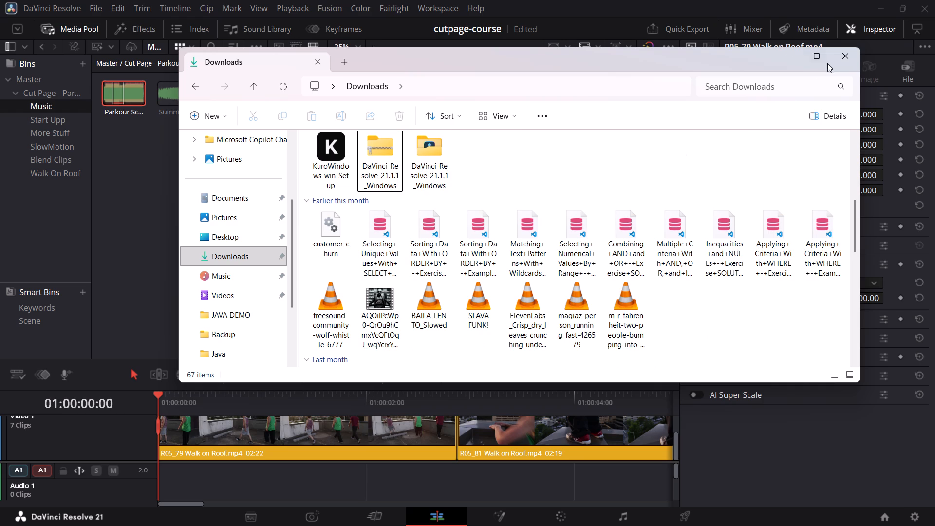
left_click(848, 54)
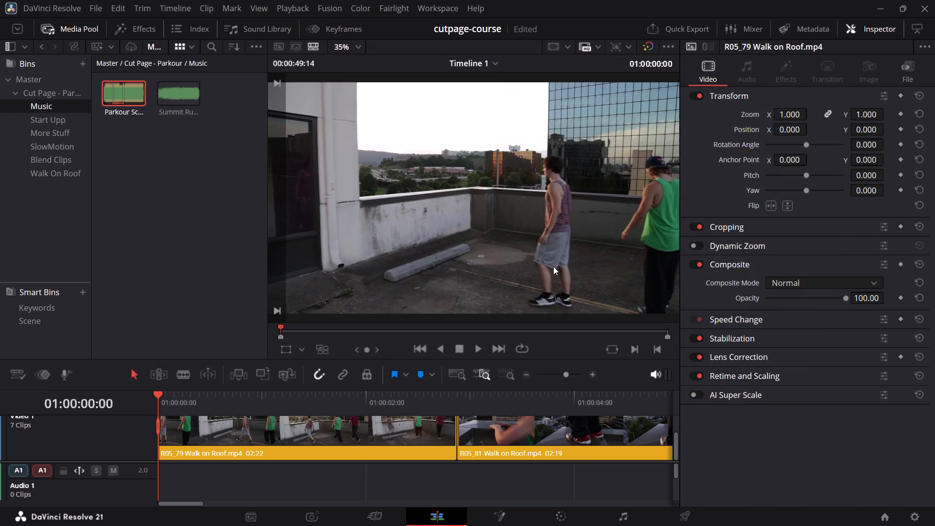